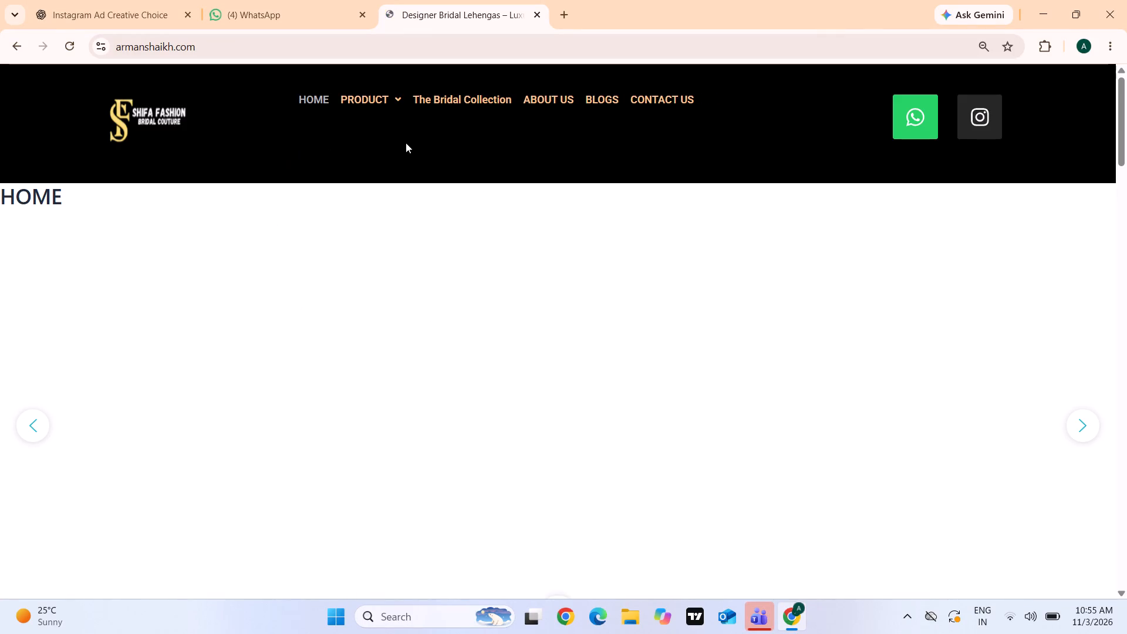
Check the top of the Shifa Fashion website's About Us page, and return to the site's Home page.
{"action": "left_click", "coordinate": [526, 108]}
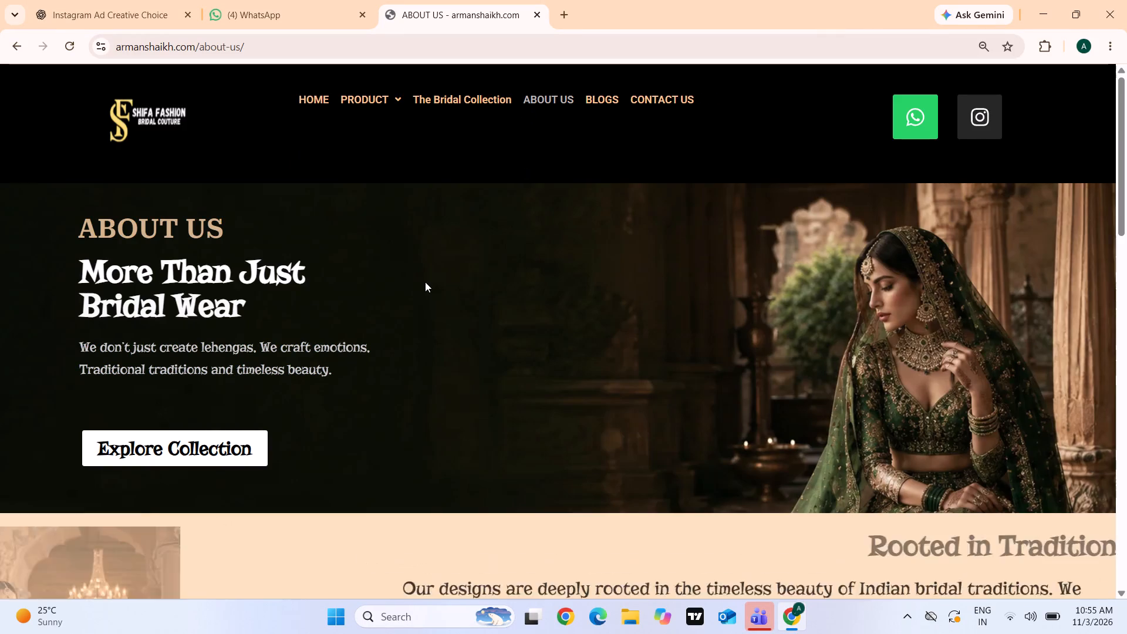
{"action": "scroll", "coordinate": [425, 282], "scroll_direction": "up", "scroll_amount": 2}
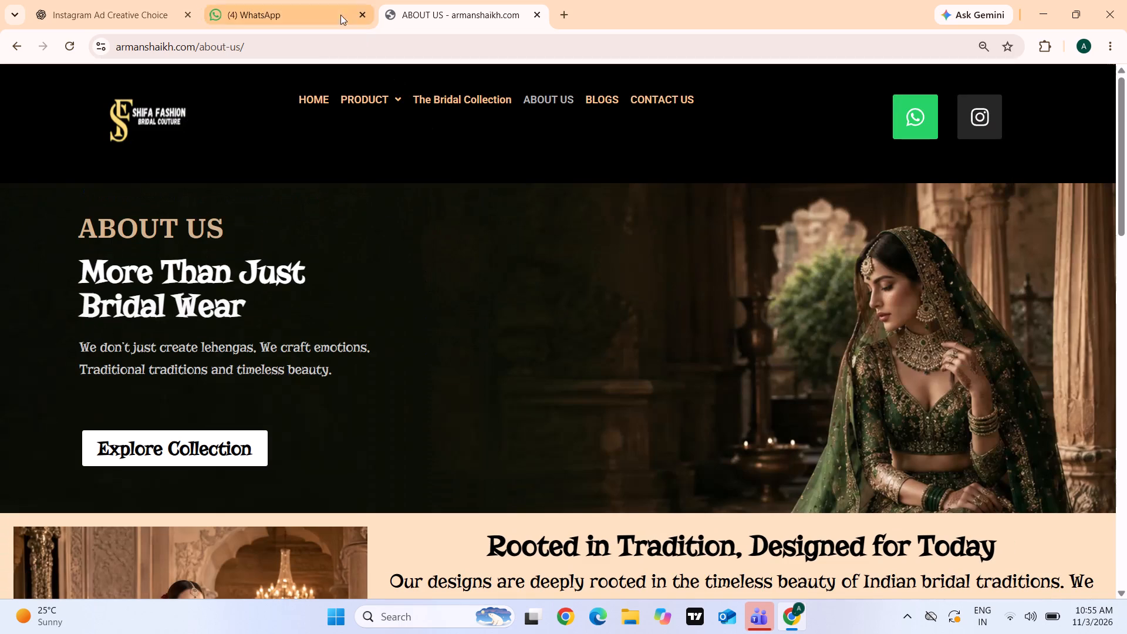
{"action": "left_click", "coordinate": [318, 96]}
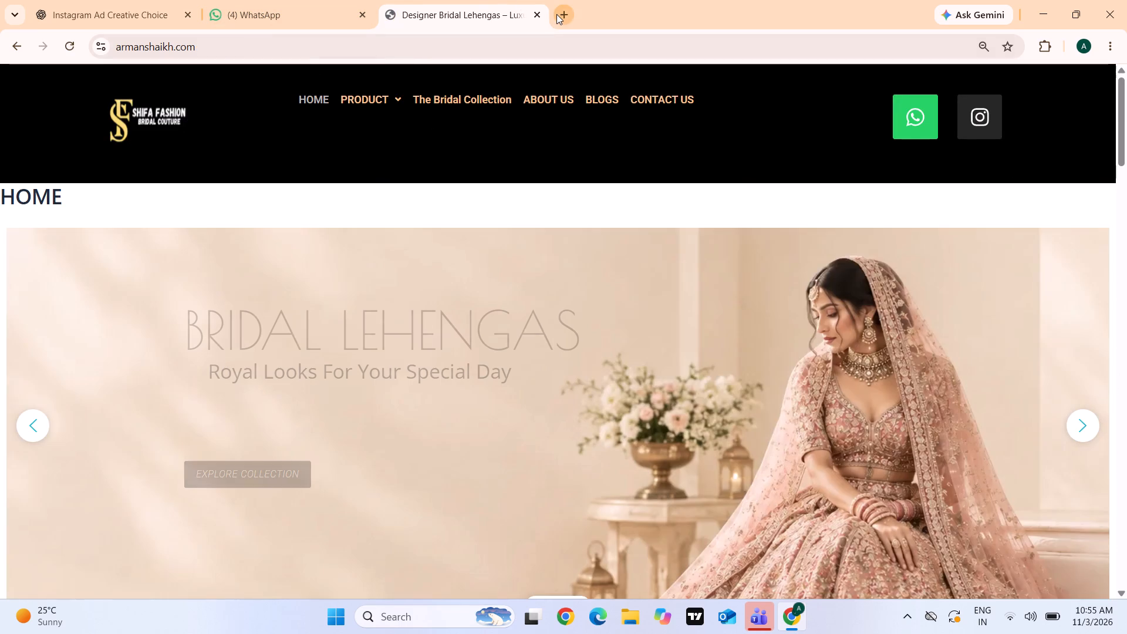
Open the Hostinger hPanel websites page in a new browser tab.
{"action": "left_click", "coordinate": [556, 14]}
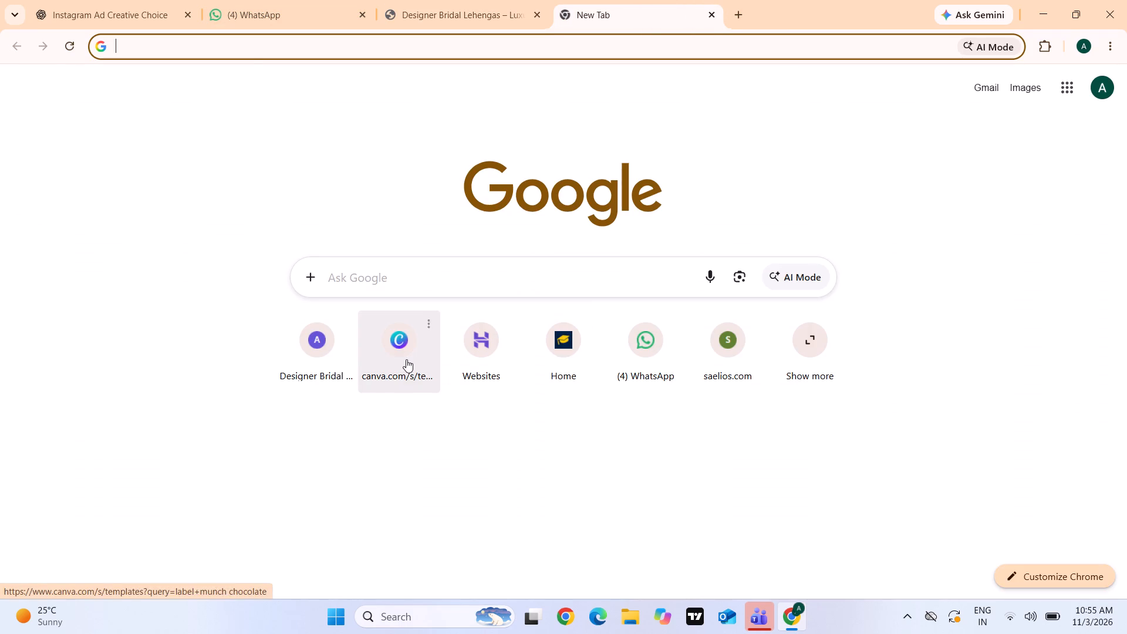
{"action": "left_click", "coordinate": [467, 355]}
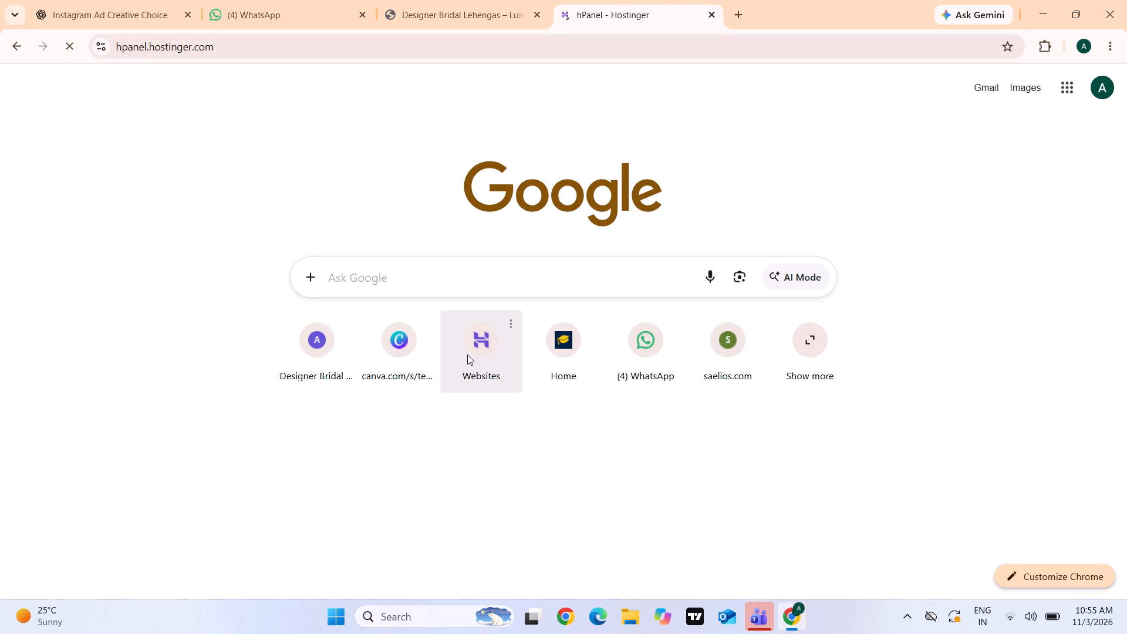
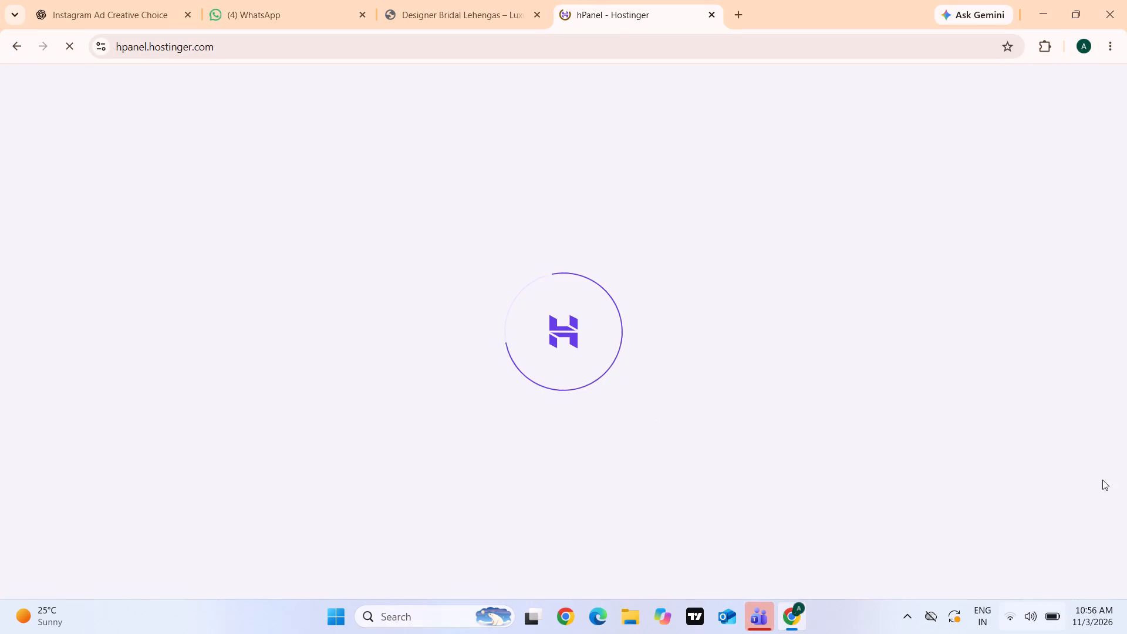
Switch the computer's Wi-Fi connection to the secured Excitel 4g network, keeping automatic connection enabled, and return to the loading hPanel page.
{"action": "left_click", "coordinate": [1024, 633]}
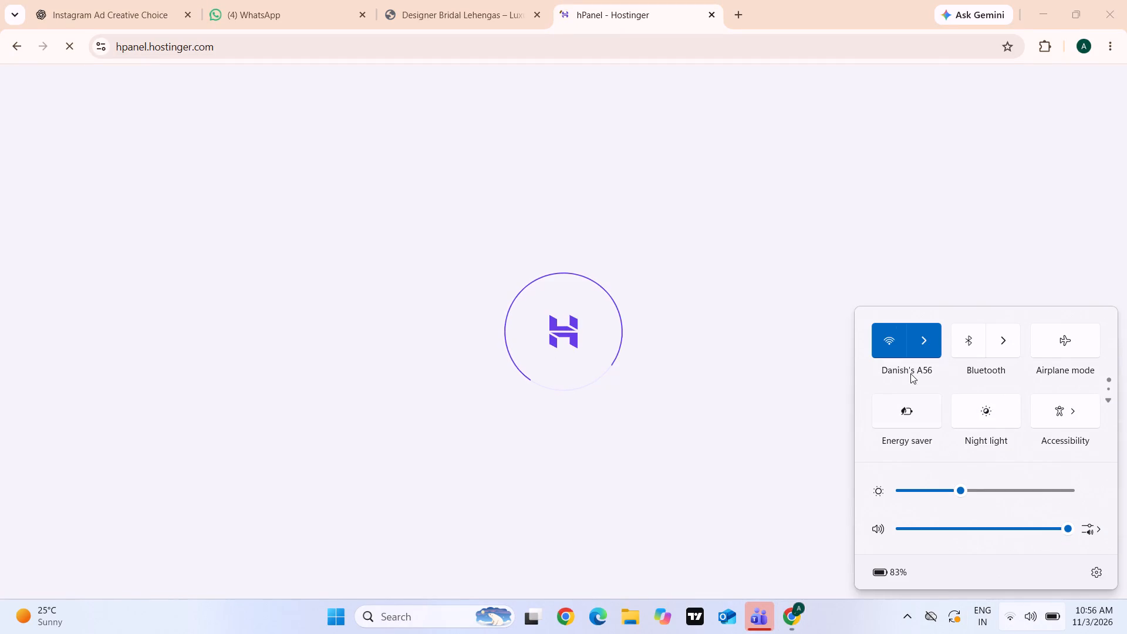
{"action": "left_click", "coordinate": [931, 328]}
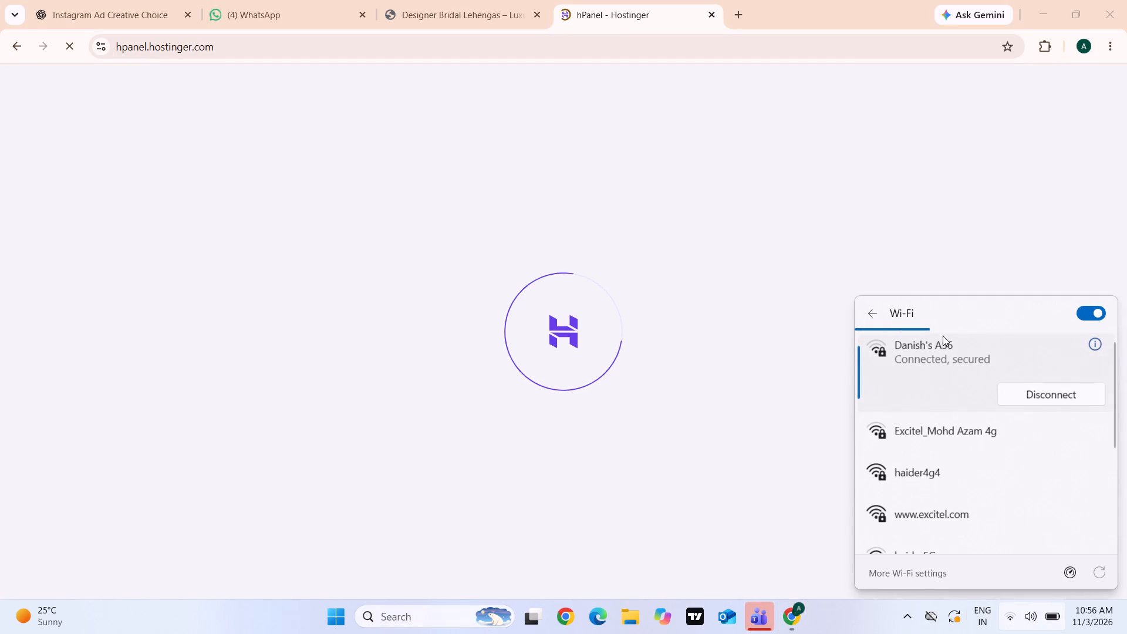
{"action": "left_click", "coordinate": [943, 431]}
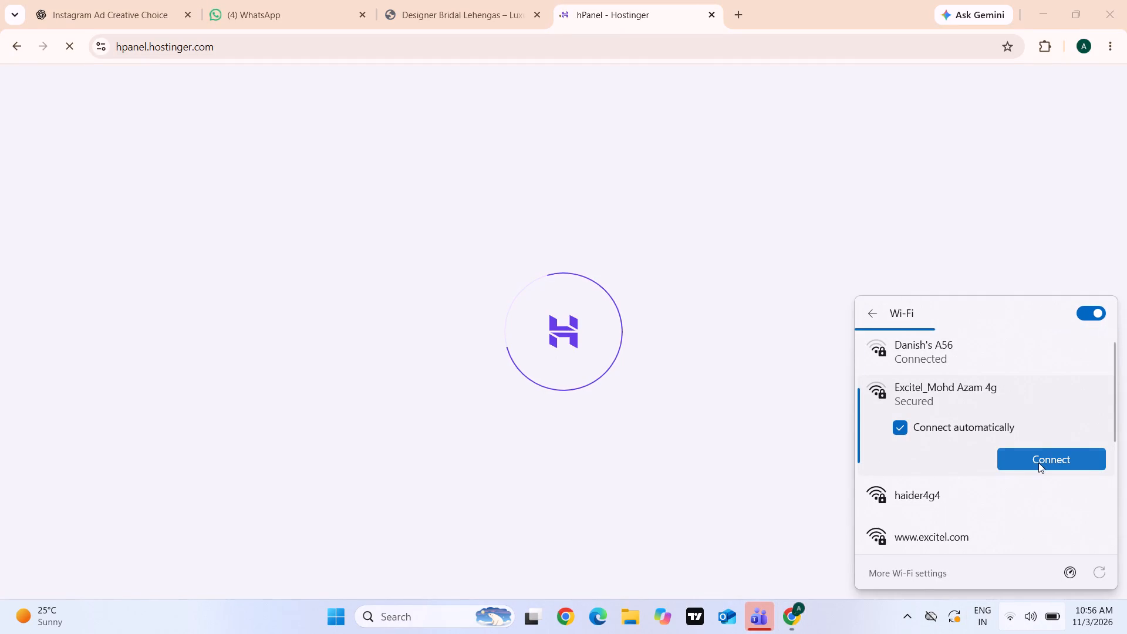
{"action": "left_click", "coordinate": [1038, 463]}
{"action": "left_click", "coordinate": [938, 184]}
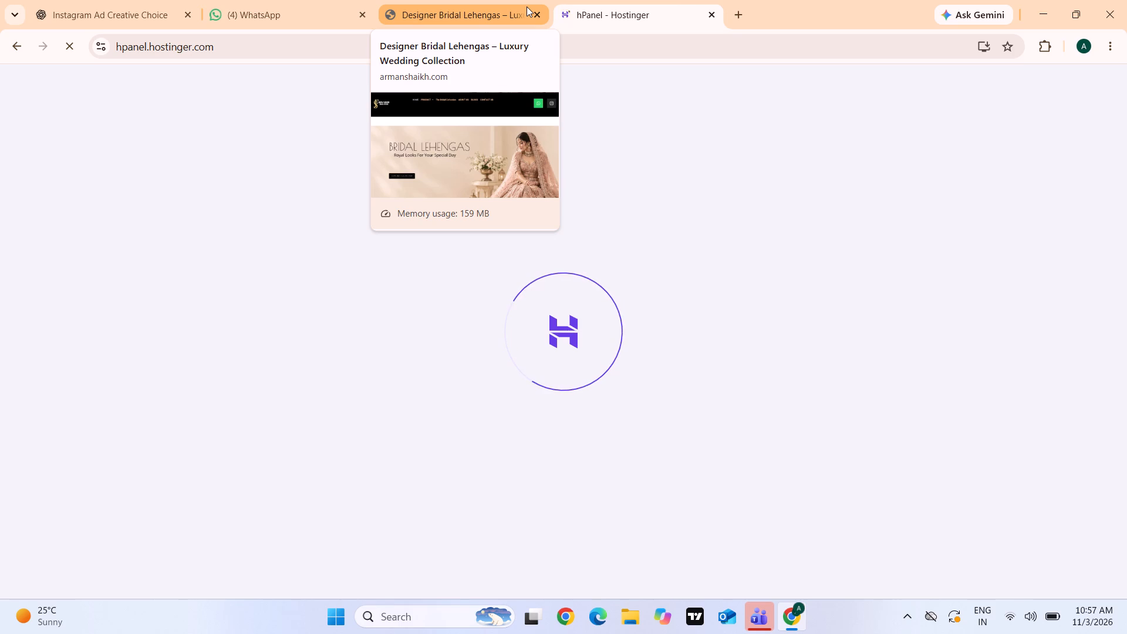
Return to the Shifa Fashion site and review the Home page's sections down to the footer.
{"action": "left_click", "coordinate": [469, 0]}
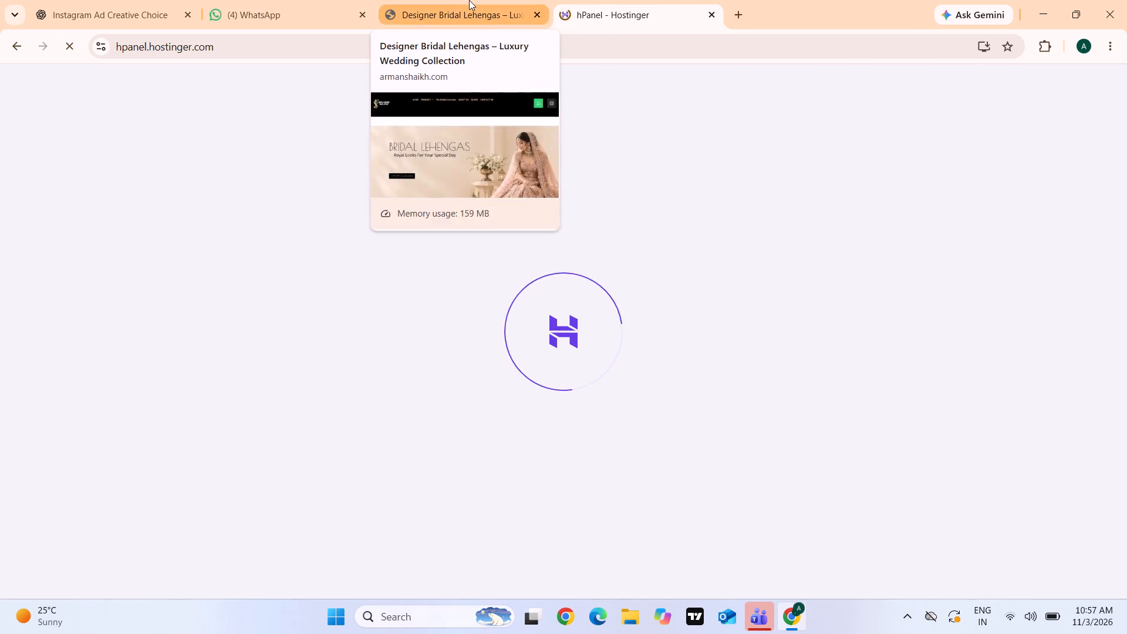
{"action": "scroll", "coordinate": [392, 440], "scroll_direction": "down", "scroll_amount": 6}
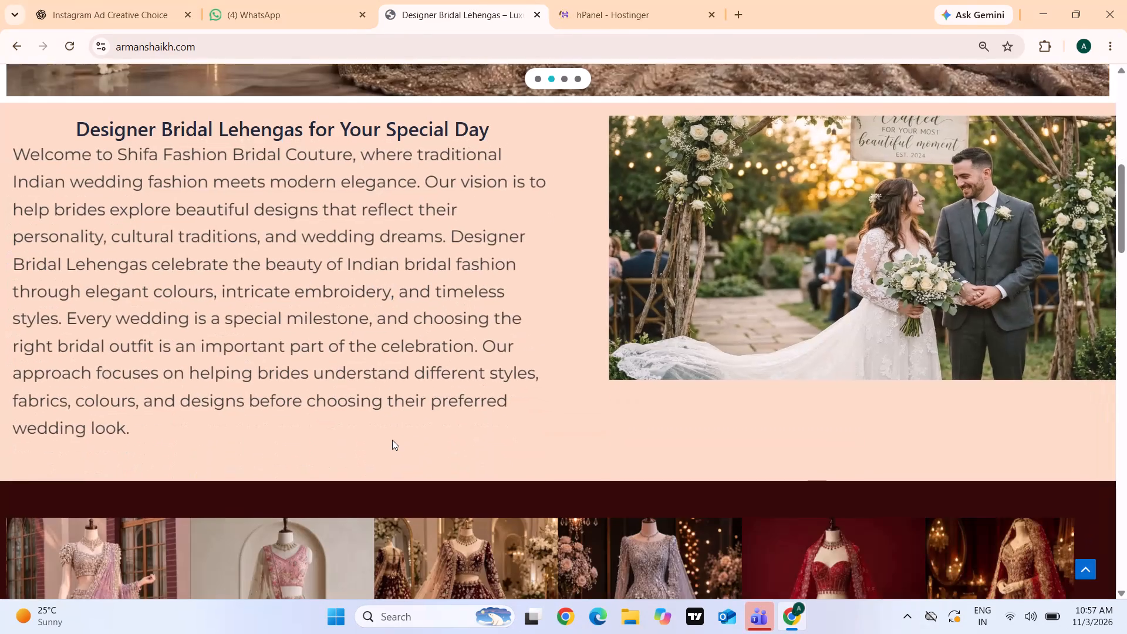
{"action": "scroll", "coordinate": [392, 440], "scroll_direction": "down", "scroll_amount": 2}
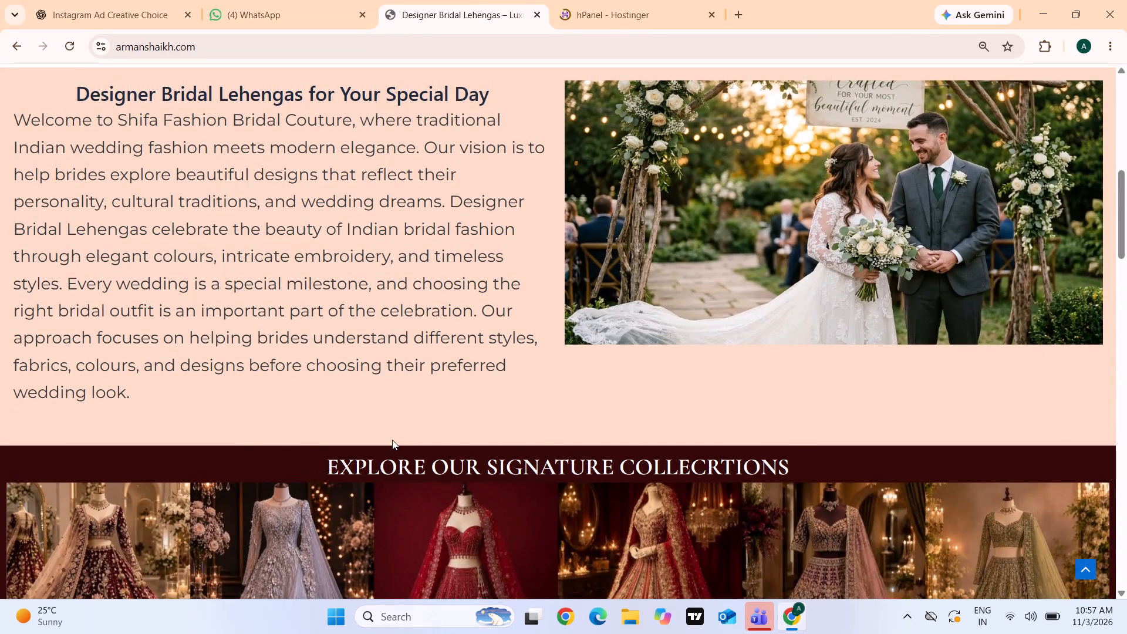
{"action": "scroll", "coordinate": [392, 440], "scroll_direction": "down", "scroll_amount": 1}
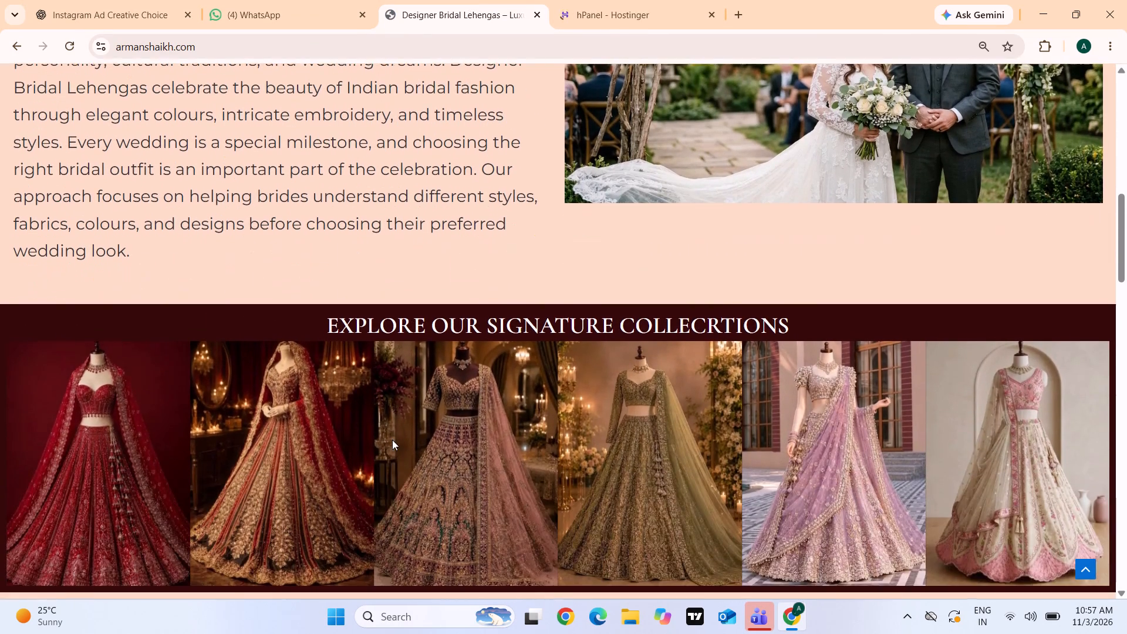
{"action": "scroll", "coordinate": [392, 440], "scroll_direction": "down", "scroll_amount": 6}
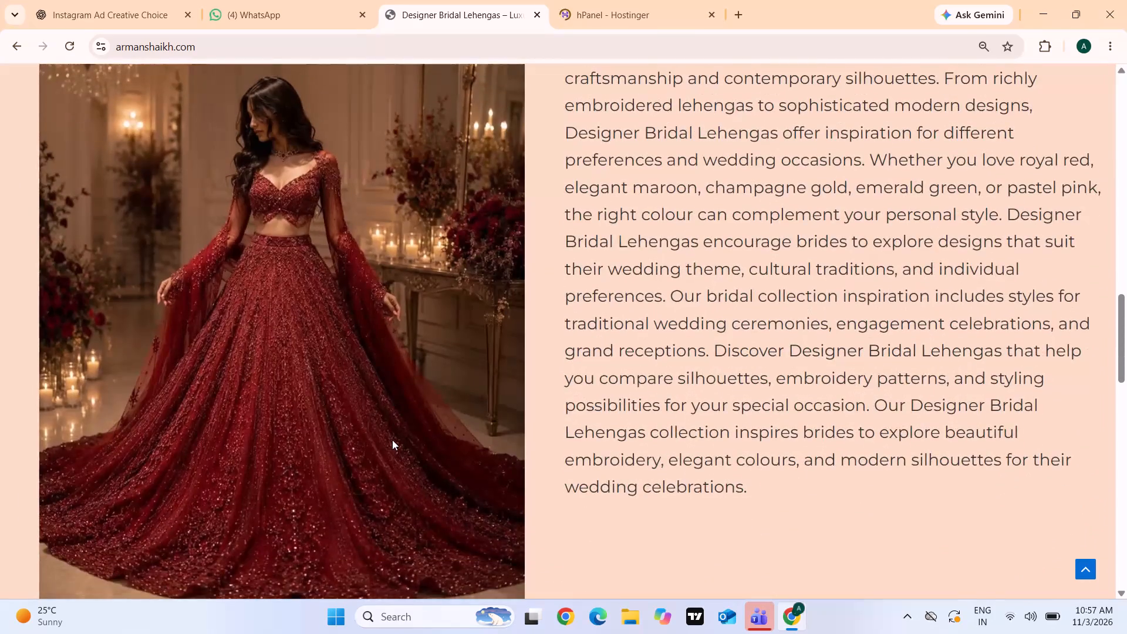
{"action": "scroll", "coordinate": [392, 440], "scroll_direction": "down", "scroll_amount": 6}
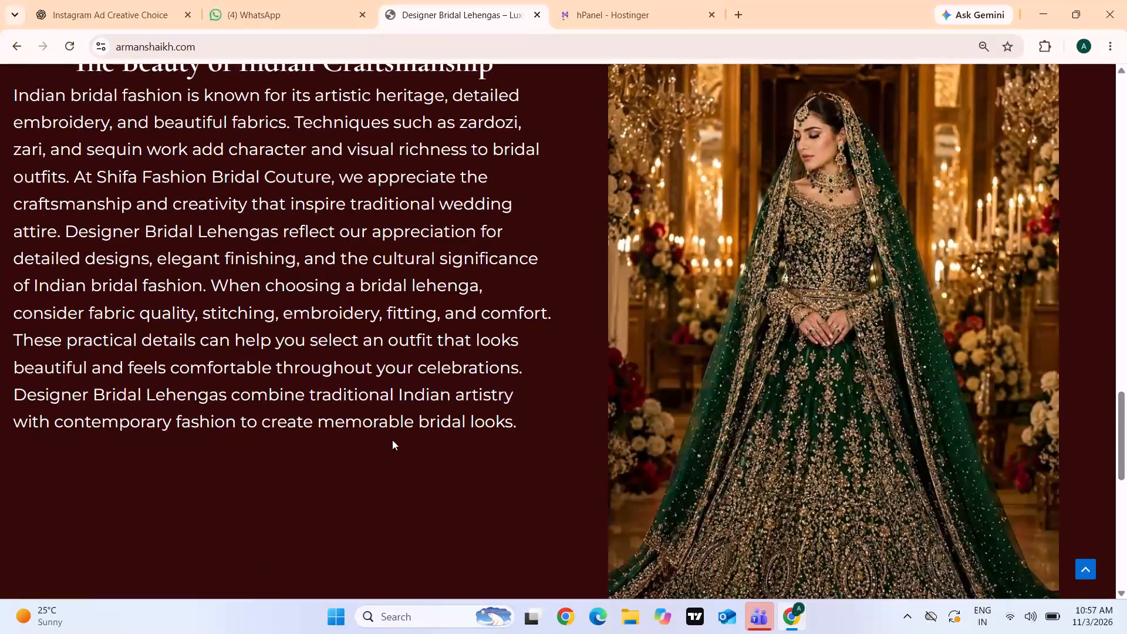
{"action": "scroll", "coordinate": [392, 440], "scroll_direction": "down", "scroll_amount": 4}
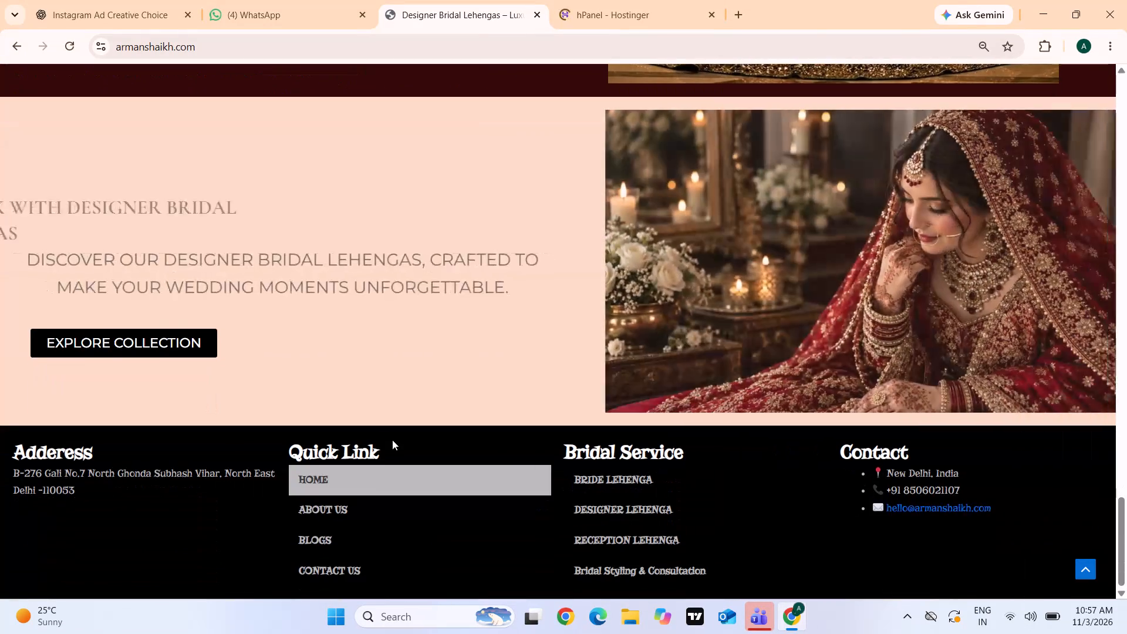
{"action": "scroll", "coordinate": [392, 440], "scroll_direction": "down", "scroll_amount": 1}
{"action": "scroll", "coordinate": [392, 440], "scroll_direction": "up", "scroll_amount": 1}
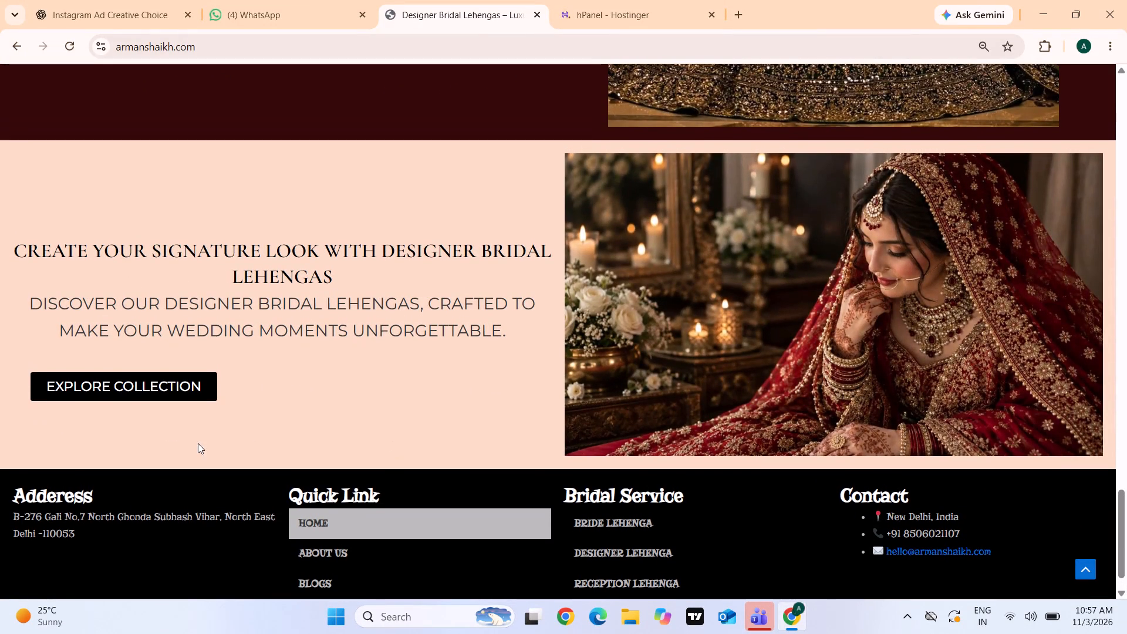
Open the bridal collection from the Home page's Explore Collection link and review the lehengas and prices listed there.
{"action": "left_click", "coordinate": [170, 393]}
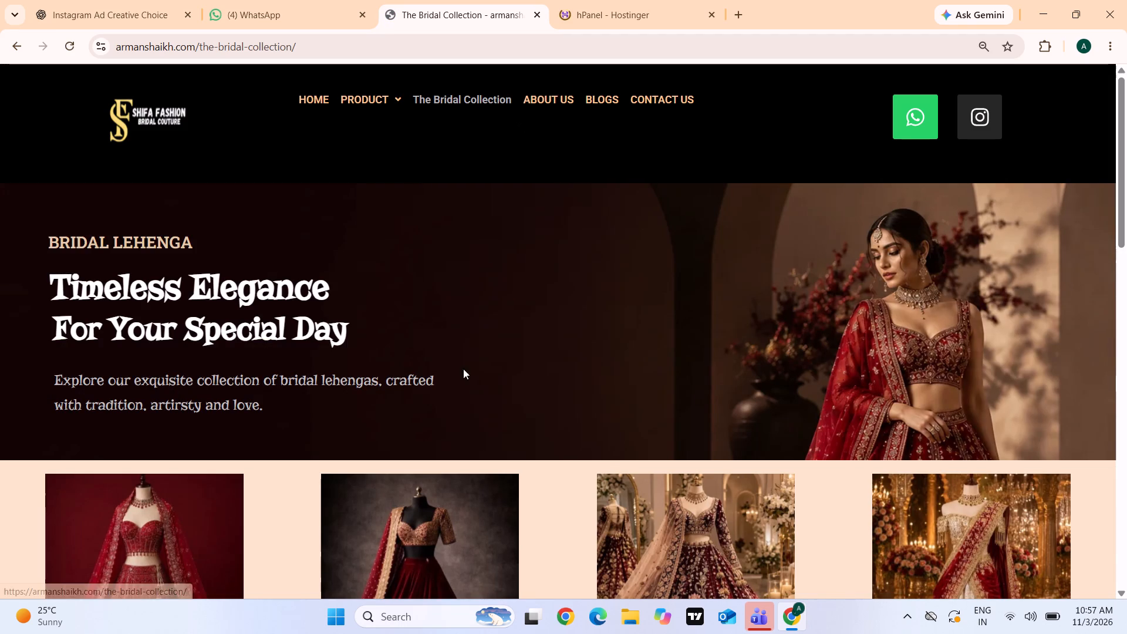
{"action": "scroll", "coordinate": [478, 401], "scroll_direction": "down", "scroll_amount": 6}
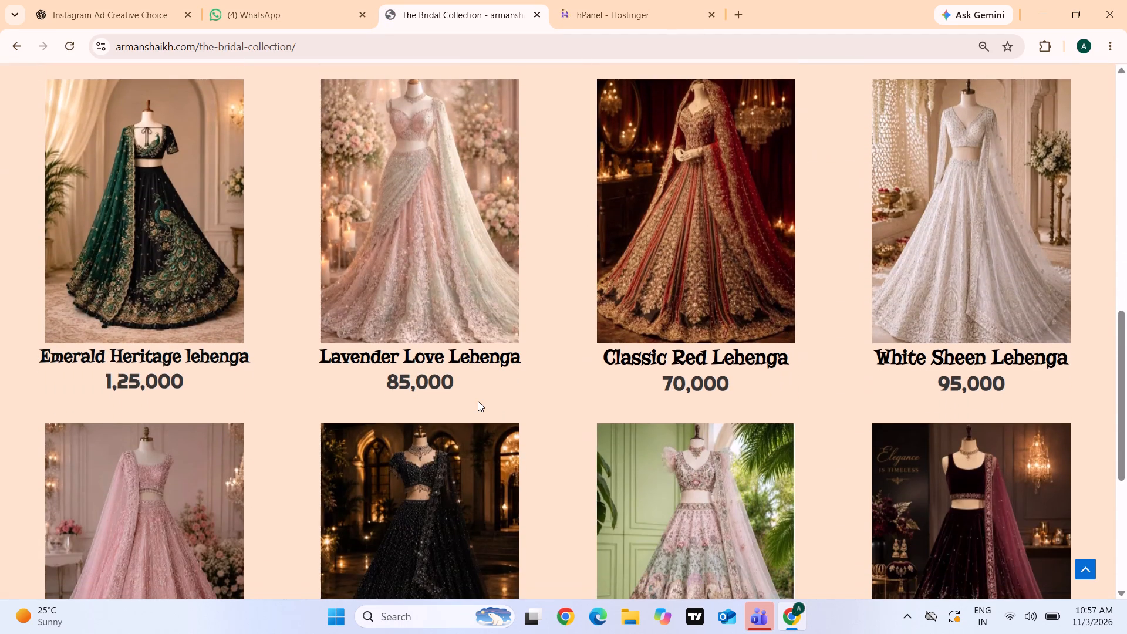
{"action": "scroll", "coordinate": [478, 401], "scroll_direction": "down", "scroll_amount": 3}
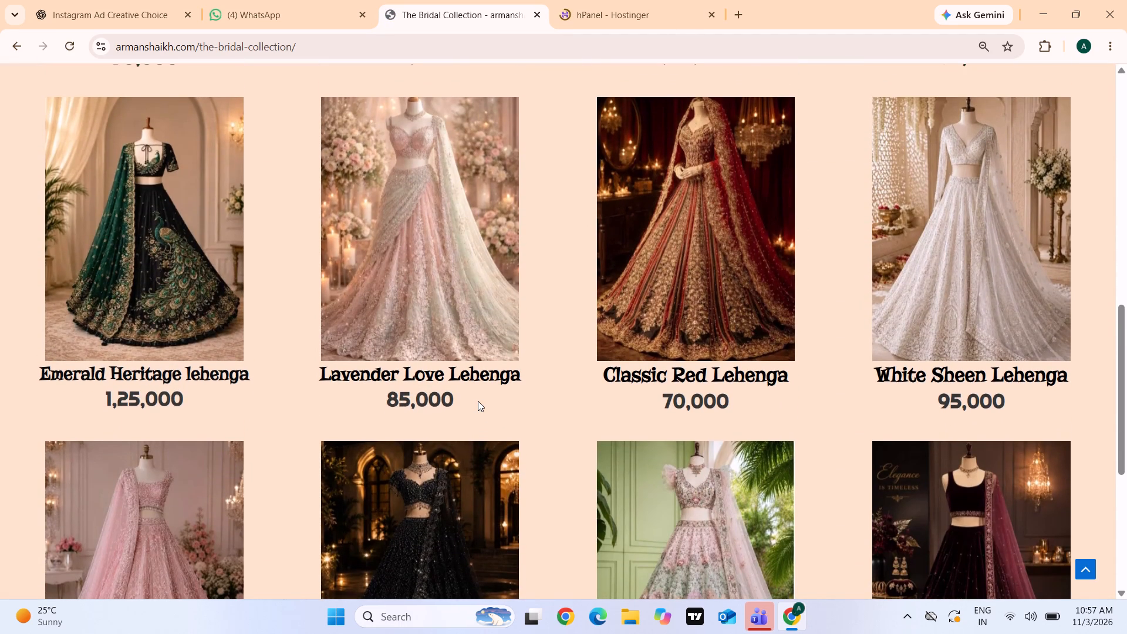
{"action": "scroll", "coordinate": [478, 401], "scroll_direction": "down", "scroll_amount": 5}
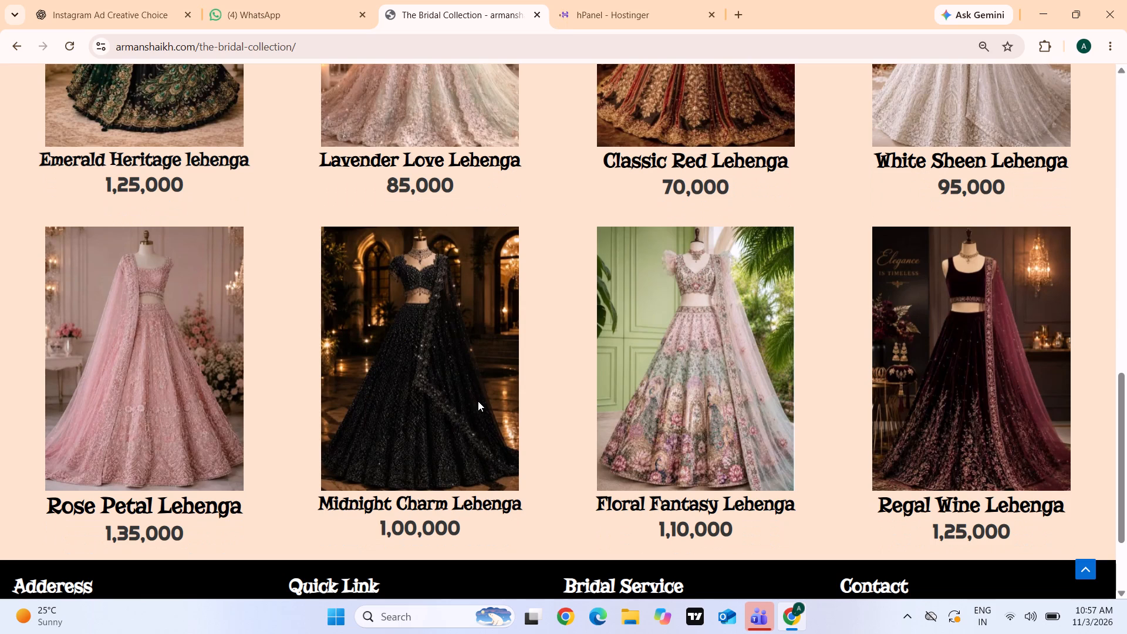
{"action": "scroll", "coordinate": [478, 401], "scroll_direction": "down", "scroll_amount": 1}
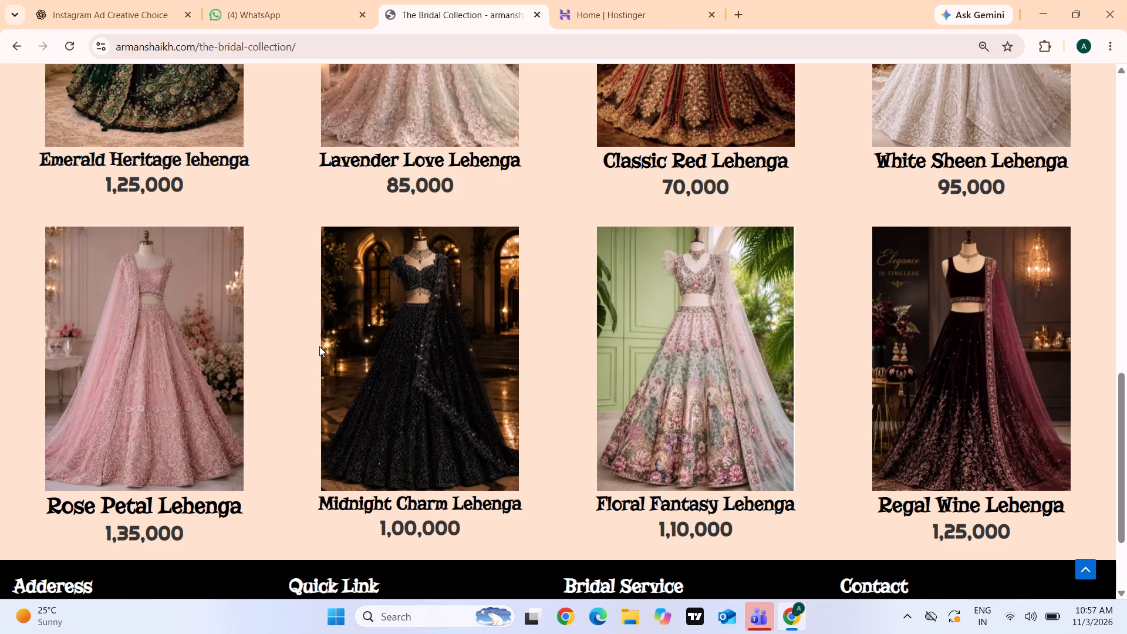
{"action": "scroll", "coordinate": [193, 293], "scroll_direction": "up", "scroll_amount": 4}
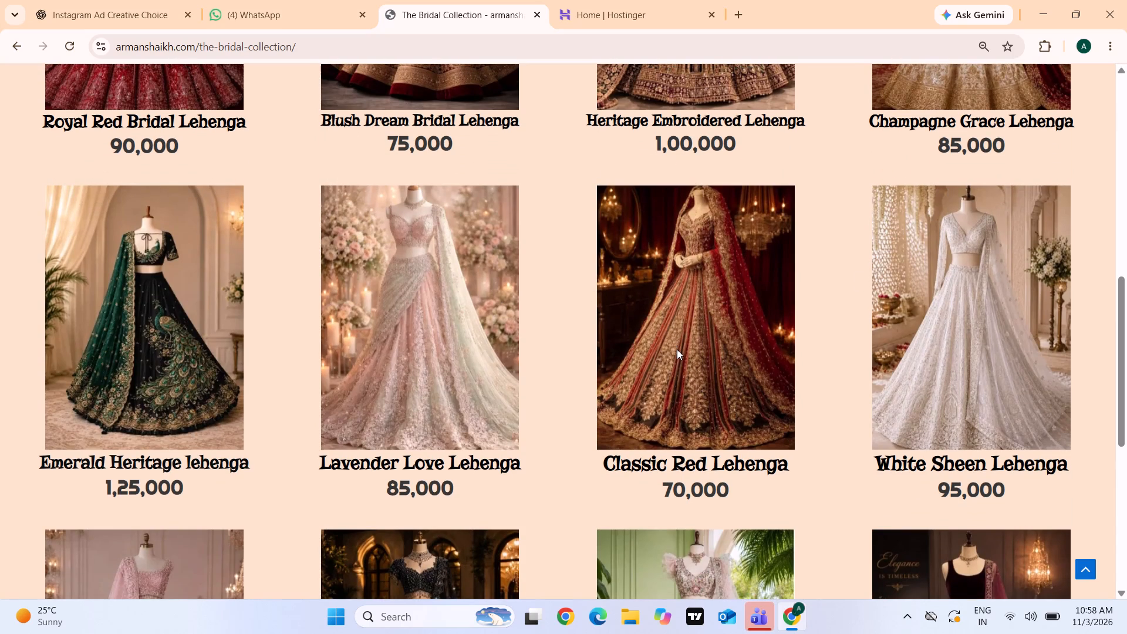
{"action": "scroll", "coordinate": [677, 349], "scroll_direction": "up", "scroll_amount": 2}
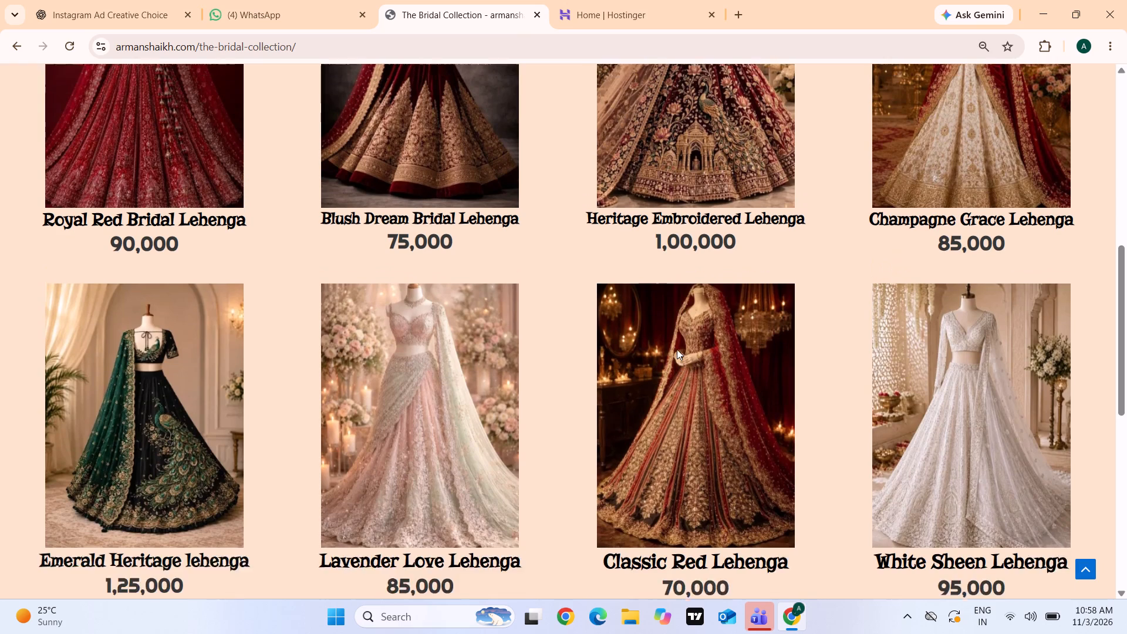
{"action": "scroll", "coordinate": [677, 349], "scroll_direction": "up", "scroll_amount": 4}
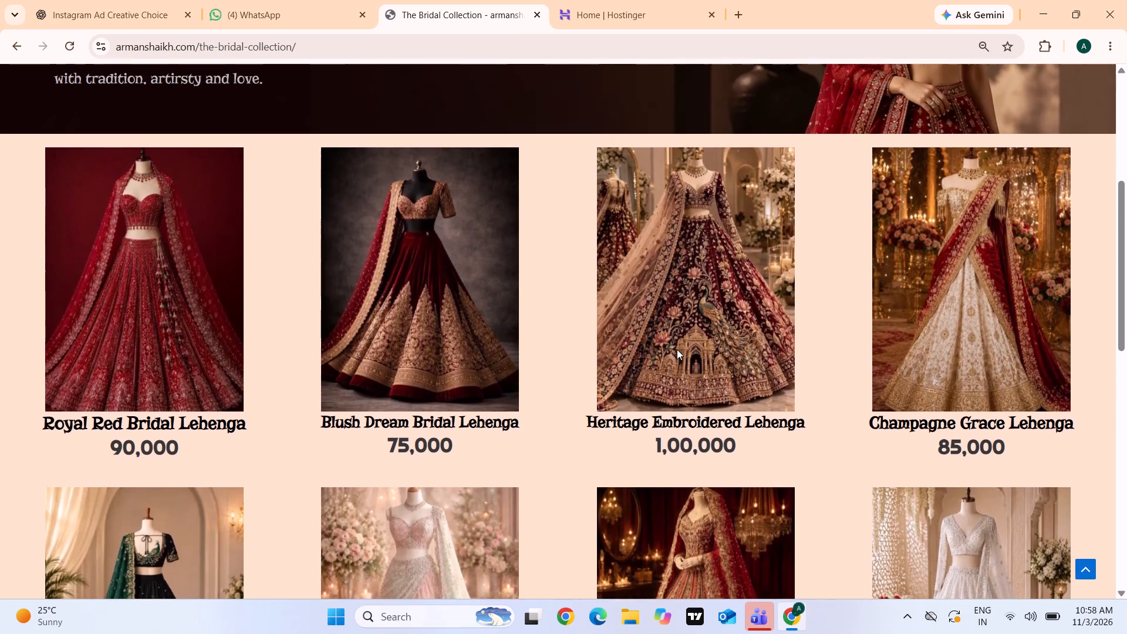
{"action": "scroll", "coordinate": [677, 349], "scroll_direction": "up", "scroll_amount": 6}
Switch to Hostinger, show the WordPress websites, and open the WordPress admin for the site under the Premium plan.
{"action": "left_click", "coordinate": [661, 0]}
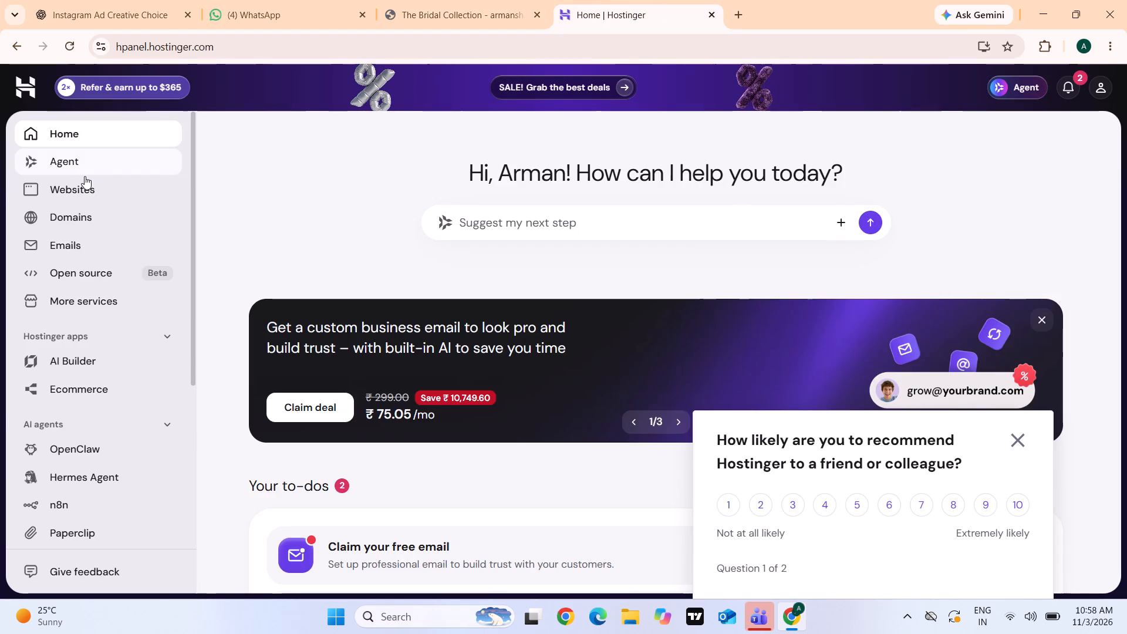
{"action": "left_click", "coordinate": [85, 182]}
{"action": "left_click", "coordinate": [119, 228]}
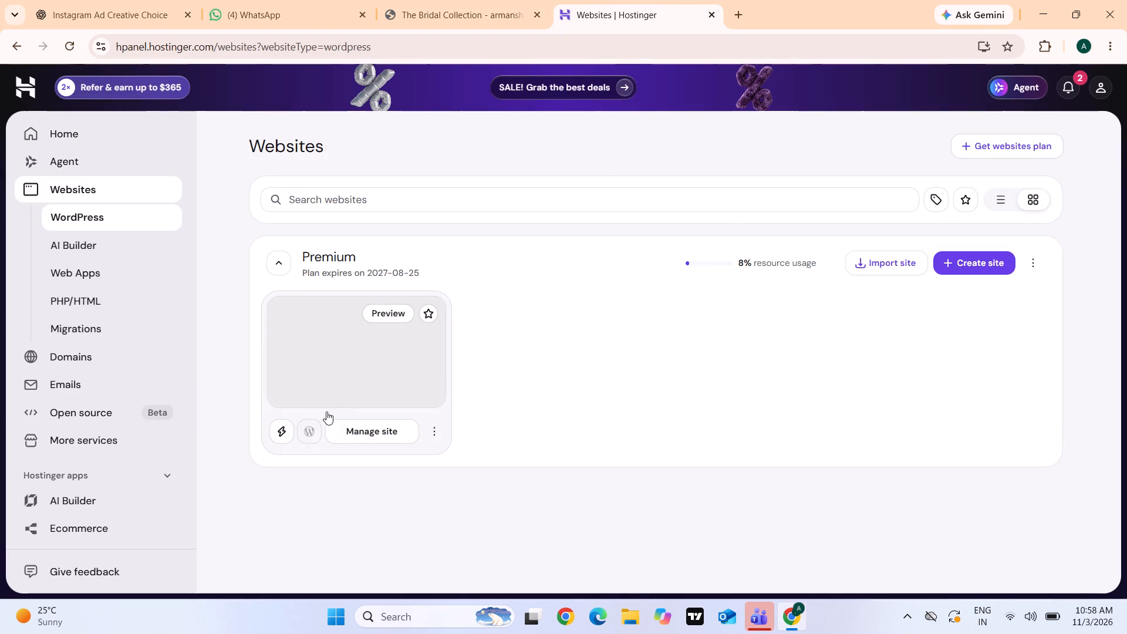
{"action": "left_click", "coordinate": [311, 427]}
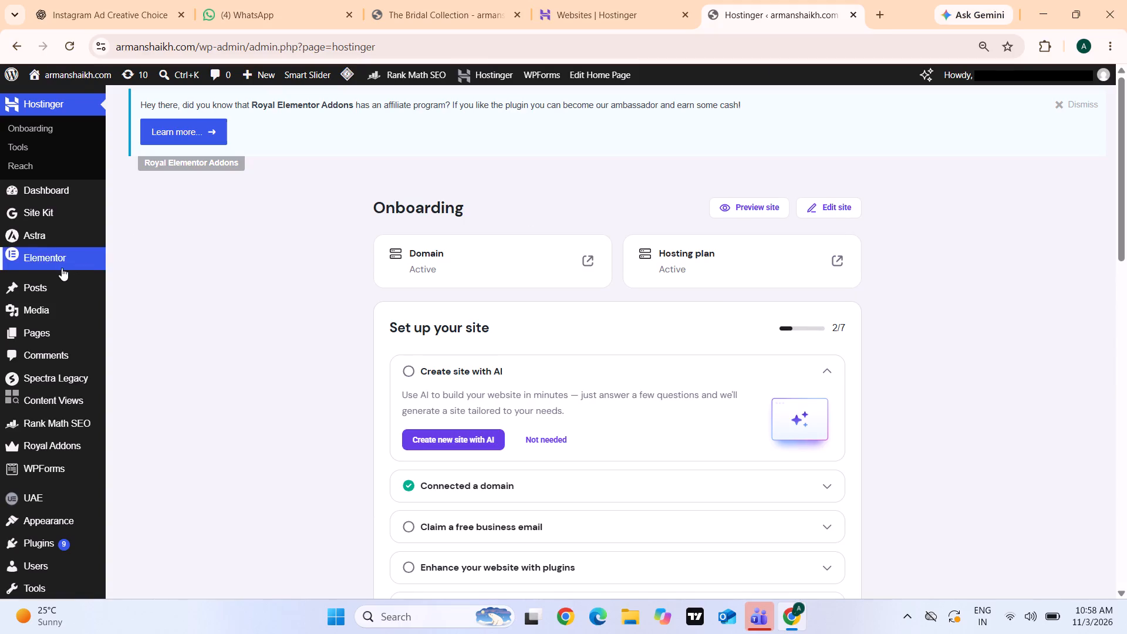
Find The Bridal Collection in the site's WordPress pages list and open it for editing with Elementor.
{"action": "left_click", "coordinate": [72, 332]}
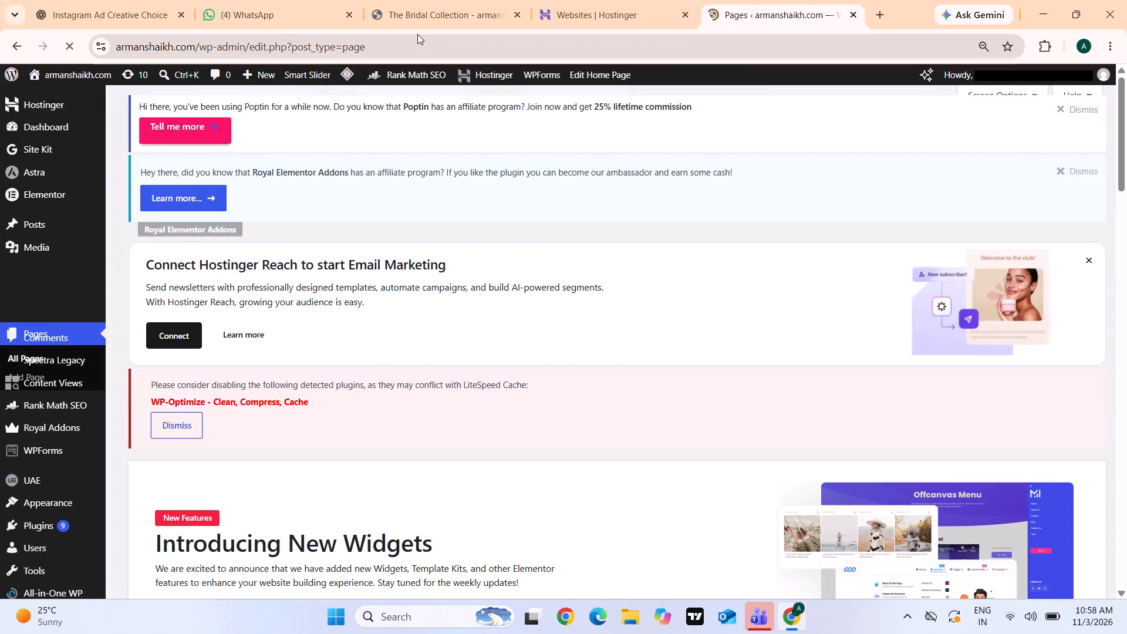
{"action": "scroll", "coordinate": [274, 366], "scroll_direction": "down", "scroll_amount": 4}
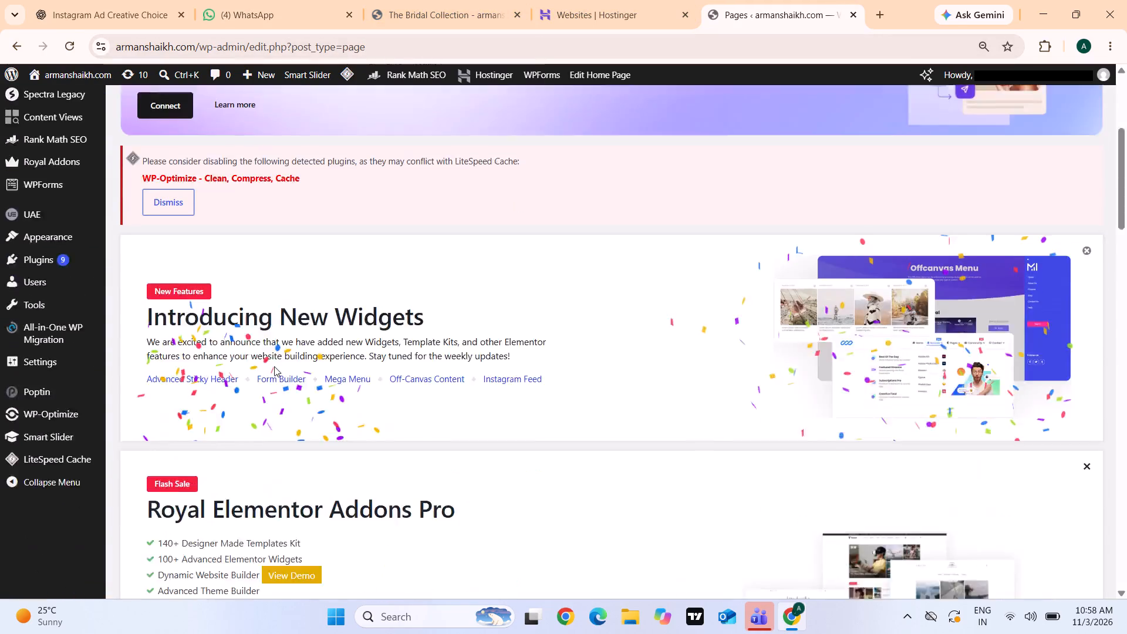
{"action": "scroll", "coordinate": [274, 366], "scroll_direction": "down", "scroll_amount": 5}
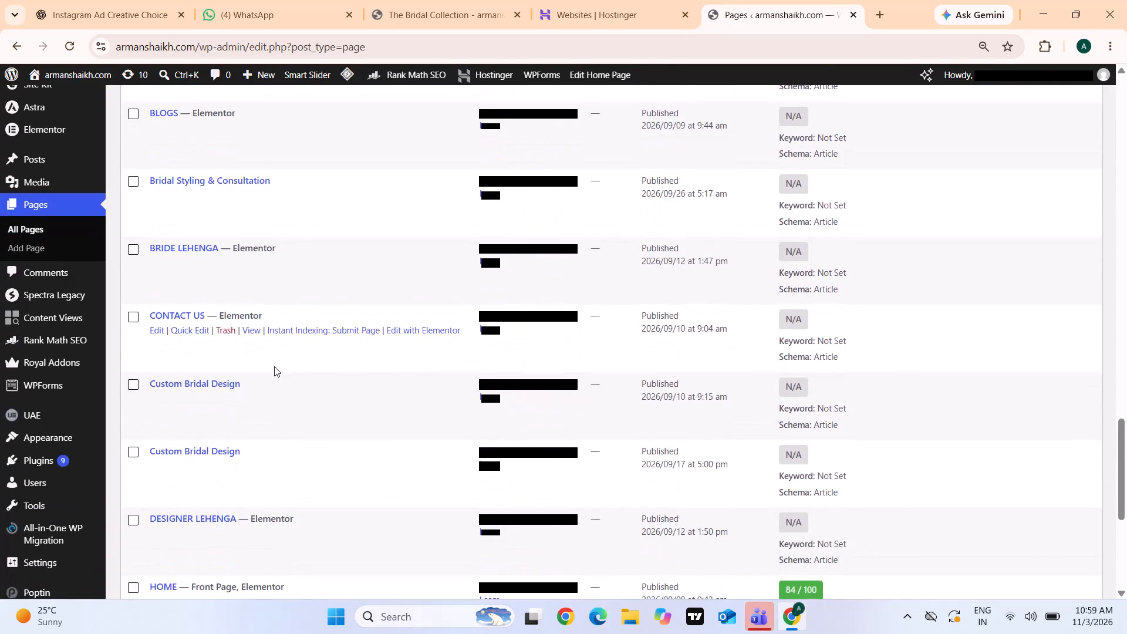
{"action": "scroll", "coordinate": [251, 489], "scroll_direction": "down", "scroll_amount": 2}
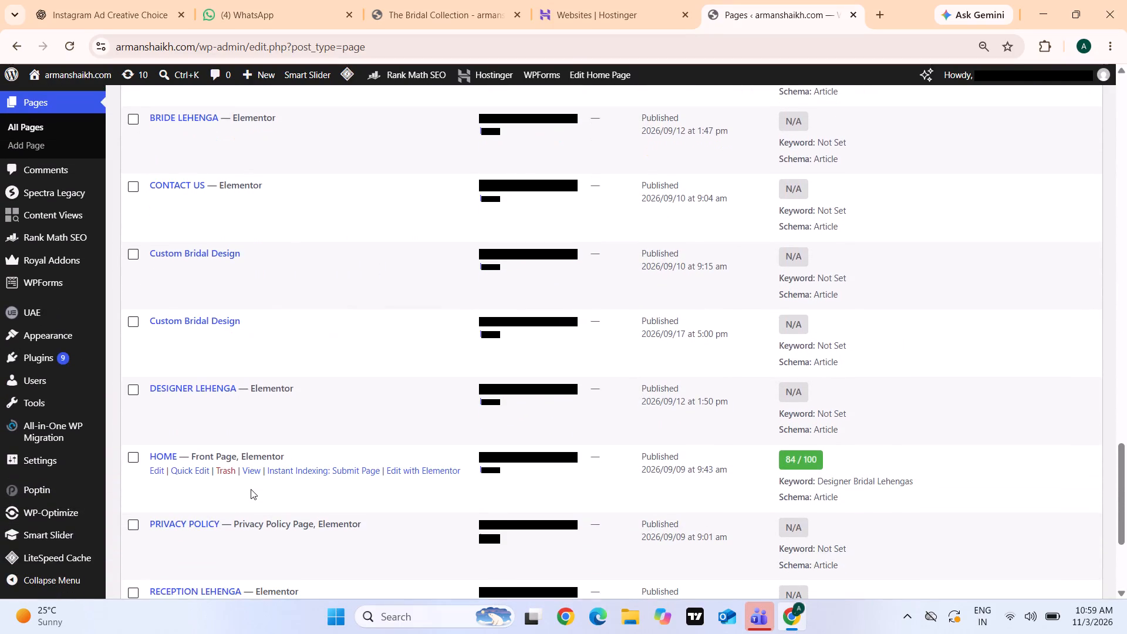
{"action": "scroll", "coordinate": [251, 489], "scroll_direction": "up", "scroll_amount": 2}
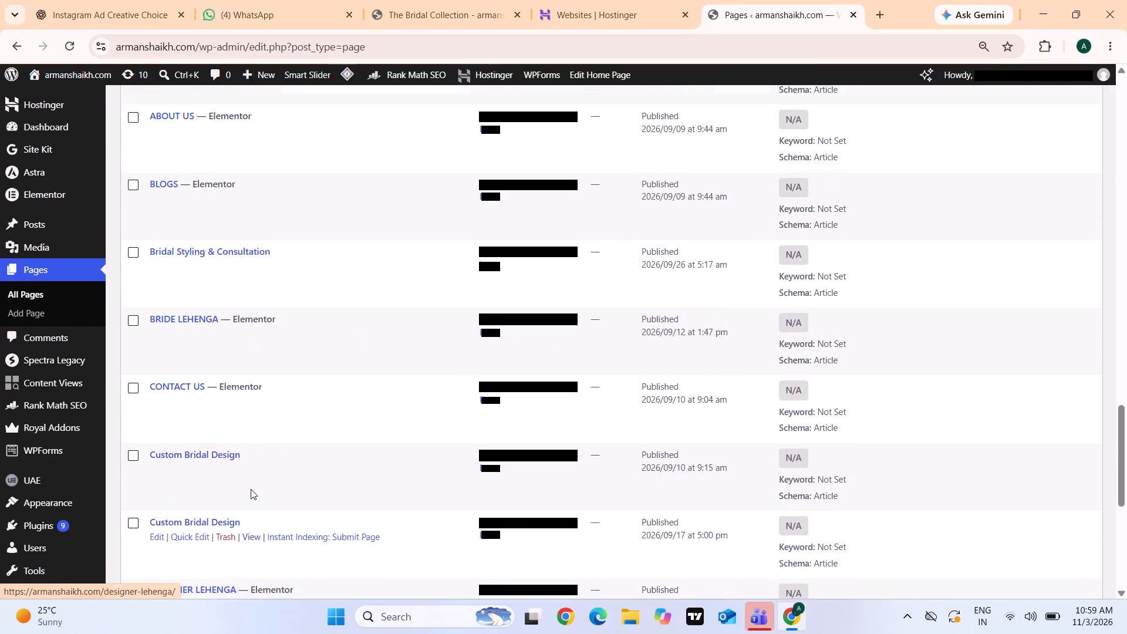
{"action": "scroll", "coordinate": [318, 296], "scroll_direction": "right", "scroll_amount": 1}
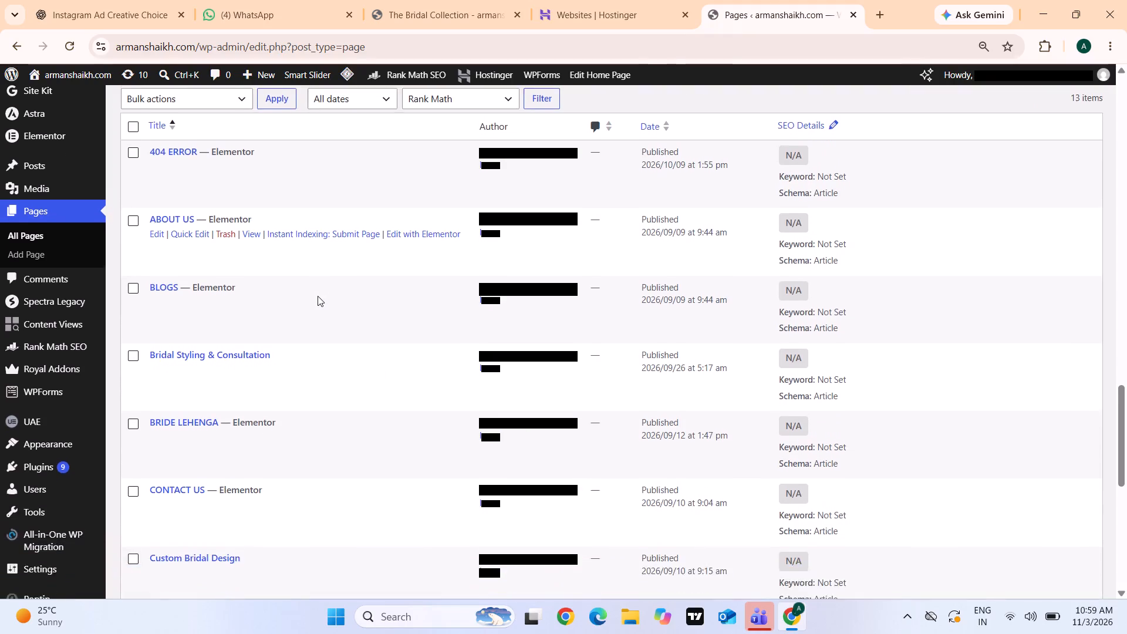
{"action": "scroll", "coordinate": [318, 296], "scroll_direction": "right", "scroll_amount": 1}
{"action": "scroll", "coordinate": [318, 296], "scroll_direction": "down", "scroll_amount": 1}
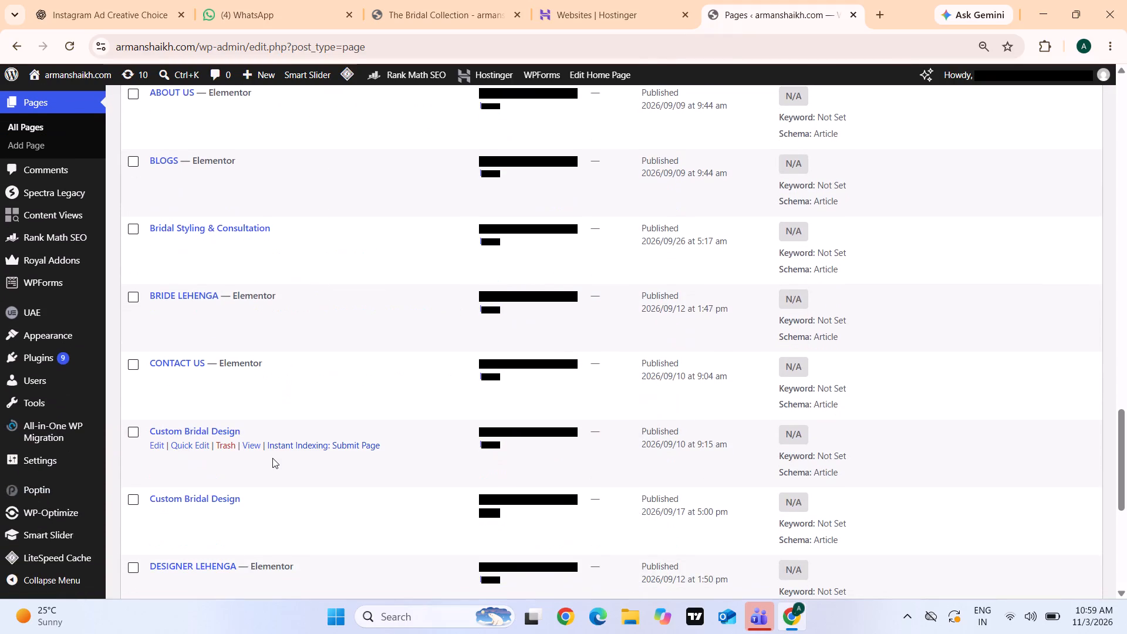
{"action": "left_click", "coordinate": [454, 0]}
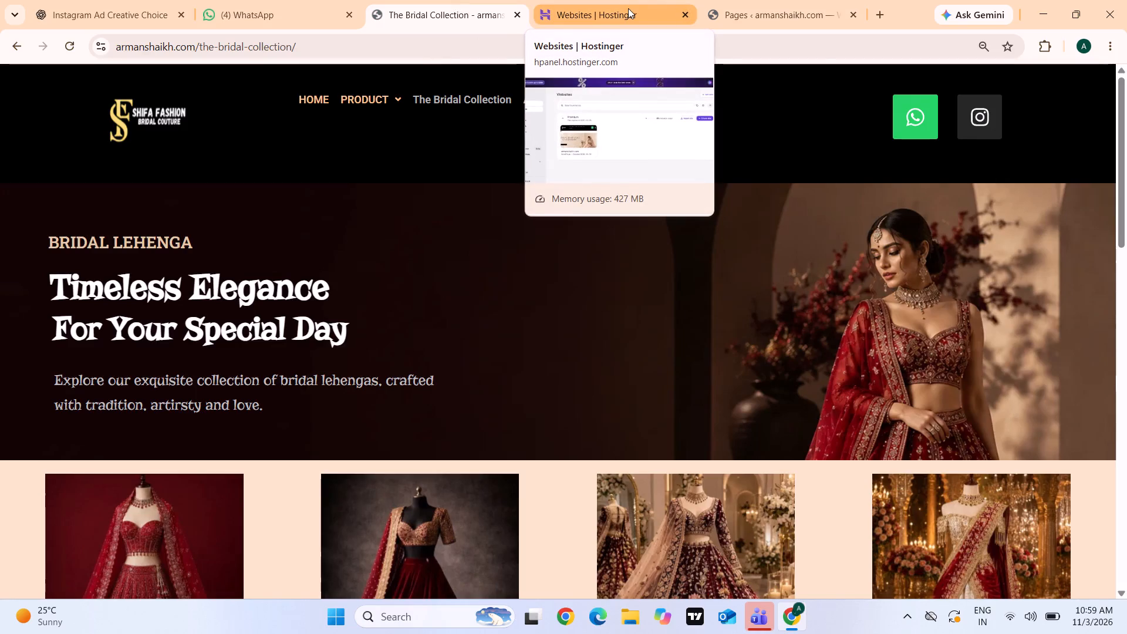
{"action": "left_click", "coordinate": [782, 0]}
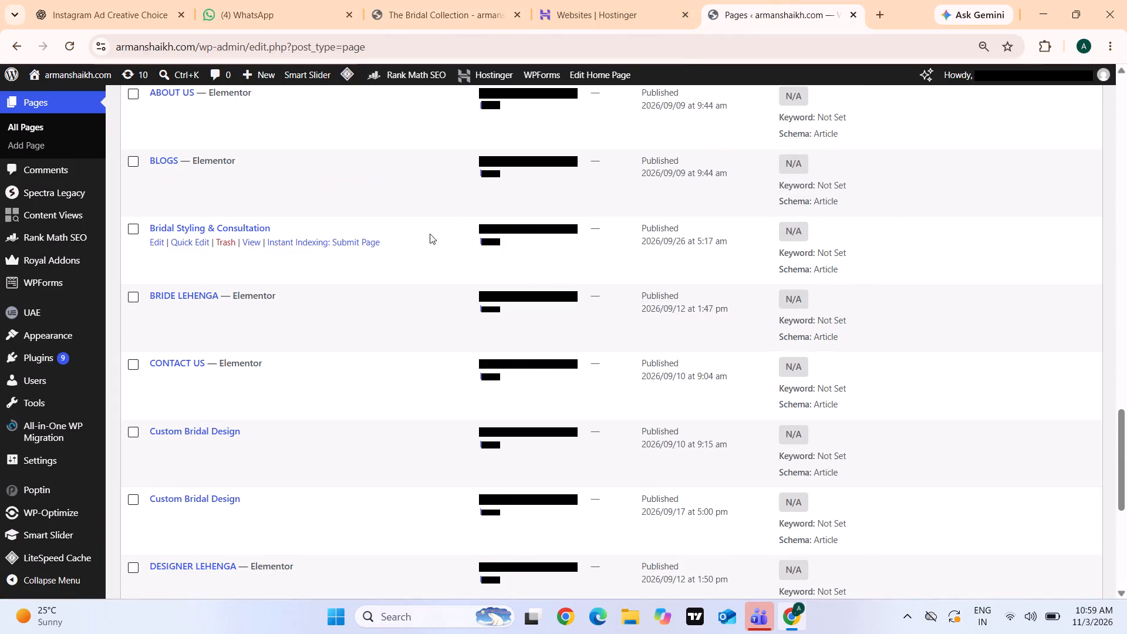
{"action": "scroll", "coordinate": [411, 275], "scroll_direction": "down", "scroll_amount": 4}
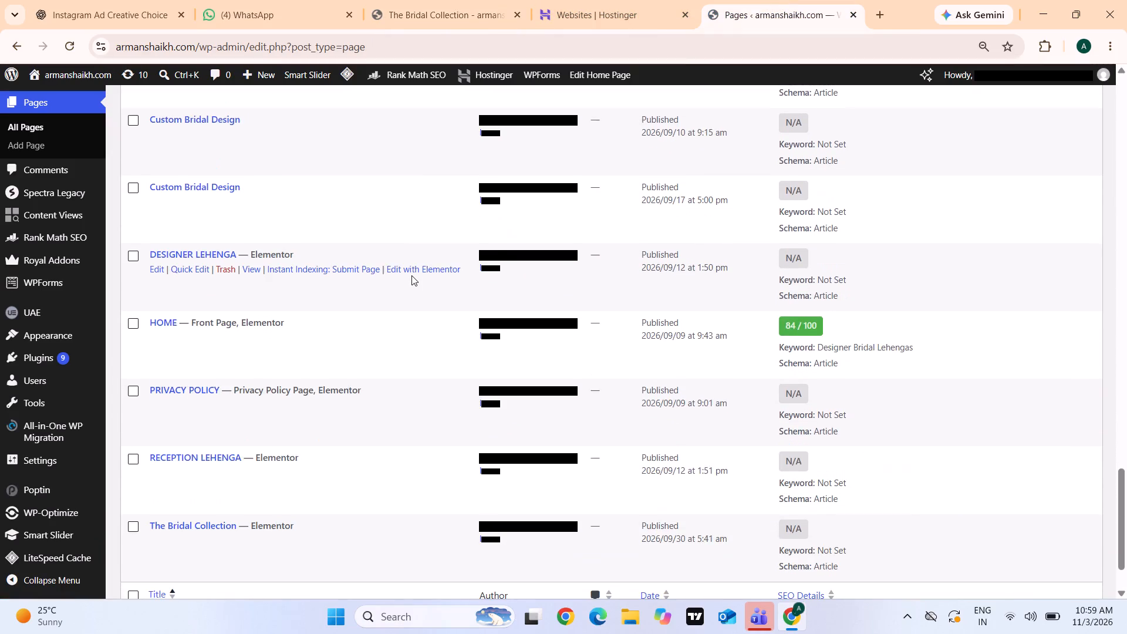
{"action": "scroll", "coordinate": [411, 275], "scroll_direction": "down", "scroll_amount": 3}
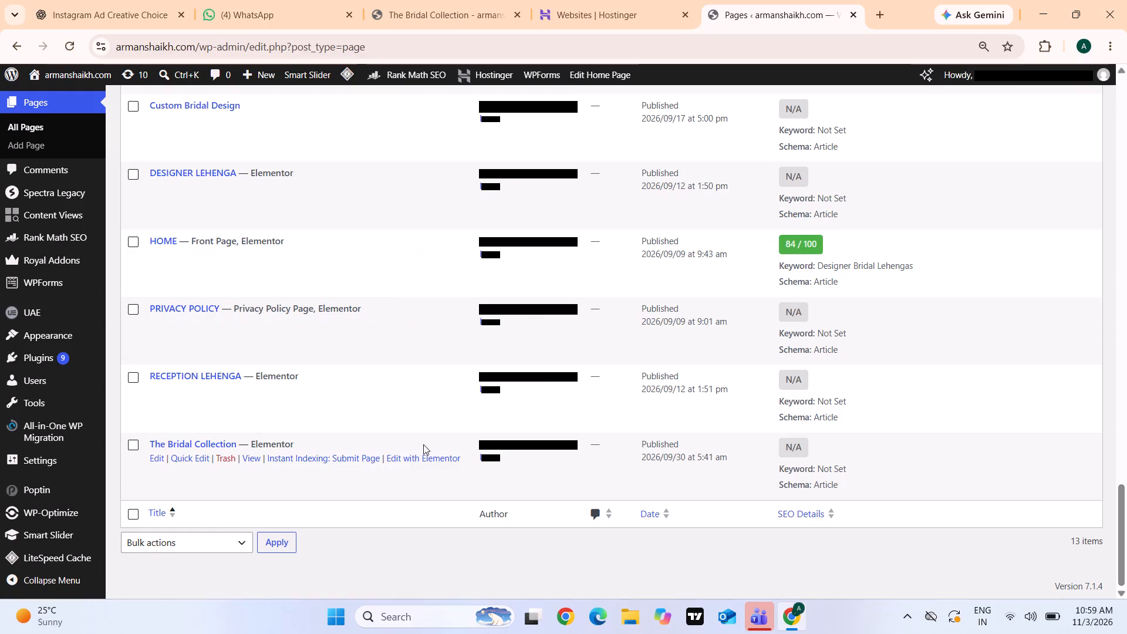
{"action": "left_click", "coordinate": [427, 457]}
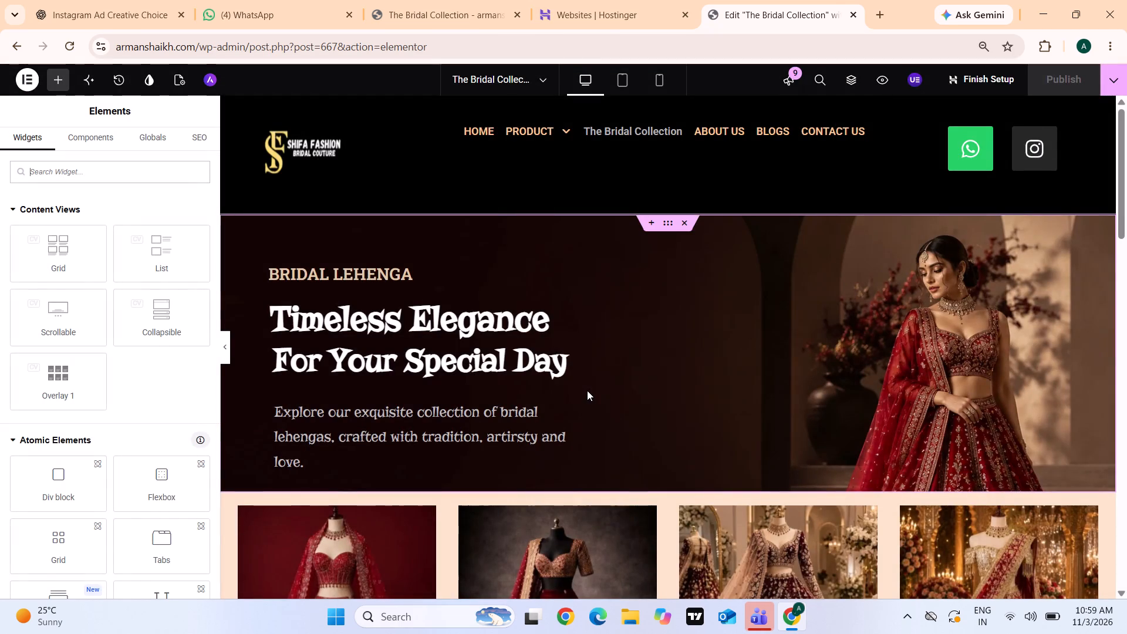
Set the font family of the banner's "Timeless Elegance" heading to Cormorant Garamond.
{"action": "left_click", "coordinate": [366, 316]}
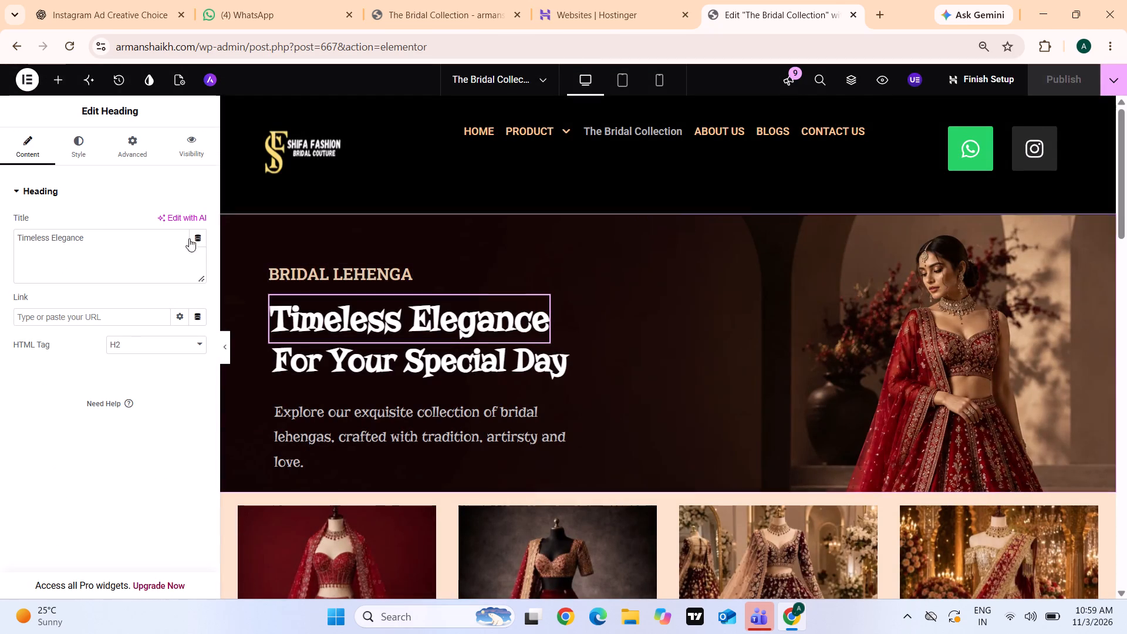
{"action": "left_click", "coordinate": [66, 144]}
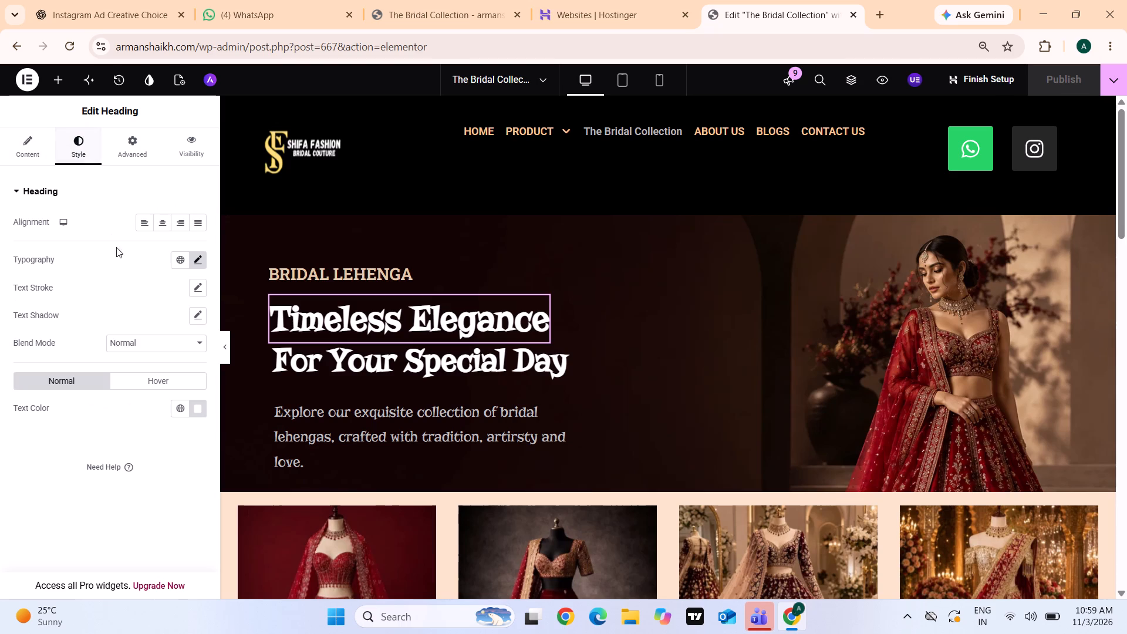
{"action": "left_click", "coordinate": [194, 257]}
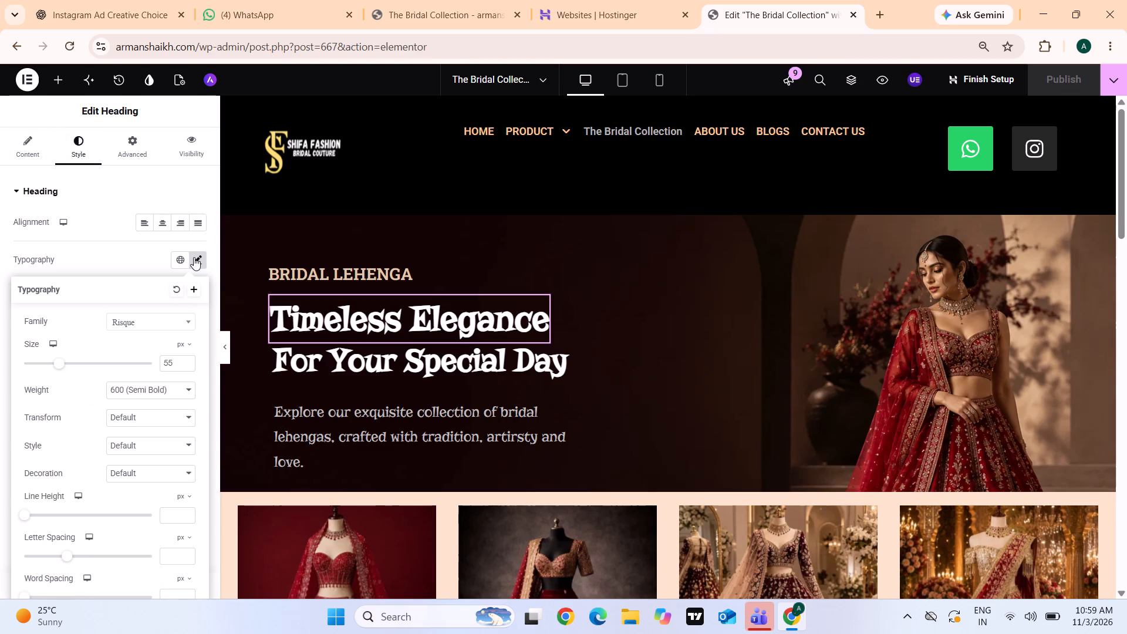
{"action": "left_click", "coordinate": [167, 323]}
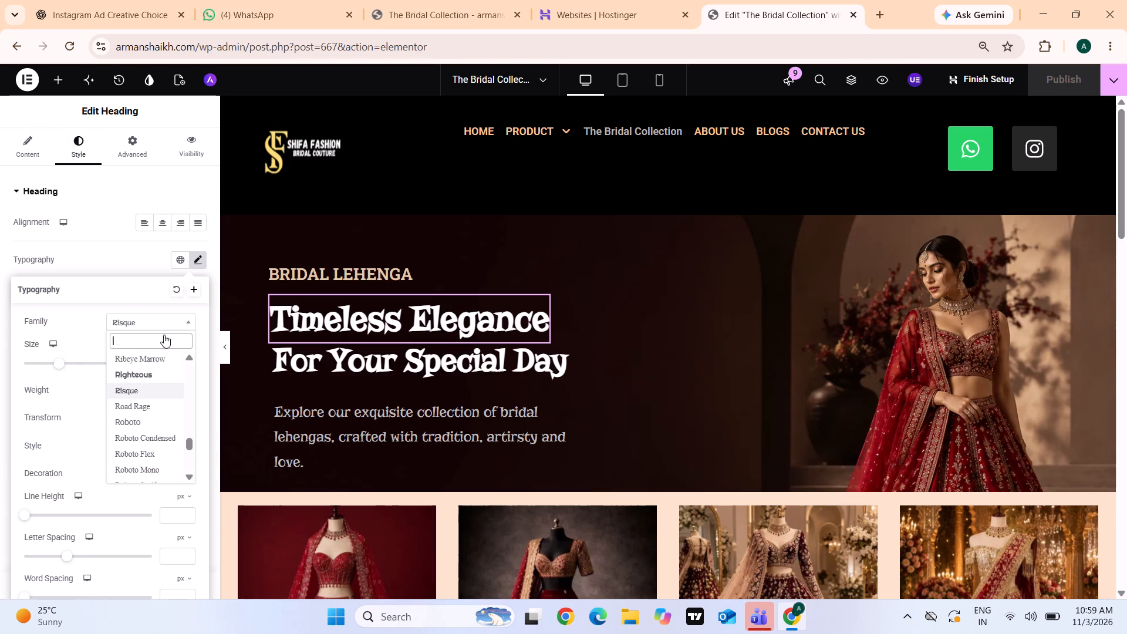
{"action": "type", "text": "corm"}
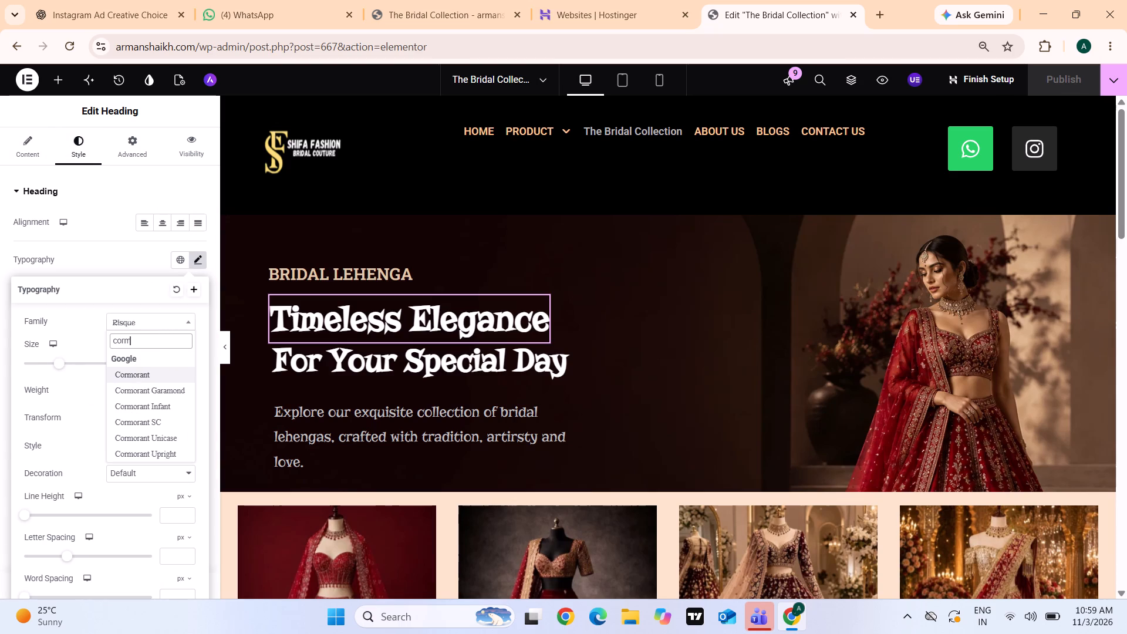
{"action": "left_click", "coordinate": [163, 383]}
Set the font family of the "For Your Special Day" heading in the banner to Cormorant Garamond.
{"action": "left_click", "coordinate": [310, 363]}
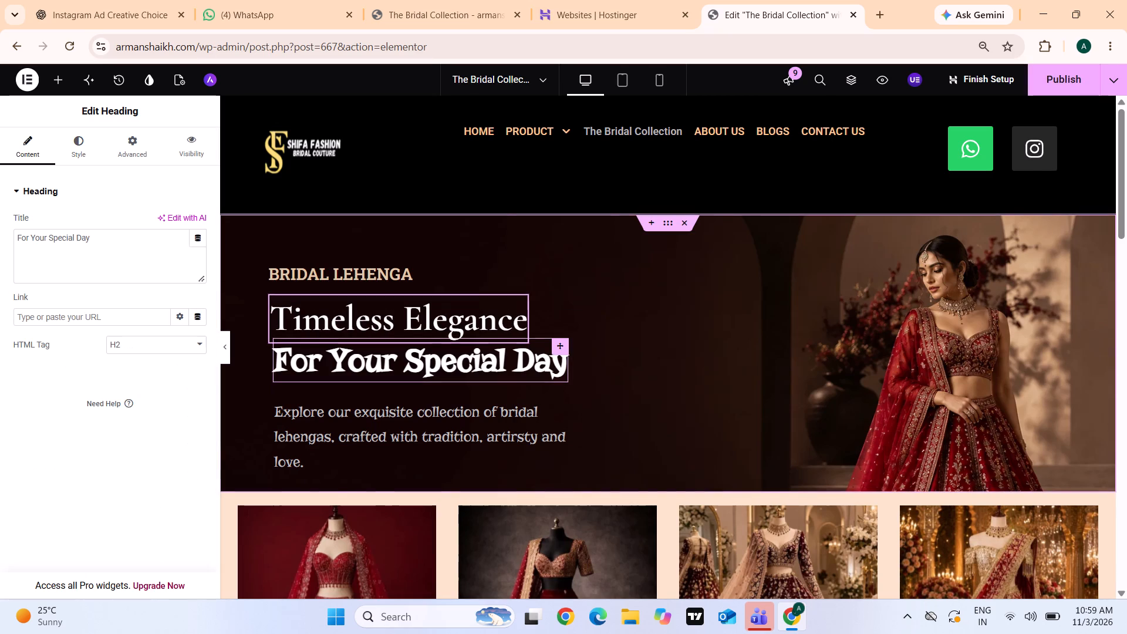
{"action": "left_click", "coordinate": [77, 153]}
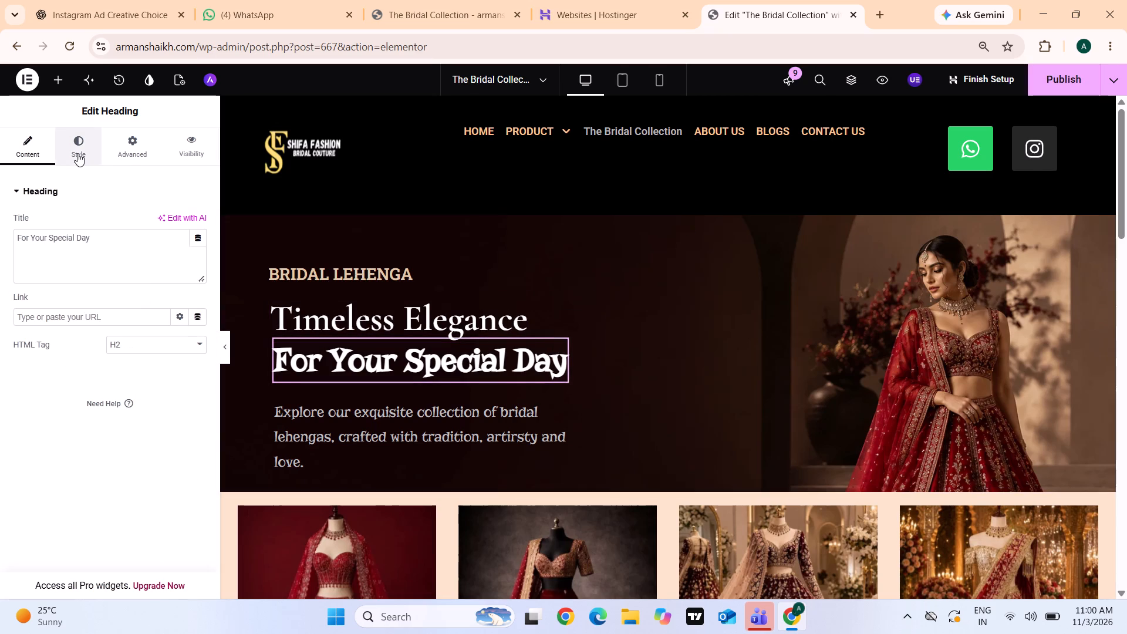
{"action": "left_click", "coordinate": [203, 258]}
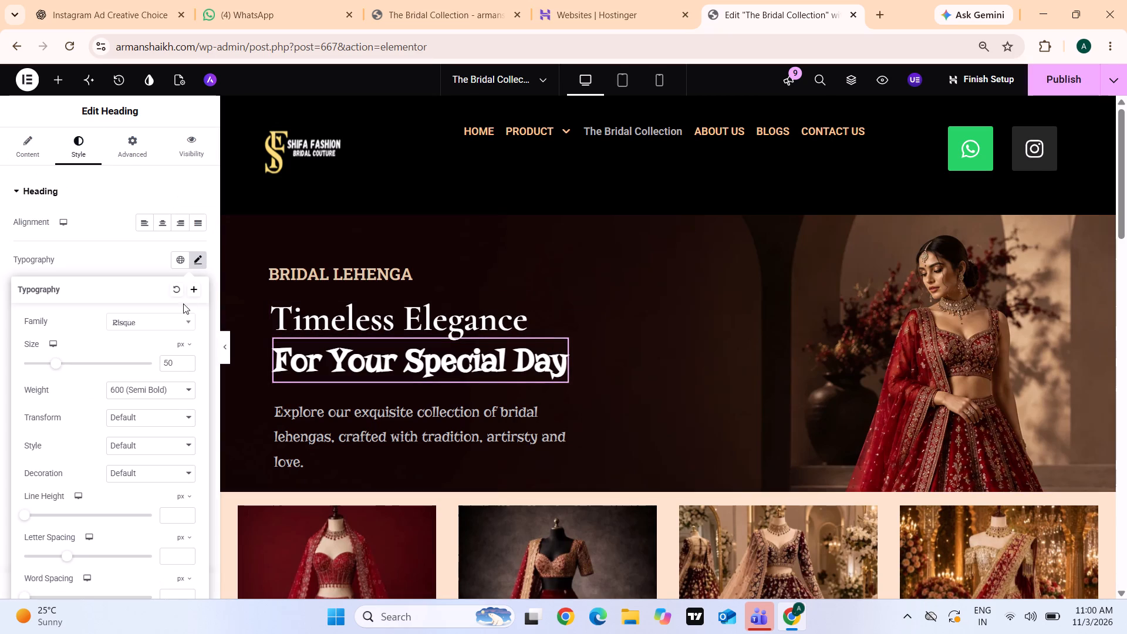
{"action": "left_click", "coordinate": [170, 325]}
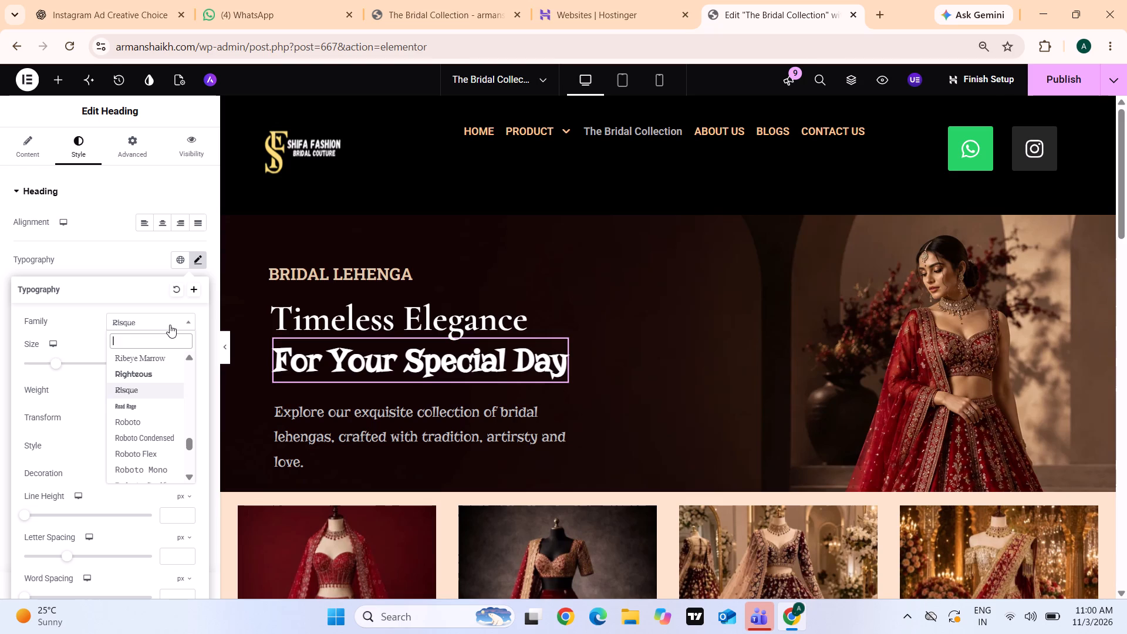
{"action": "type", "text": "coe"}
{"action": "key", "text": "BackSpace"}
{"action": "type", "text": "rm"}
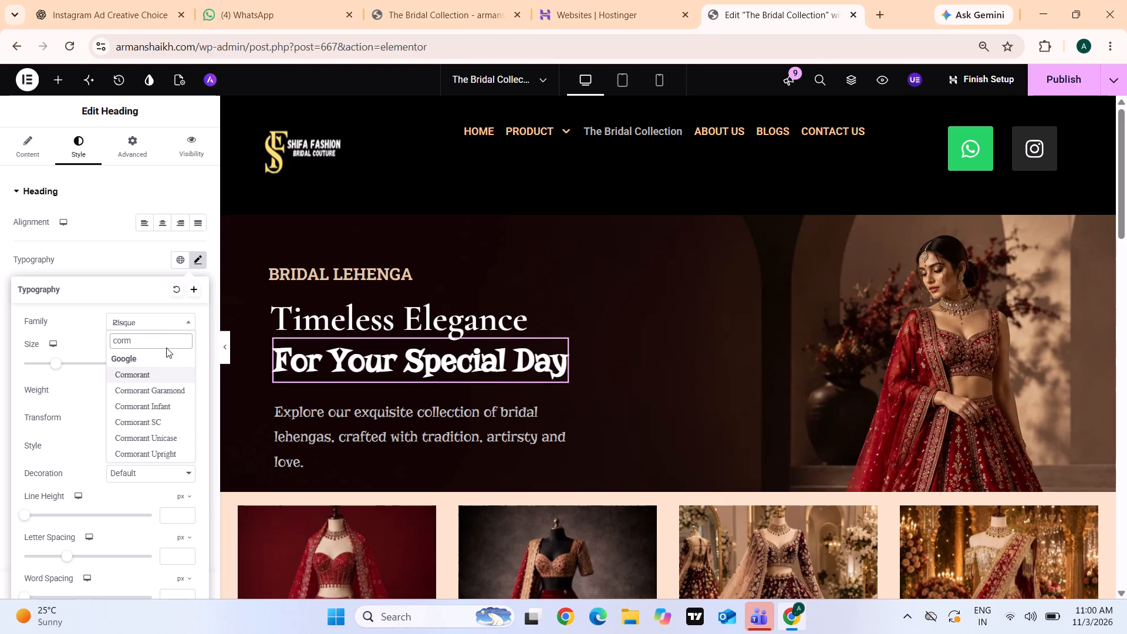
{"action": "left_click", "coordinate": [163, 385]}
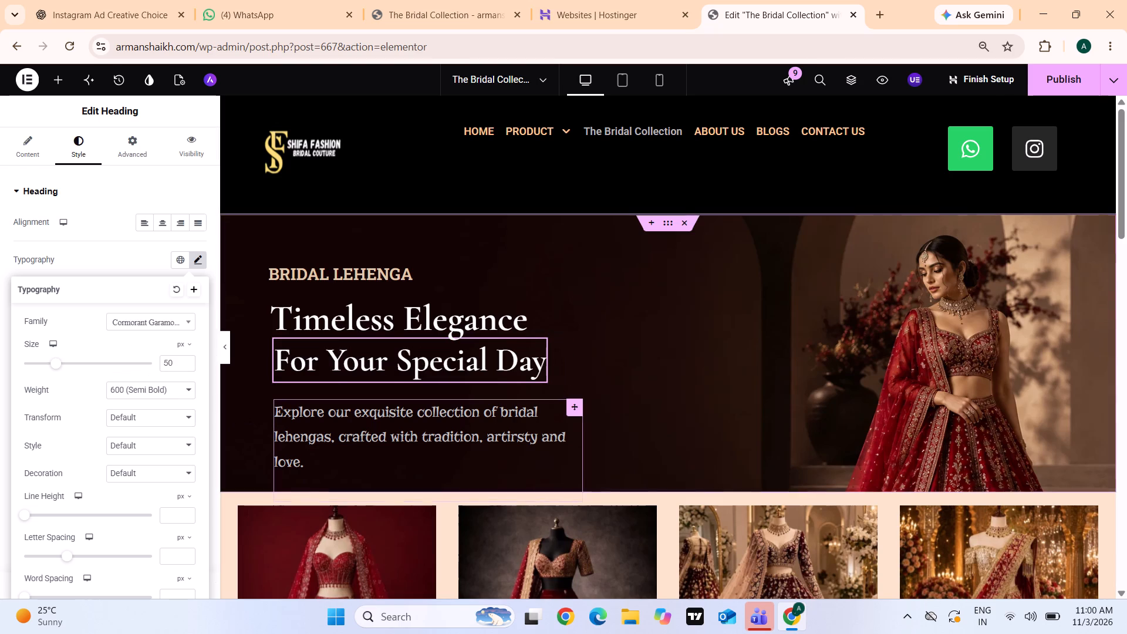
Set the font family of the banner's descriptive paragraph below the headings to Montserrat.
{"action": "left_click", "coordinate": [339, 414]}
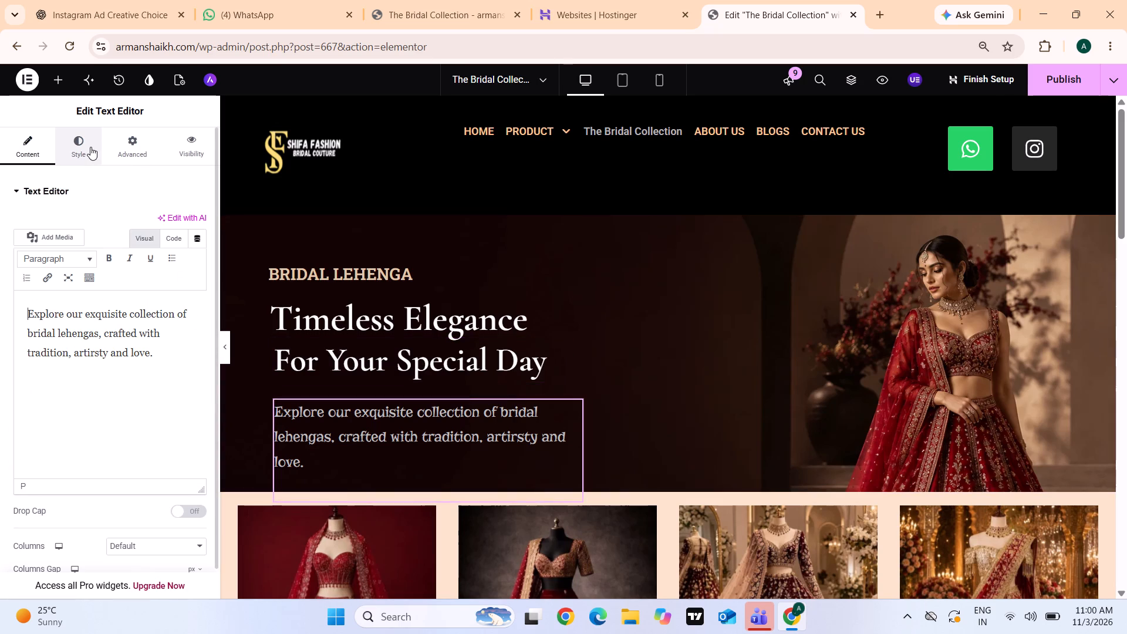
{"action": "left_click", "coordinate": [90, 147]}
{"action": "left_click", "coordinate": [199, 258]}
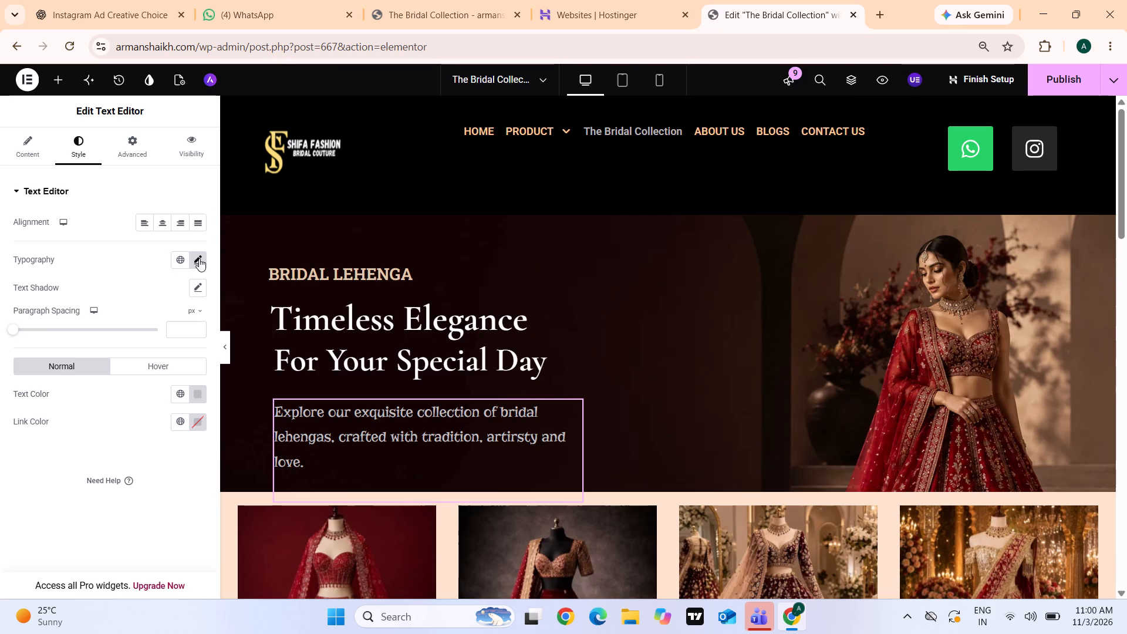
{"action": "left_click", "coordinate": [160, 312]}
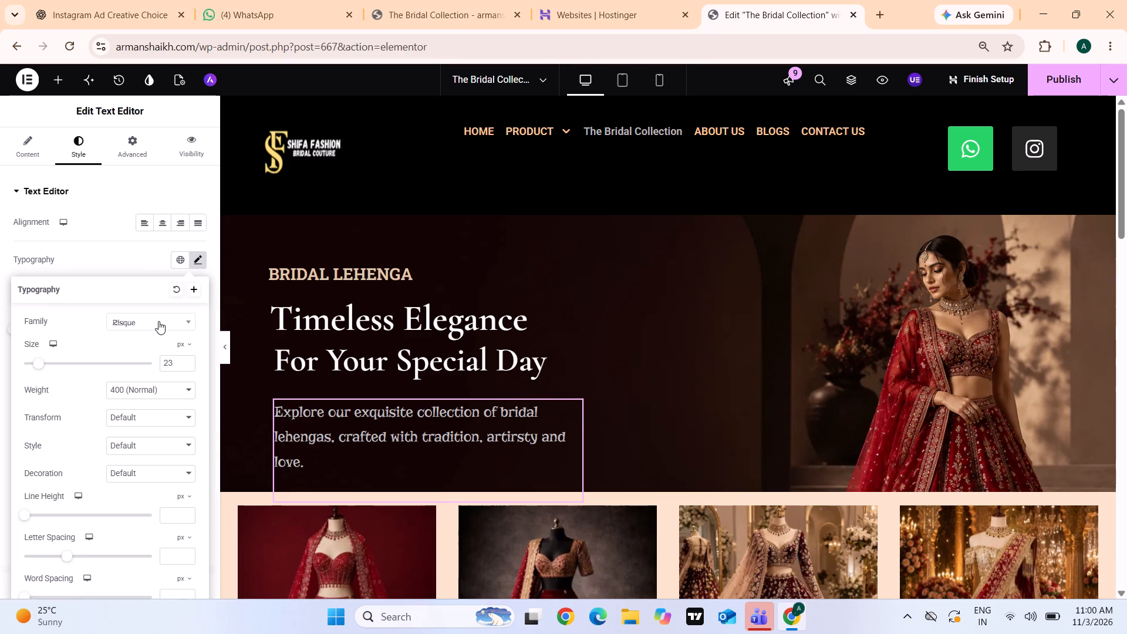
{"action": "left_click", "coordinate": [158, 321]}
{"action": "type", "text": "ge"}
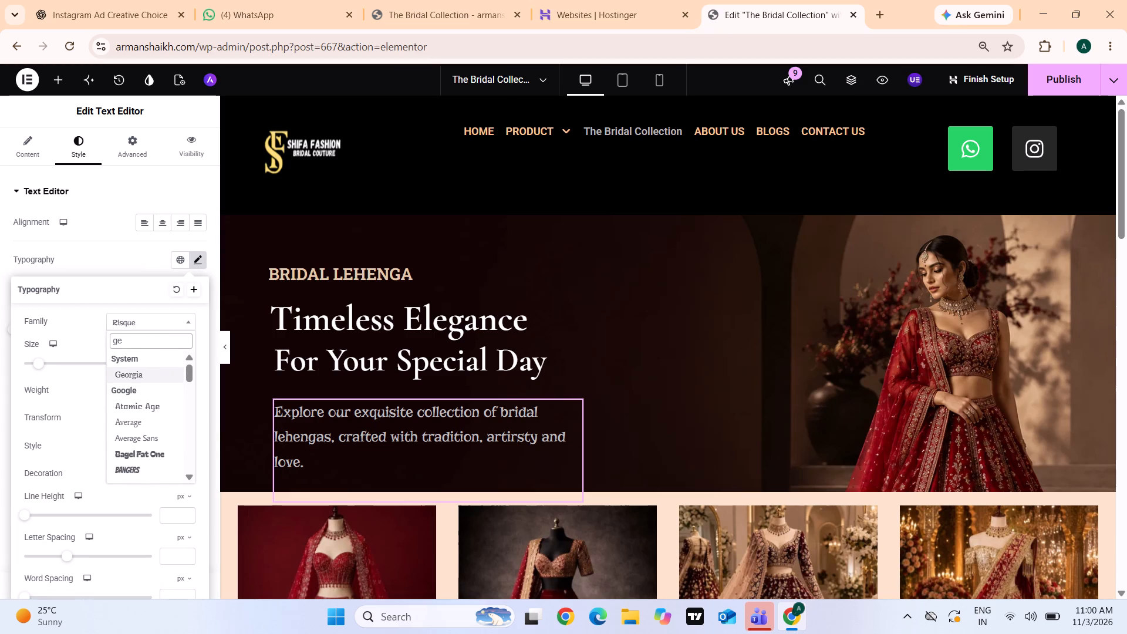
{"action": "key", "text": "n"}
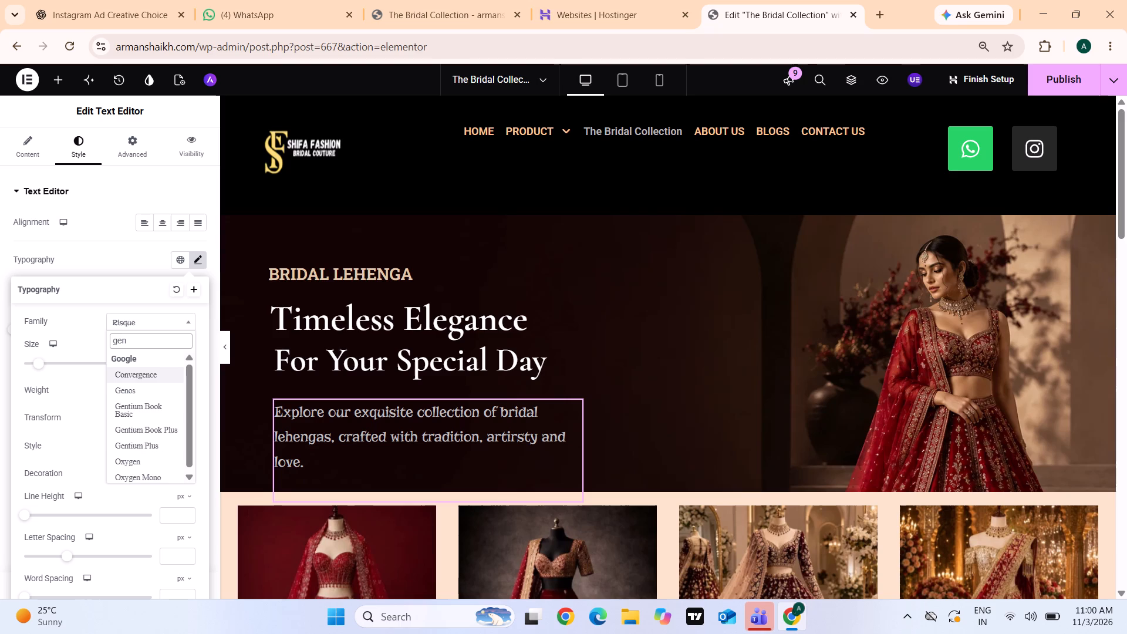
{"action": "key", "text": "BackSpace"}
{"action": "key", "text": "BackSpace"}
{"action": "key", "text": "BackSpace"}
{"action": "key", "text": "BackSpace"}
{"action": "type", "text": "mon"}
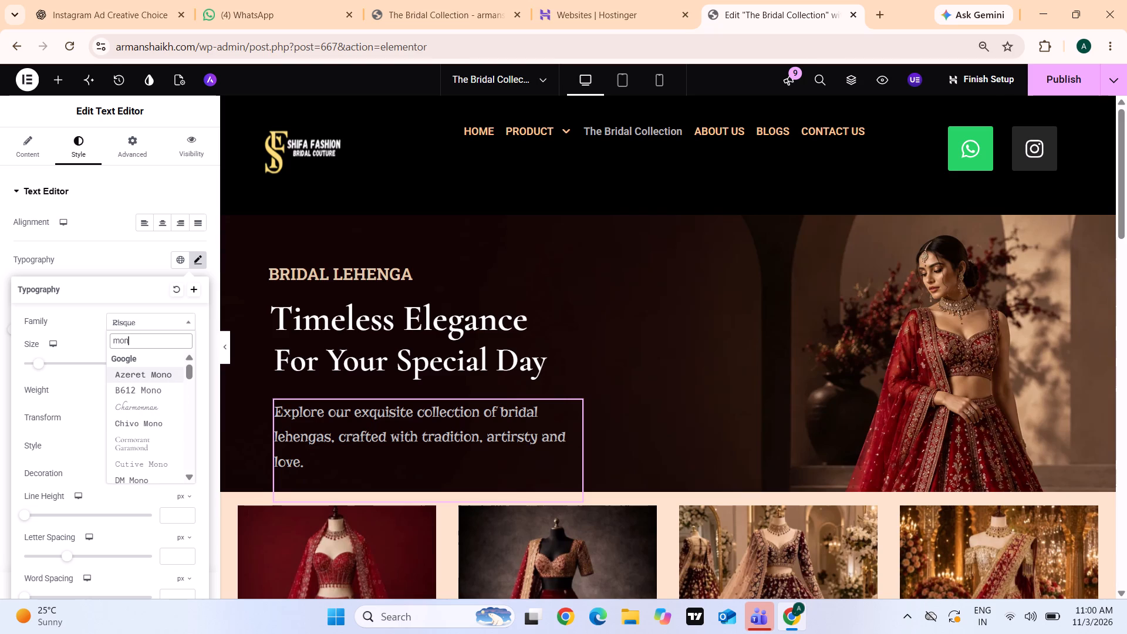
{"action": "key", "text": "t"}
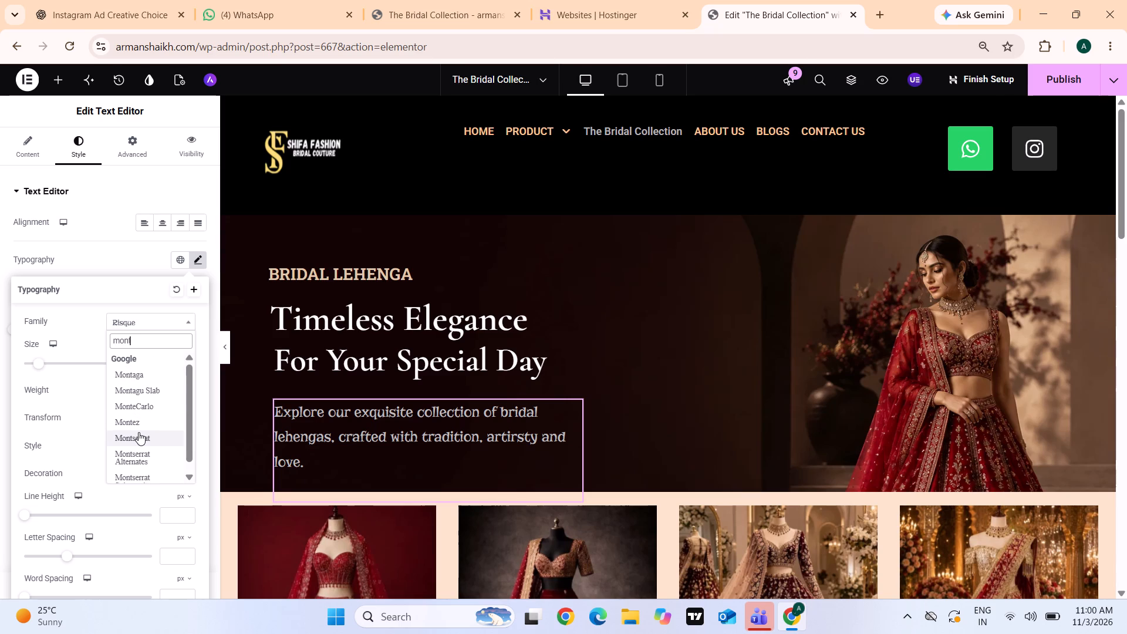
{"action": "left_click", "coordinate": [139, 432]}
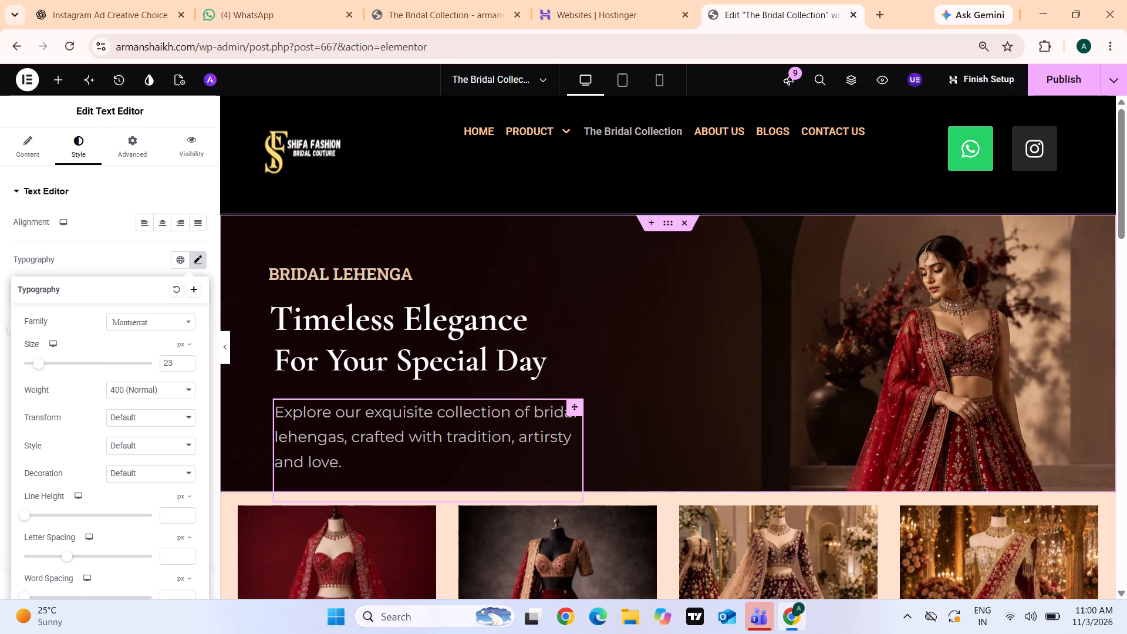
Move the banner's descriptive paragraph slightly up, closer to the "For Your Special Day" heading.
{"action": "left_click_drag", "start_coordinate": [378, 417], "coordinate": [380, 409]}
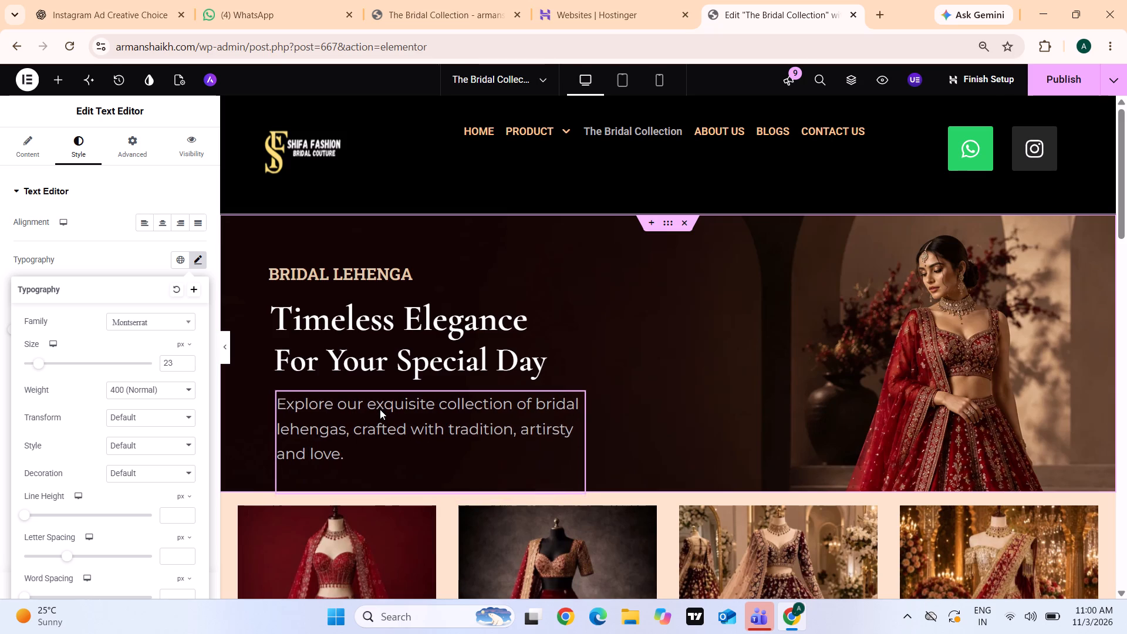
{"action": "left_click_drag", "start_coordinate": [380, 409], "coordinate": [379, 409]}
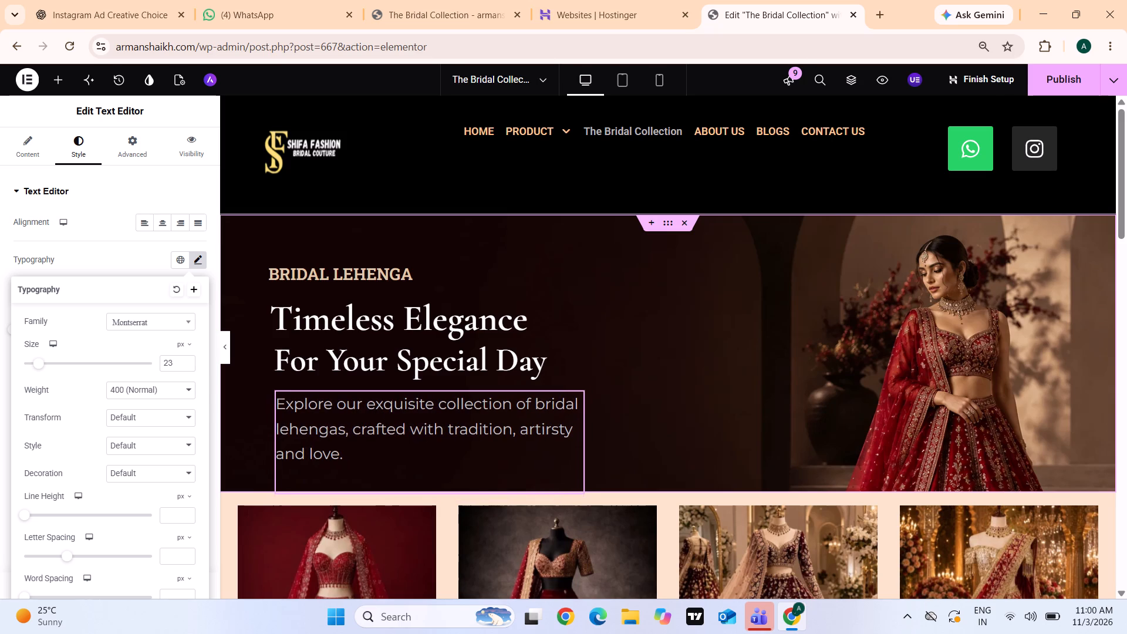
Shift the BRIDAL LEHENGA heading, both main heading lines and the paragraph slightly right in the banner, aligning their left edges.
{"action": "left_click_drag", "start_coordinate": [373, 274], "coordinate": [392, 274]}
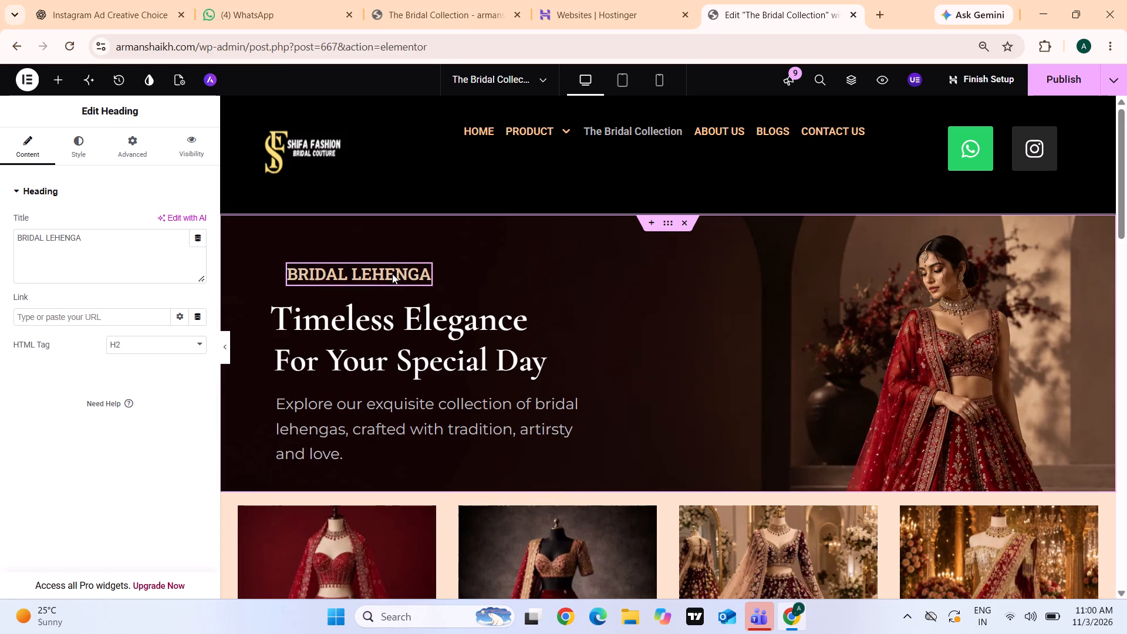
{"action": "left_click_drag", "start_coordinate": [392, 274], "coordinate": [393, 274]}
{"action": "left_click_drag", "start_coordinate": [396, 317], "coordinate": [415, 315]}
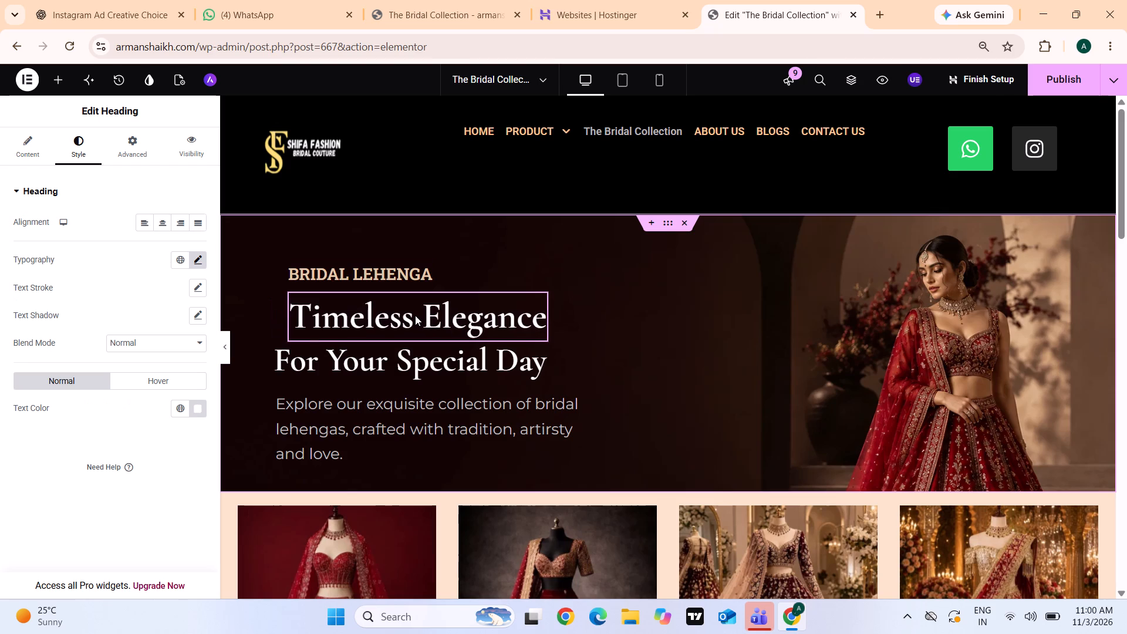
{"action": "left_click_drag", "start_coordinate": [415, 315], "coordinate": [414, 315]}
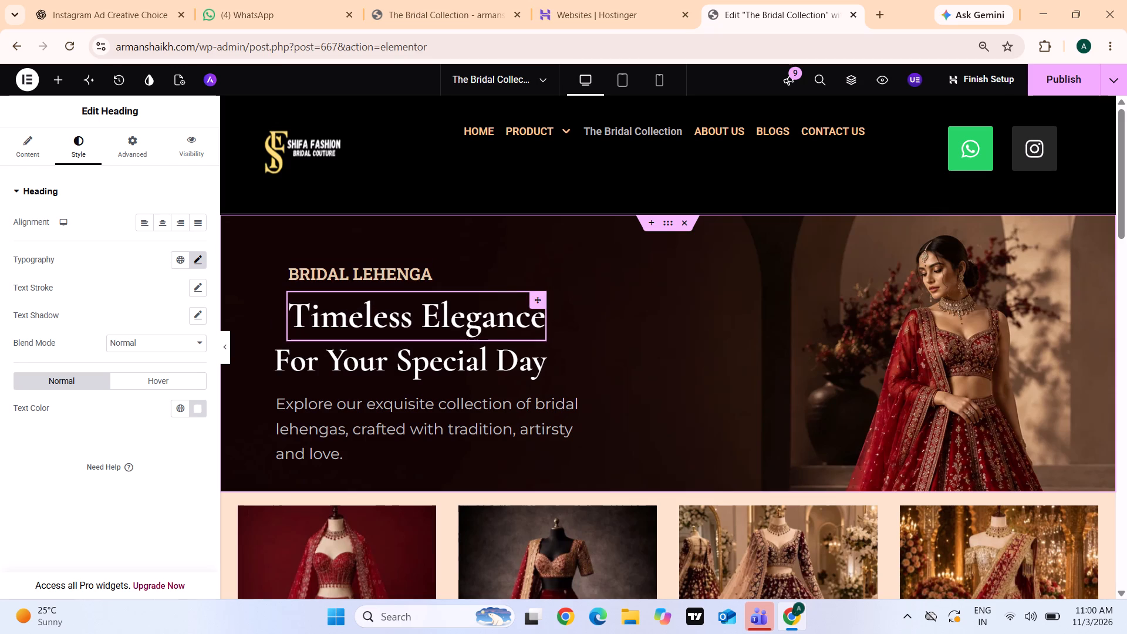
{"action": "left_click_drag", "start_coordinate": [421, 375], "coordinate": [436, 375]}
{"action": "left_click_drag", "start_coordinate": [436, 439], "coordinate": [453, 439]}
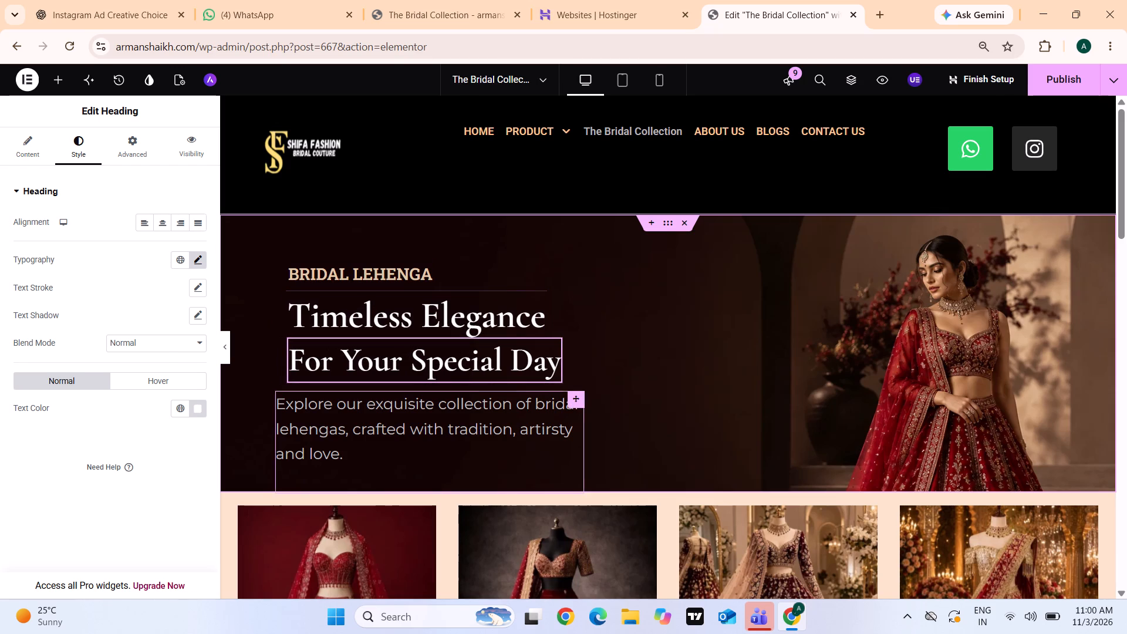
{"action": "left_click_drag", "start_coordinate": [453, 439], "coordinate": [451, 436]}
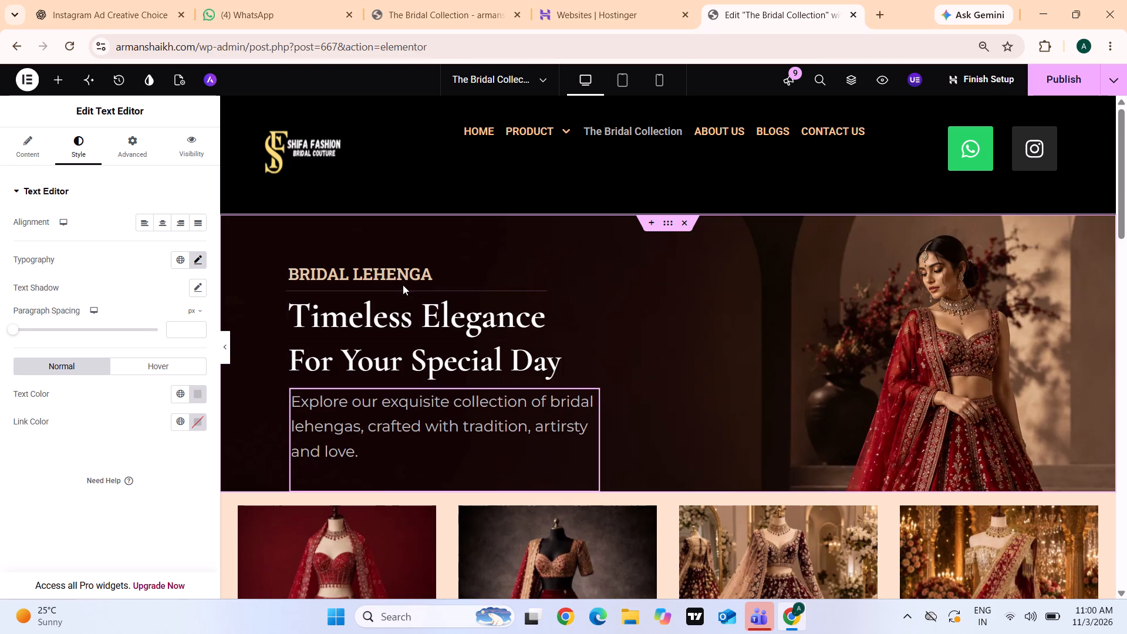
Set the banner's BRIDAL LEHENGA heading to the Cormorant Garamond font at a size of 40 px.
{"action": "left_click", "coordinate": [400, 271]}
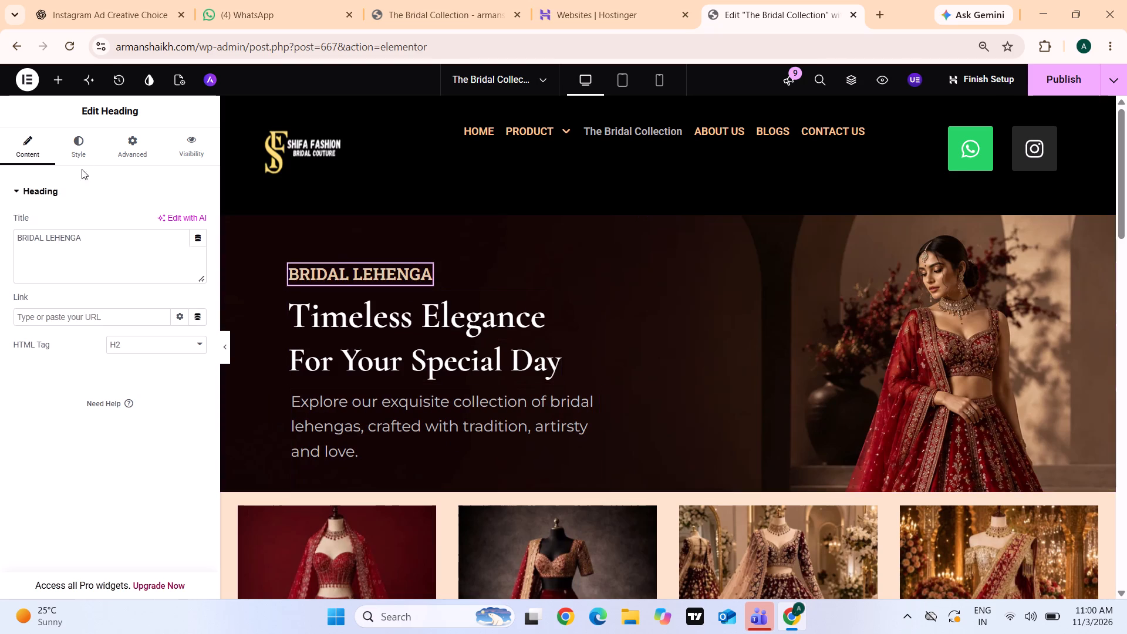
{"action": "left_click", "coordinate": [82, 159]}
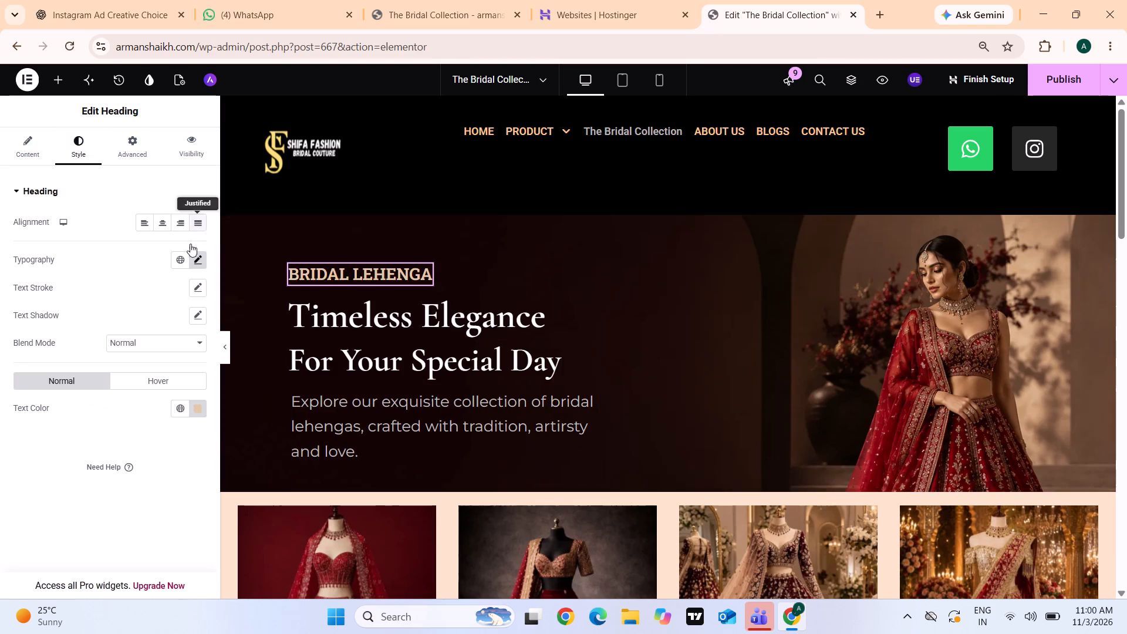
{"action": "left_click", "coordinate": [190, 251]}
{"action": "left_click", "coordinate": [171, 314]}
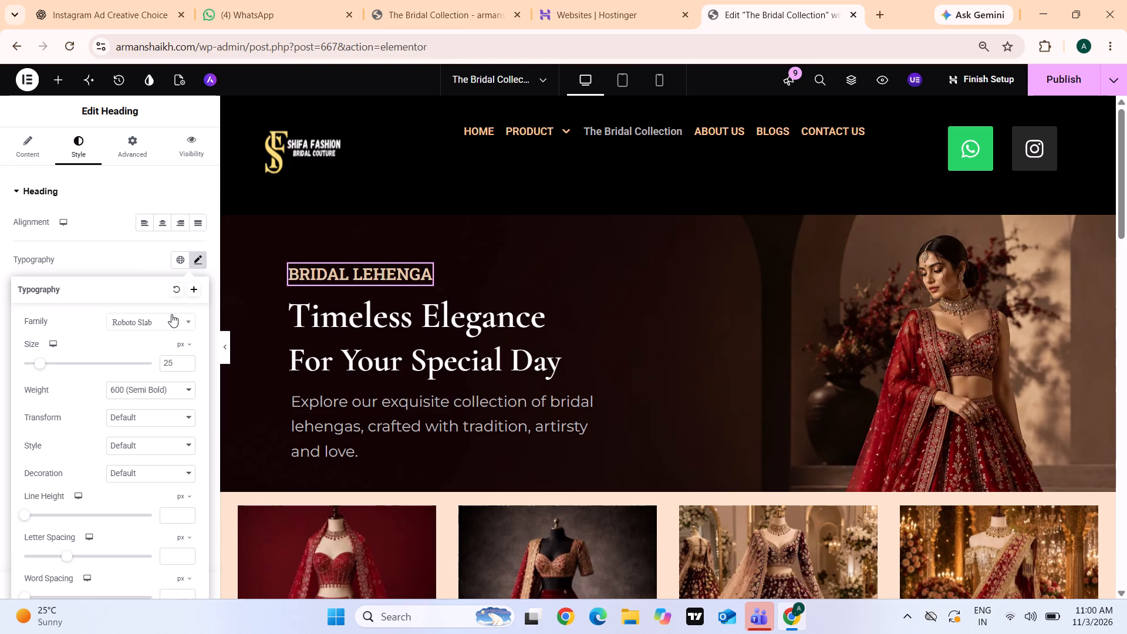
{"action": "type", "text": "cor"}
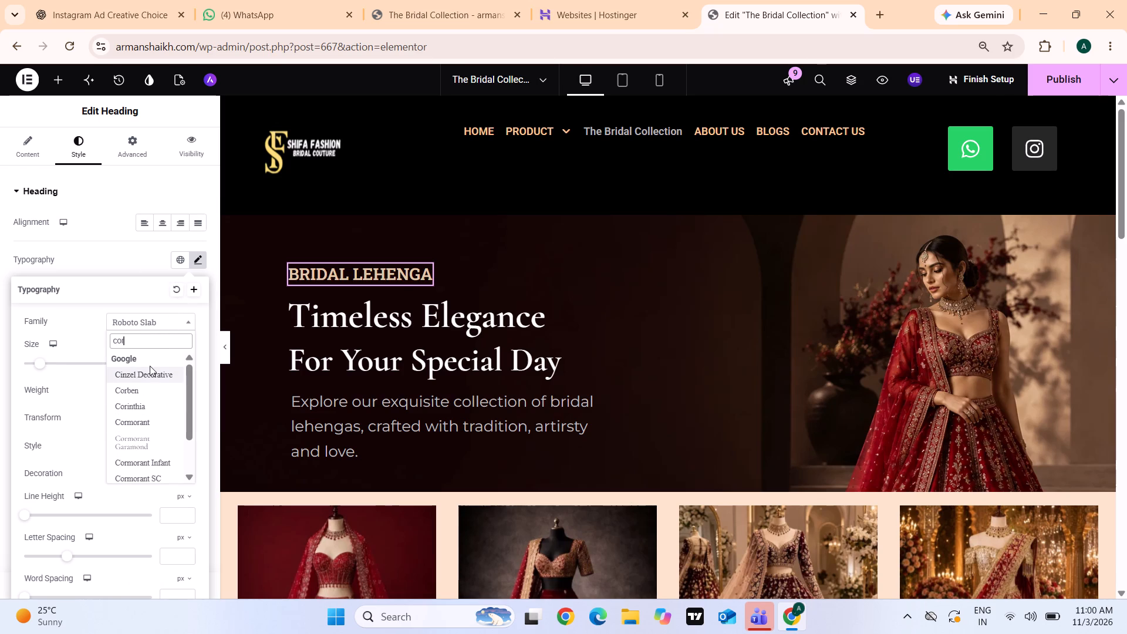
{"action": "left_click", "coordinate": [151, 446]}
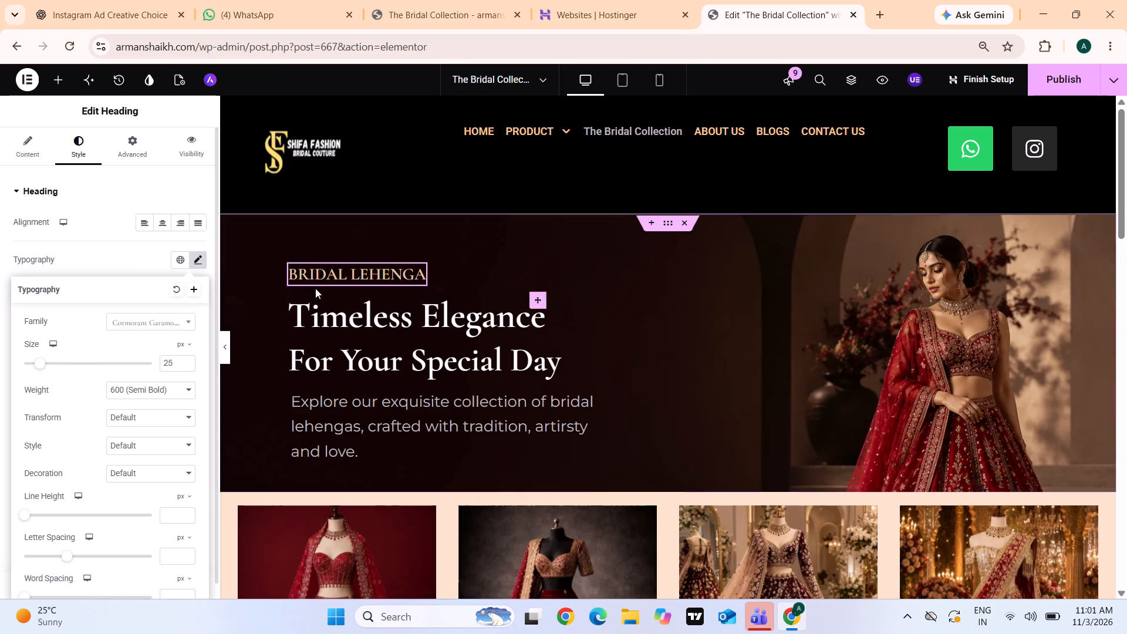
{"action": "left_click", "coordinate": [178, 364]}
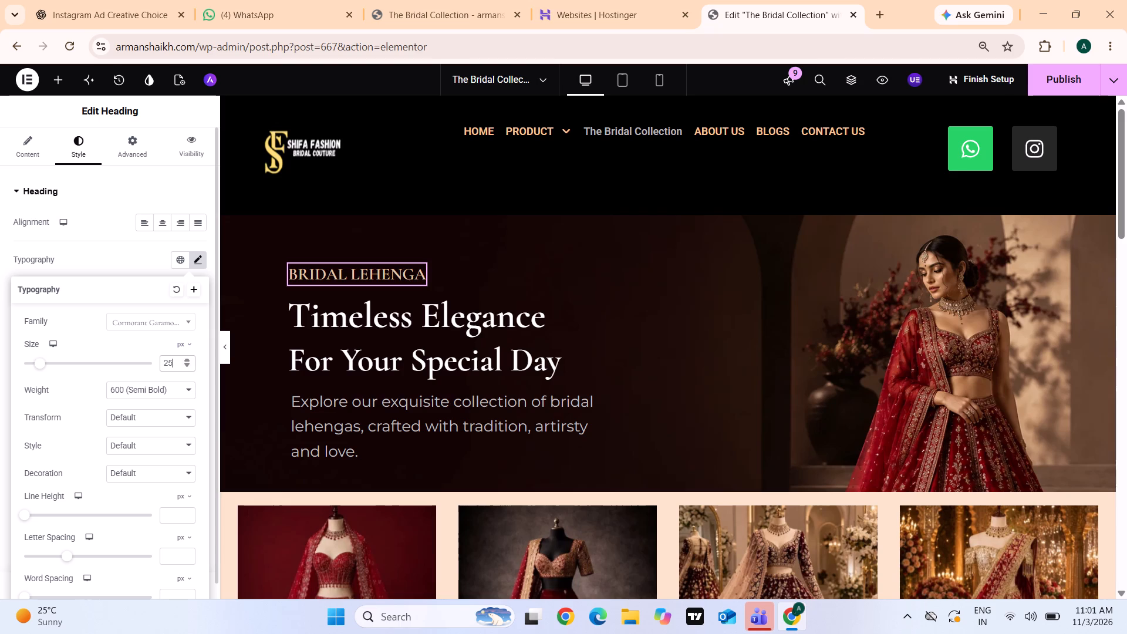
{"action": "key", "text": "BackSpace"}
{"action": "key", "text": "BackSpace"}
{"action": "key", "text": "BackSpace"}
{"action": "type", "text": "40"}
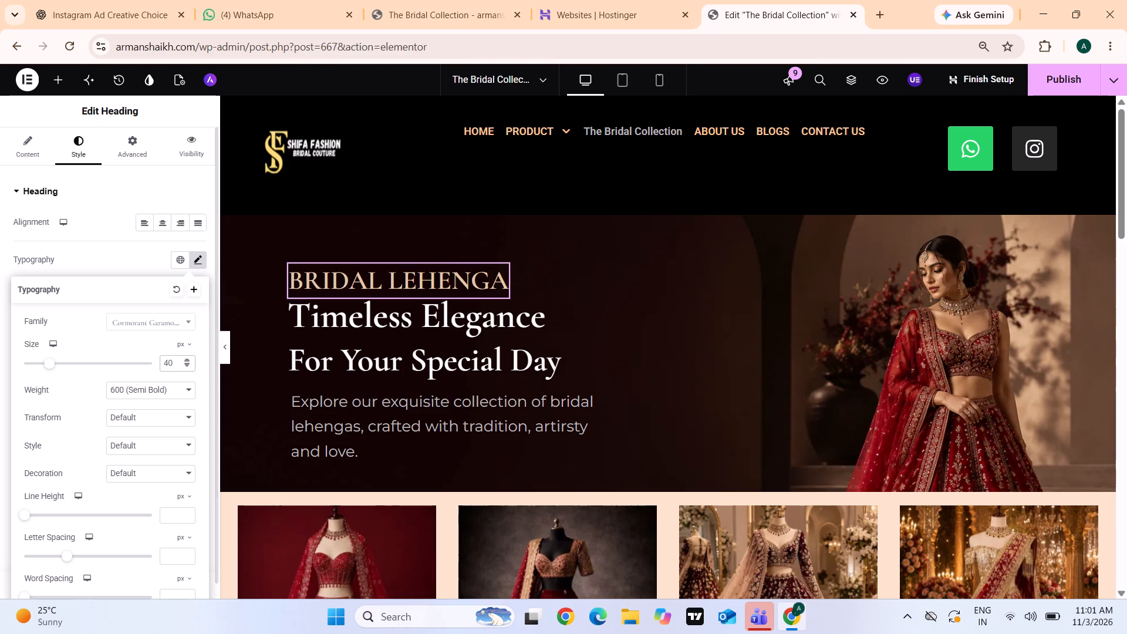
{"action": "left_click", "coordinate": [816, 252]}
Nudge the banner's BRIDAL LEHENGA heading slightly right and set its font size to 45 px.
{"action": "left_click_drag", "start_coordinate": [473, 282], "coordinate": [488, 281]}
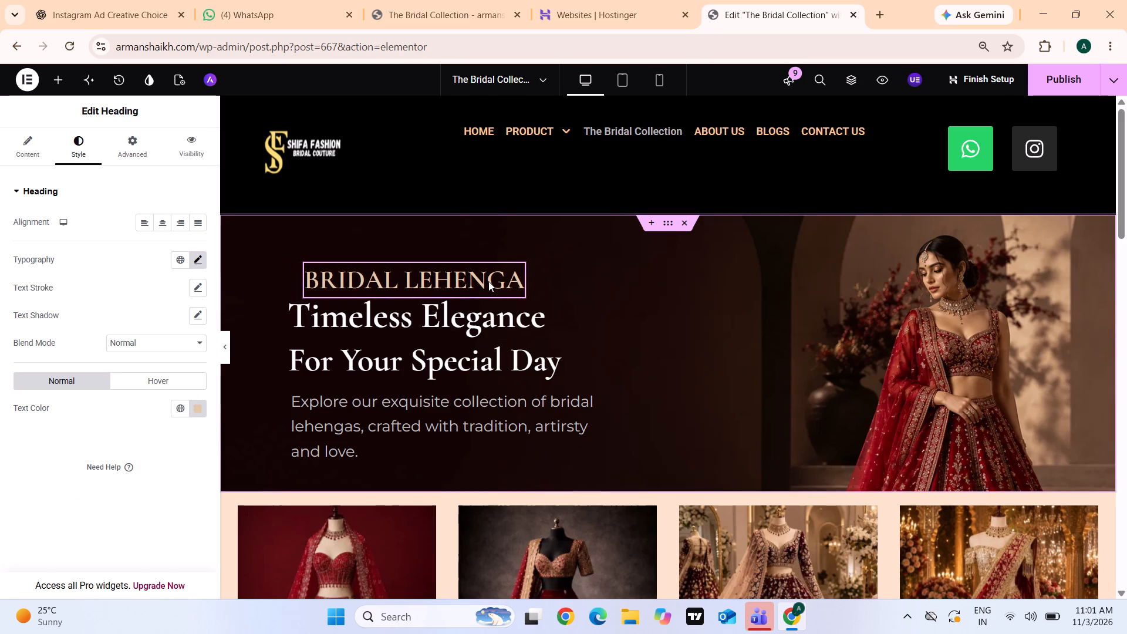
{"action": "left_click_drag", "start_coordinate": [488, 281], "coordinate": [488, 282]}
{"action": "left_click", "coordinate": [200, 252]}
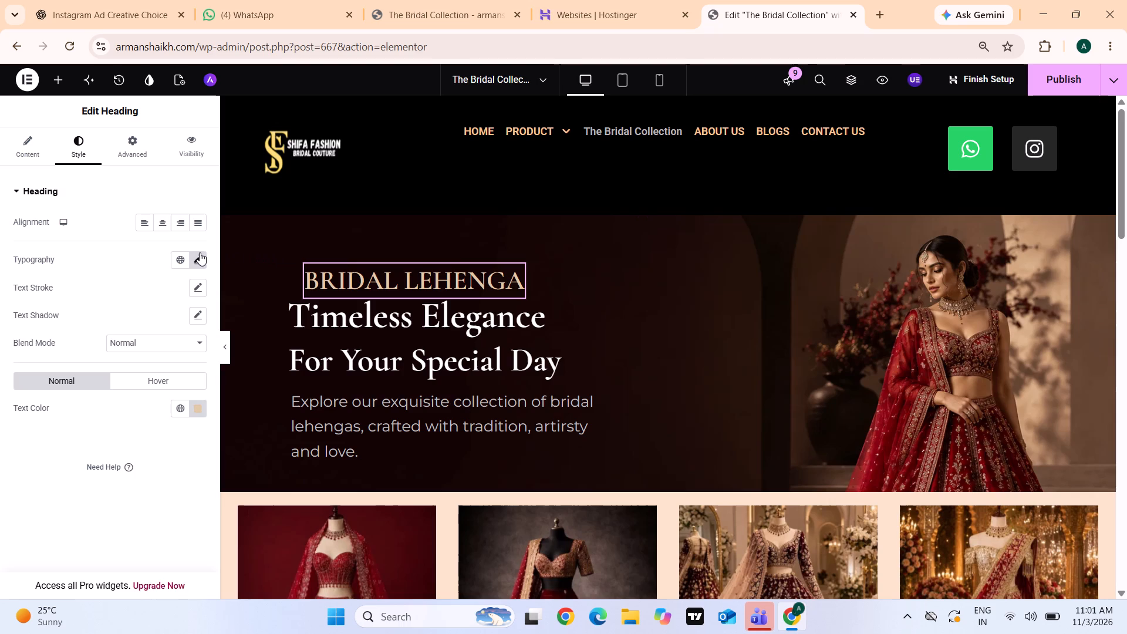
{"action": "left_click", "coordinate": [177, 363]}
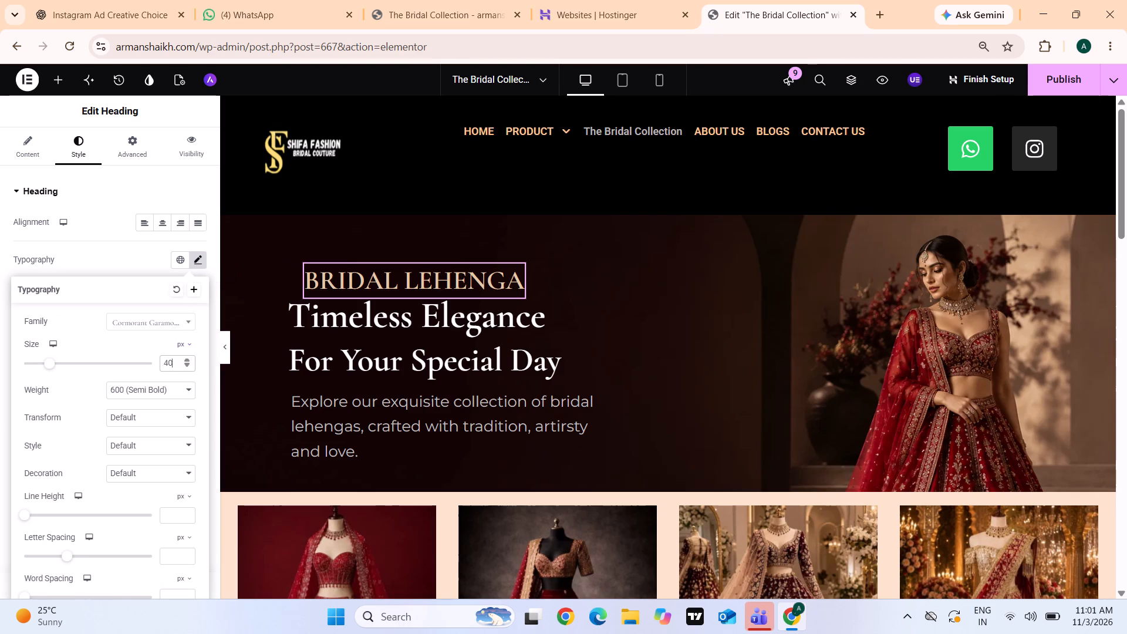
{"action": "key", "text": "BackSpace"}
{"action": "key", "text": "5"}
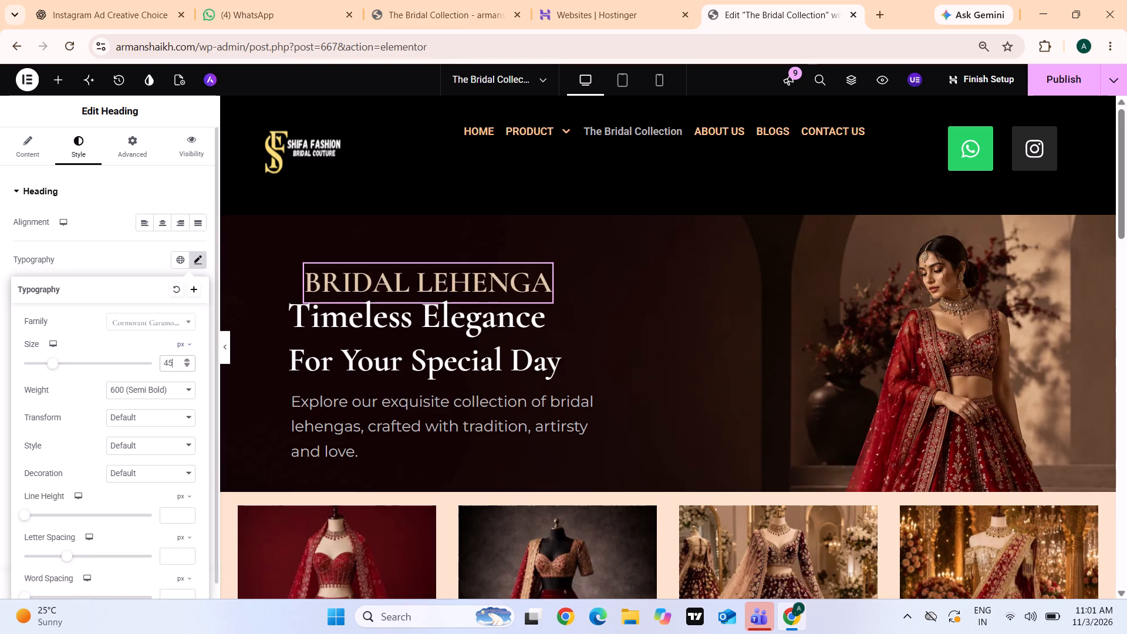
{"action": "left_click", "coordinate": [632, 236]}
Move the BRIDAL LEHENGA heading slightly left so it roughly lines up with the left edge of the heading lines below.
{"action": "left_click_drag", "start_coordinate": [502, 271], "coordinate": [491, 270]}
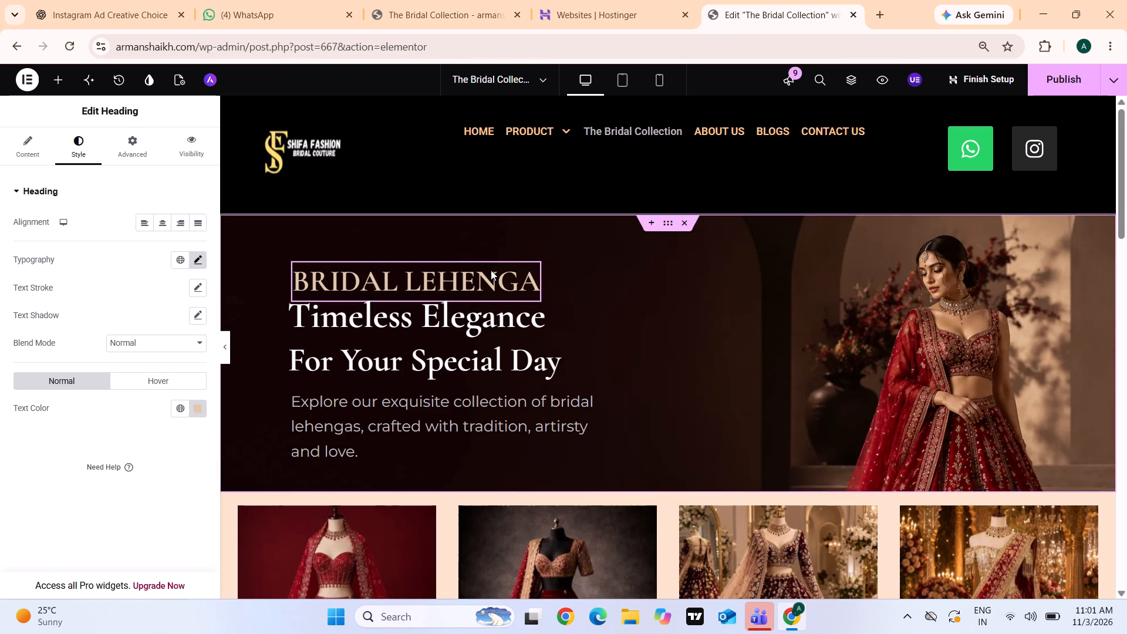
{"action": "left_click_drag", "start_coordinate": [491, 270], "coordinate": [491, 272]}
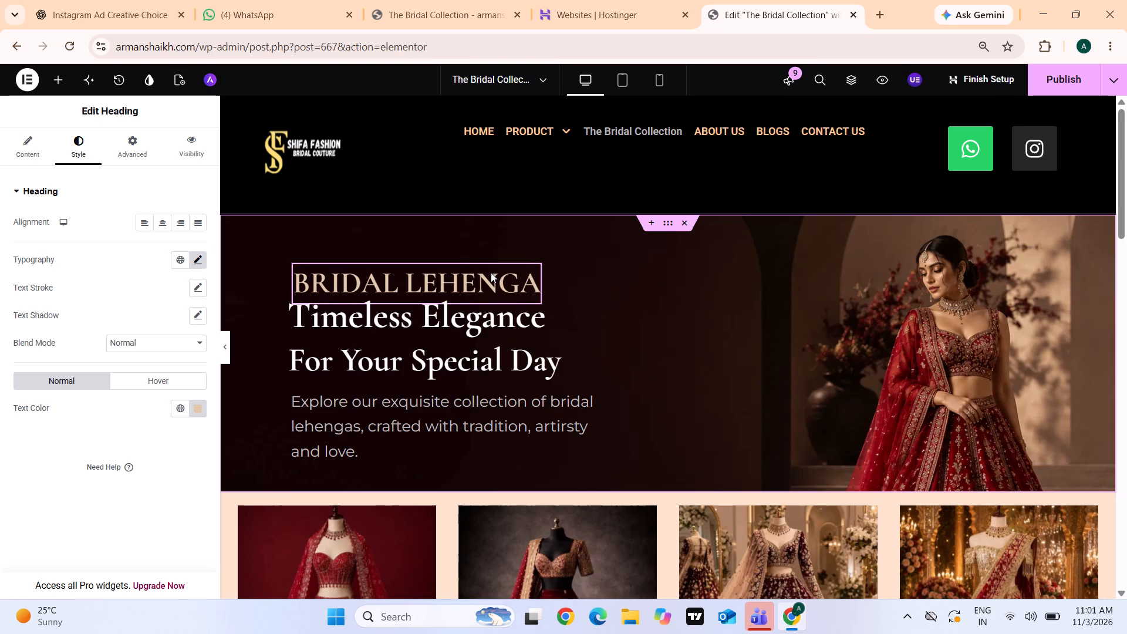
{"action": "left_click_drag", "start_coordinate": [491, 272], "coordinate": [491, 272]}
Set the font family of the Royal Red Bridal Lehenga product title to Cormorant Garamond.
{"action": "scroll", "coordinate": [723, 434], "scroll_direction": "down", "scroll_amount": 4}
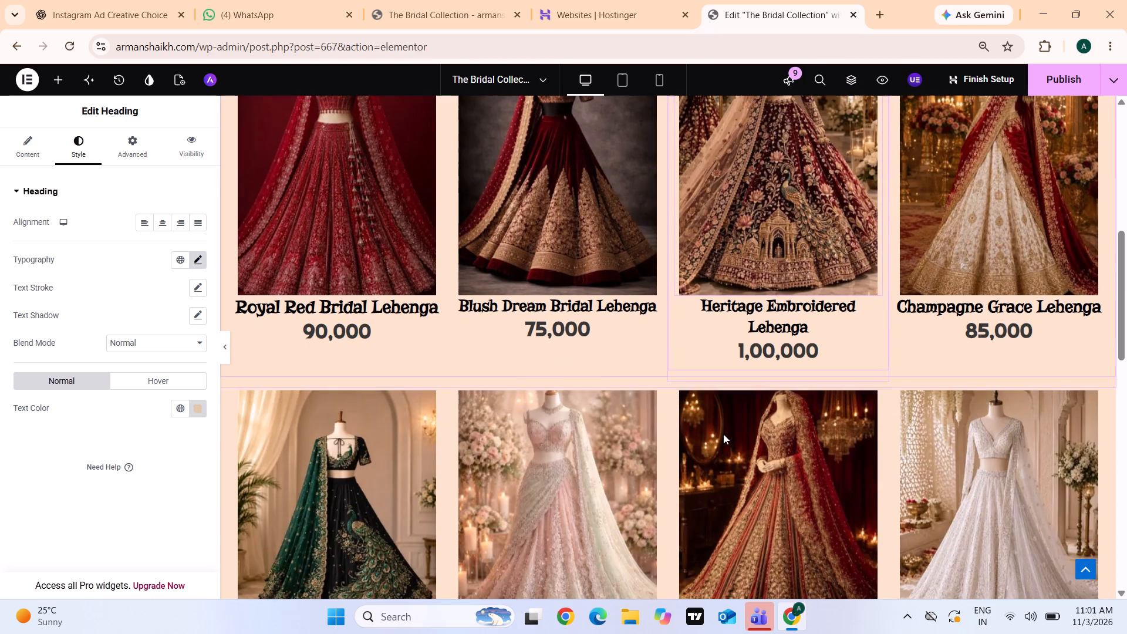
{"action": "scroll", "coordinate": [723, 434], "scroll_direction": "down", "scroll_amount": 1}
{"action": "left_click", "coordinate": [316, 303]}
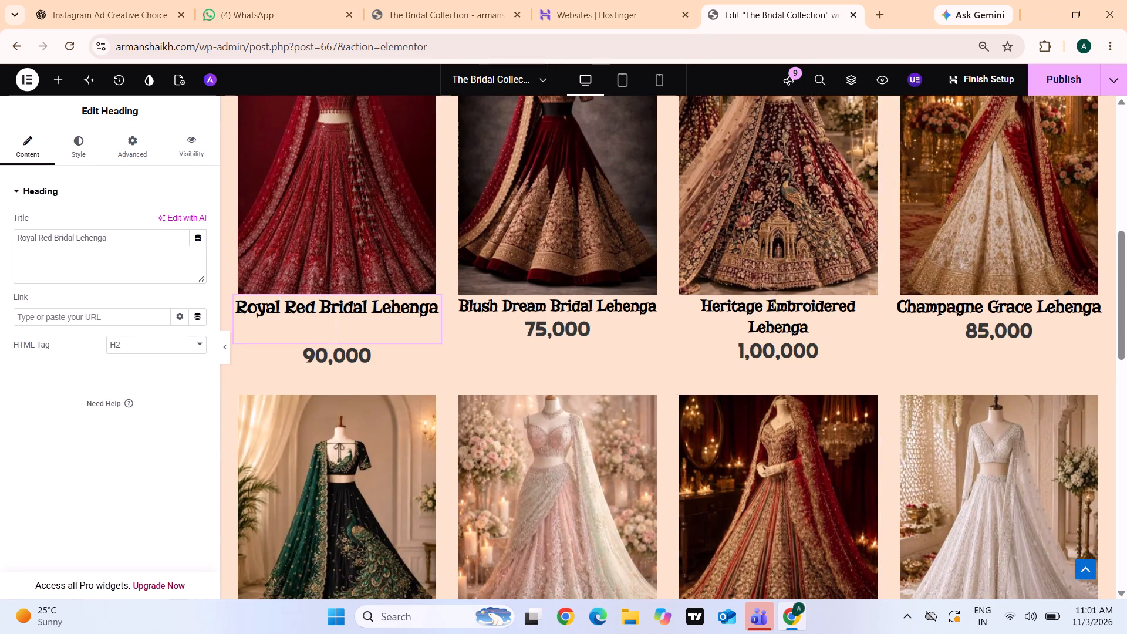
{"action": "left_click", "coordinate": [82, 131]}
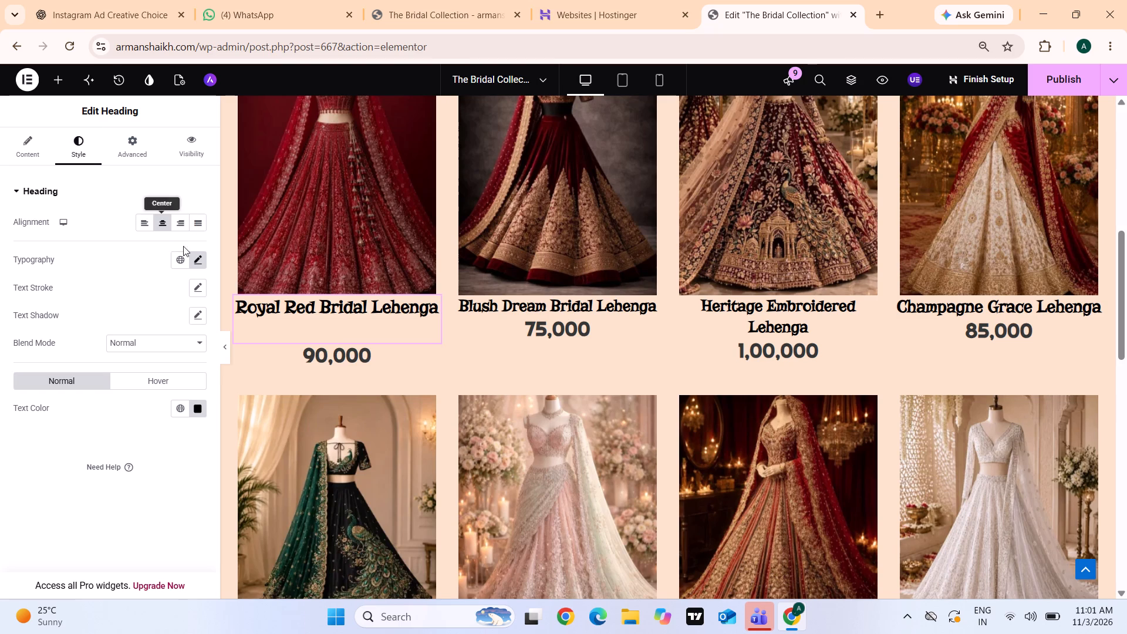
{"action": "left_click", "coordinate": [191, 252]}
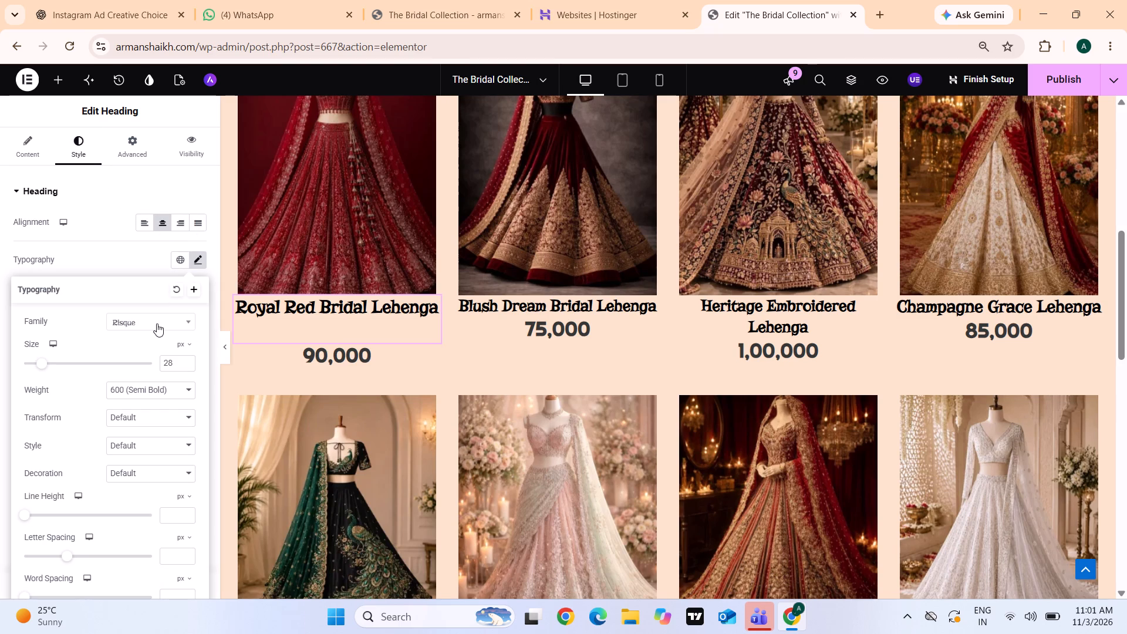
{"action": "left_click", "coordinate": [157, 323]}
{"action": "type", "text": "corm"}
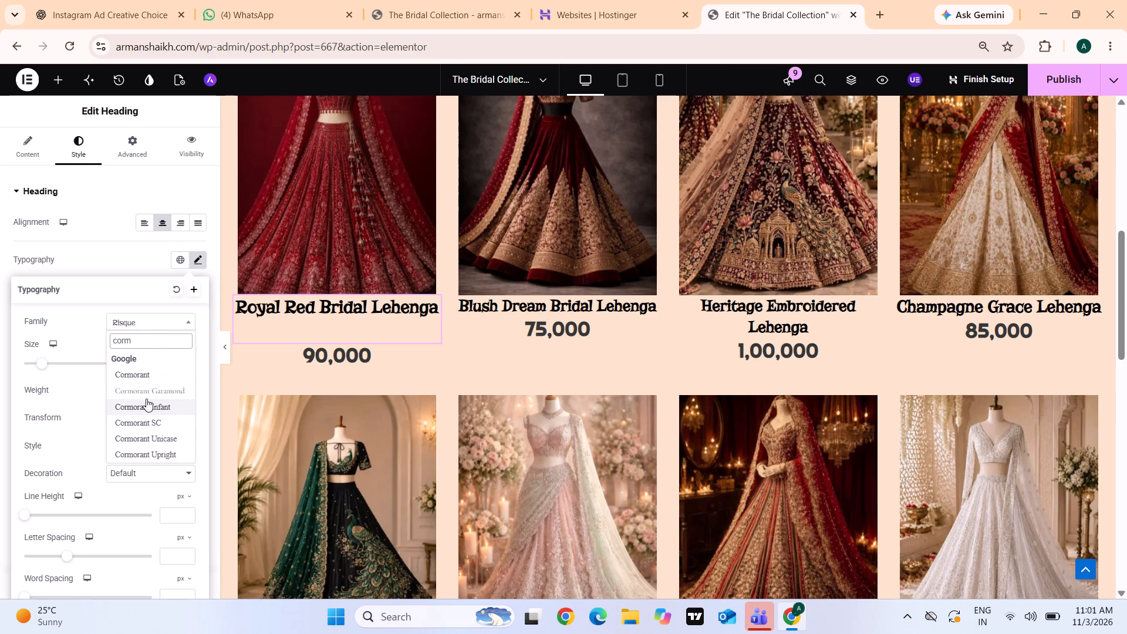
{"action": "left_click", "coordinate": [149, 390]}
Set the font family of the Blush Dream Bridal Lehenga product title to Cormorant Garamond.
{"action": "left_click", "coordinate": [529, 302]}
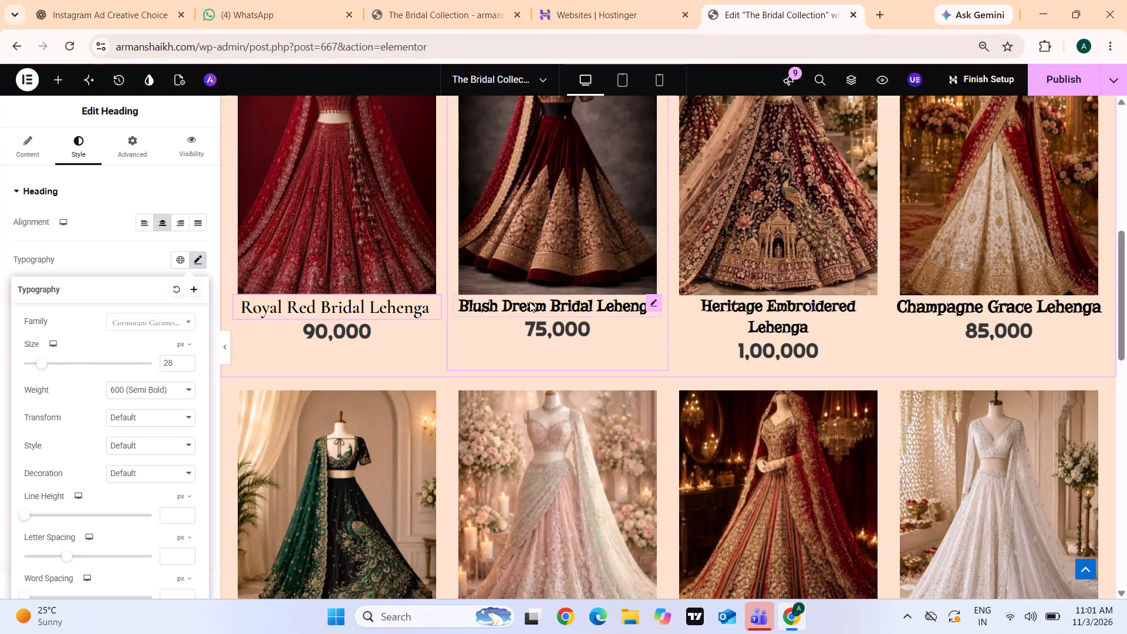
{"action": "left_click", "coordinate": [77, 136]}
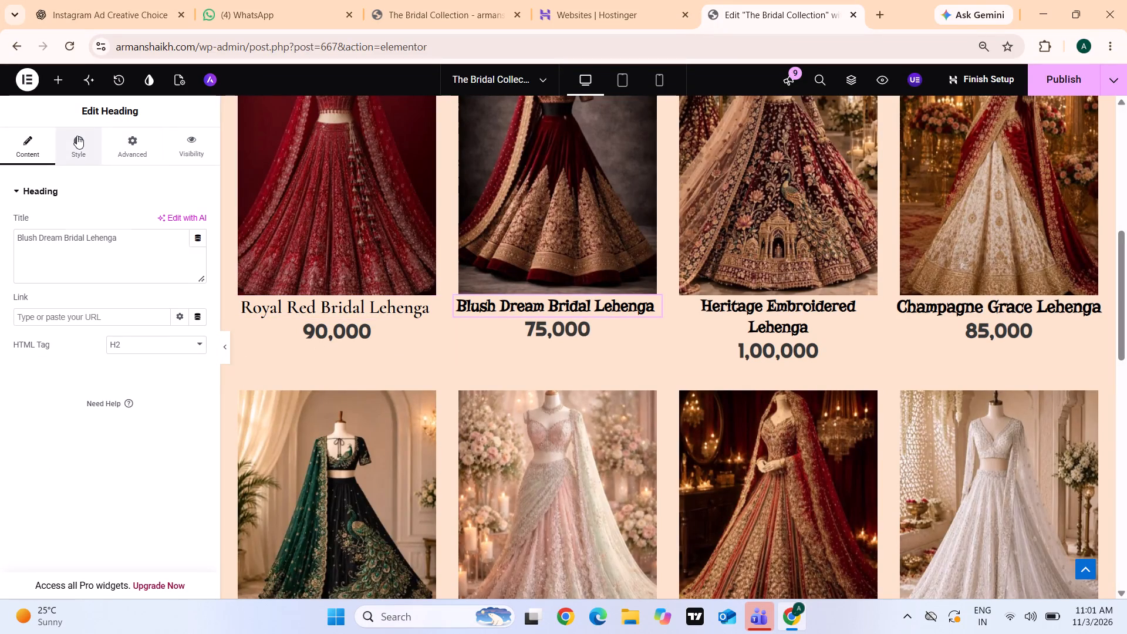
{"action": "left_click", "coordinate": [198, 259]}
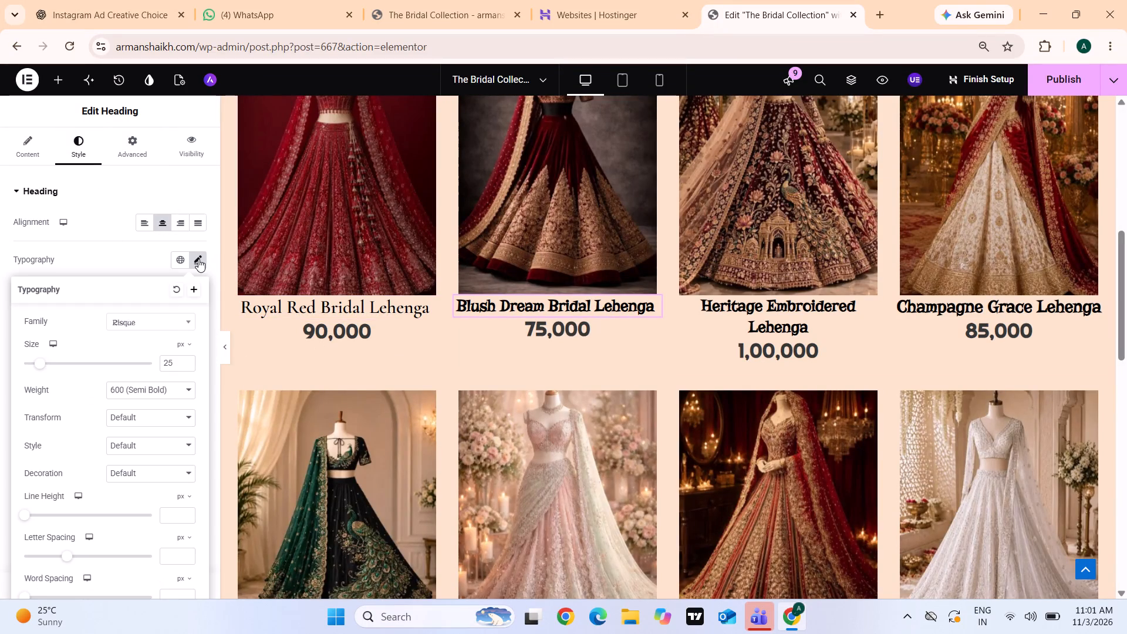
{"action": "left_click", "coordinate": [168, 321]}
{"action": "type", "text": "corm"}
{"action": "left_click", "coordinate": [155, 390]}
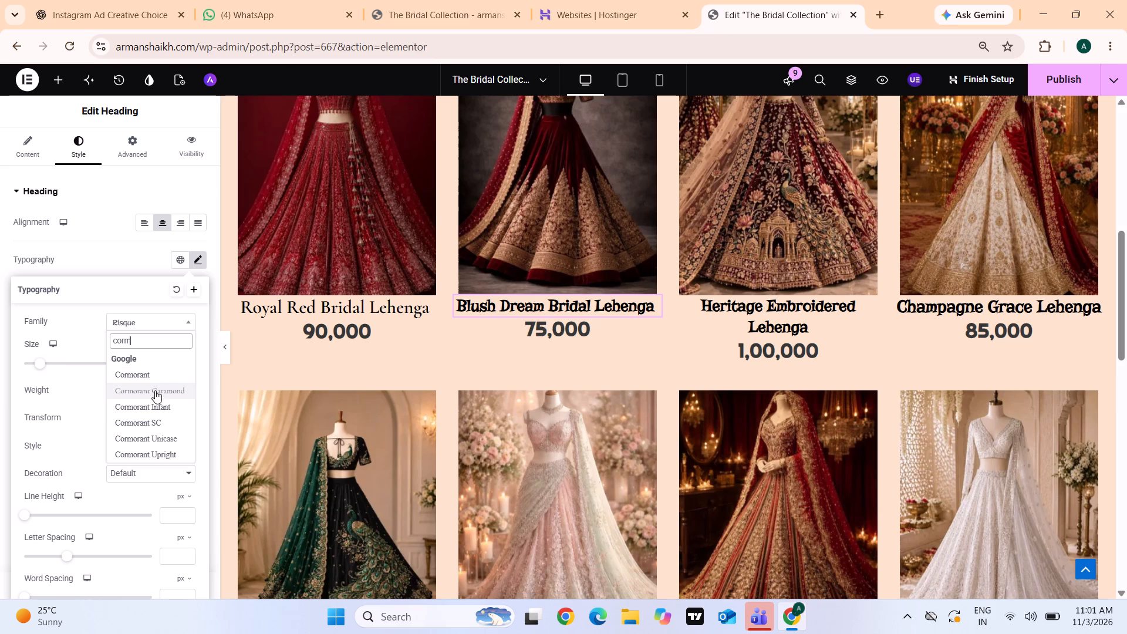
Set the font size of the Royal Red Bridal Lehenga title to 29 px.
{"action": "left_click", "coordinate": [342, 301]}
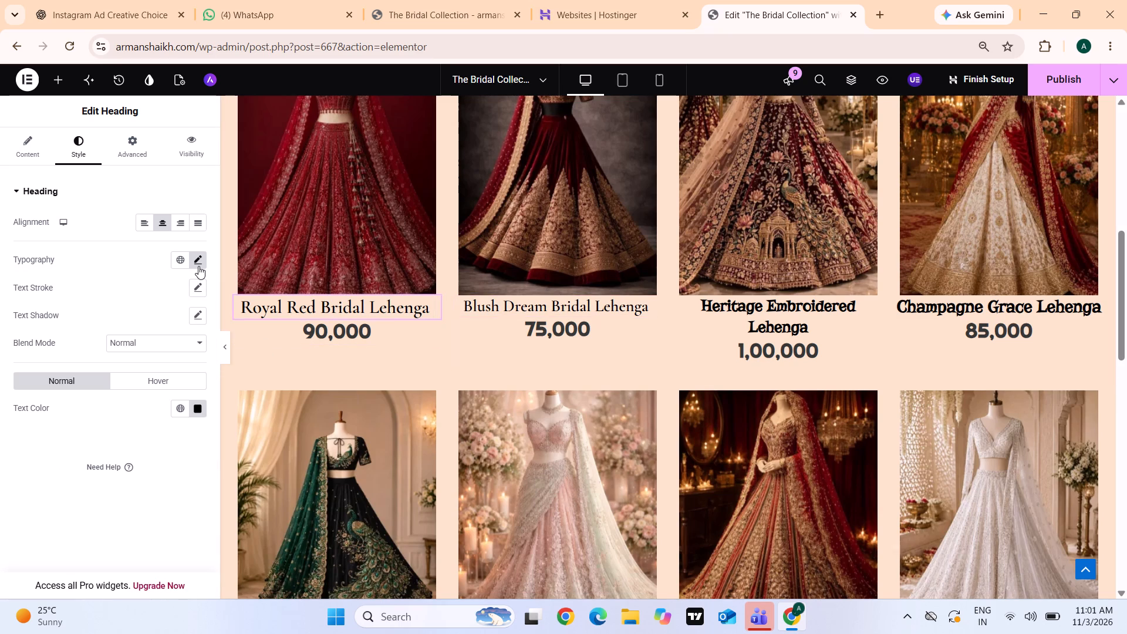
{"action": "left_click", "coordinate": [198, 266]}
{"action": "left_click", "coordinate": [182, 360]}
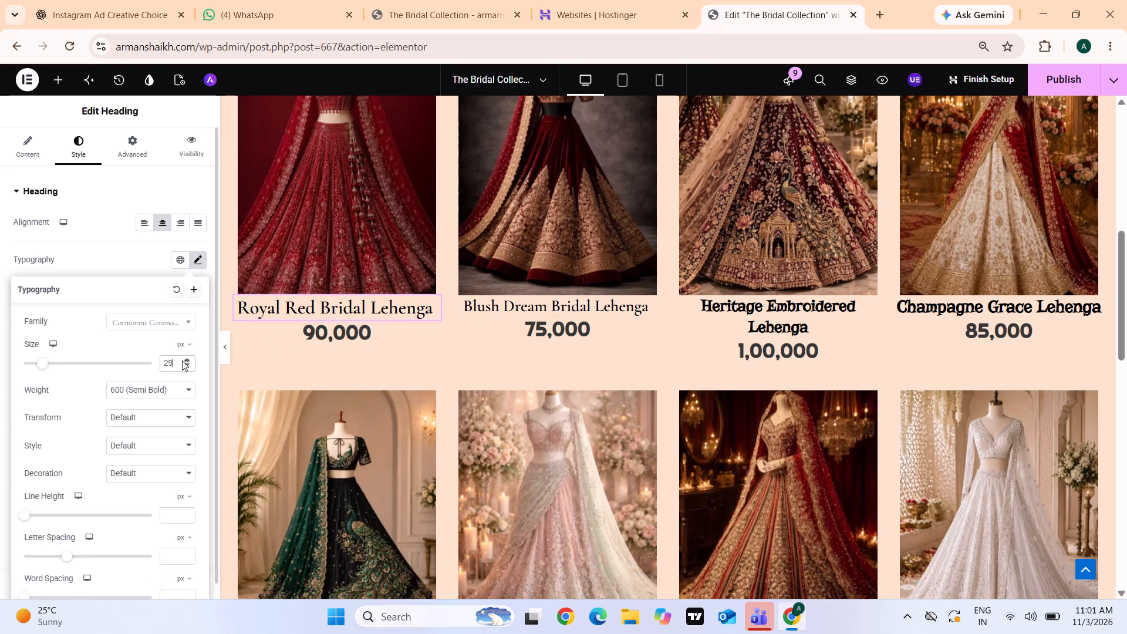
{"action": "left_click", "coordinate": [176, 362]}
{"action": "key", "text": "BackSpace"}
{"action": "key", "text": "BackSpace"}
{"action": "key", "text": "BackSpace"}
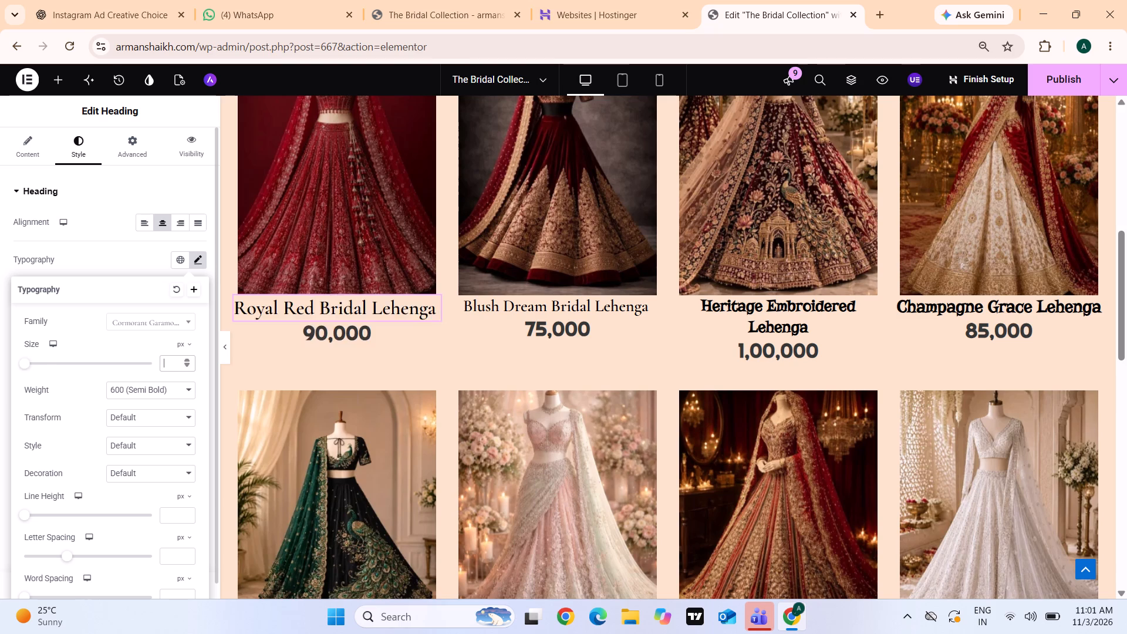
{"action": "type", "text": "30"}
{"action": "key", "text": "BackSpace"}
{"action": "key", "text": "BackSpace"}
{"action": "type", "text": "29"}
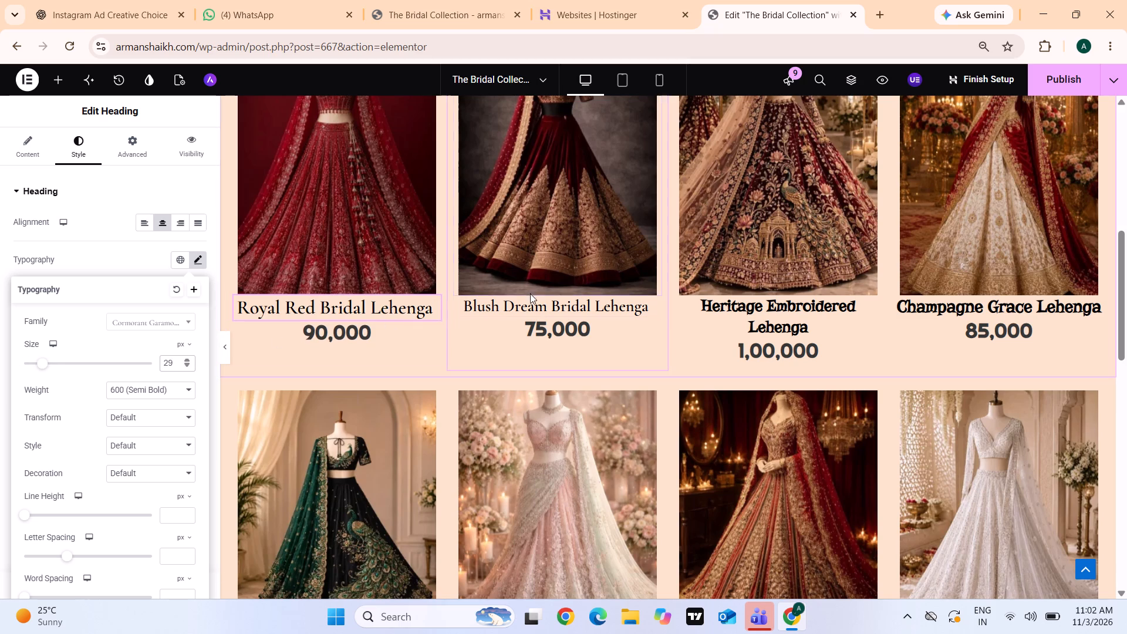
Set the font size of the Blush Dream Bridal Lehenga title to 27 px, keeping it on one line.
{"action": "left_click", "coordinate": [530, 299]}
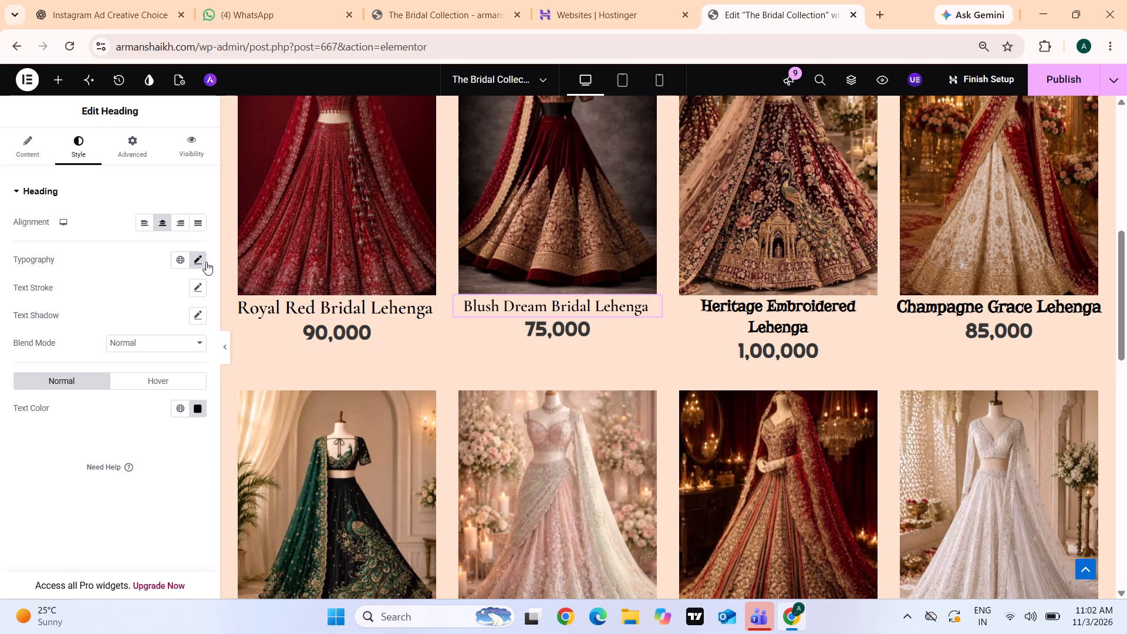
{"action": "left_click", "coordinate": [192, 261]}
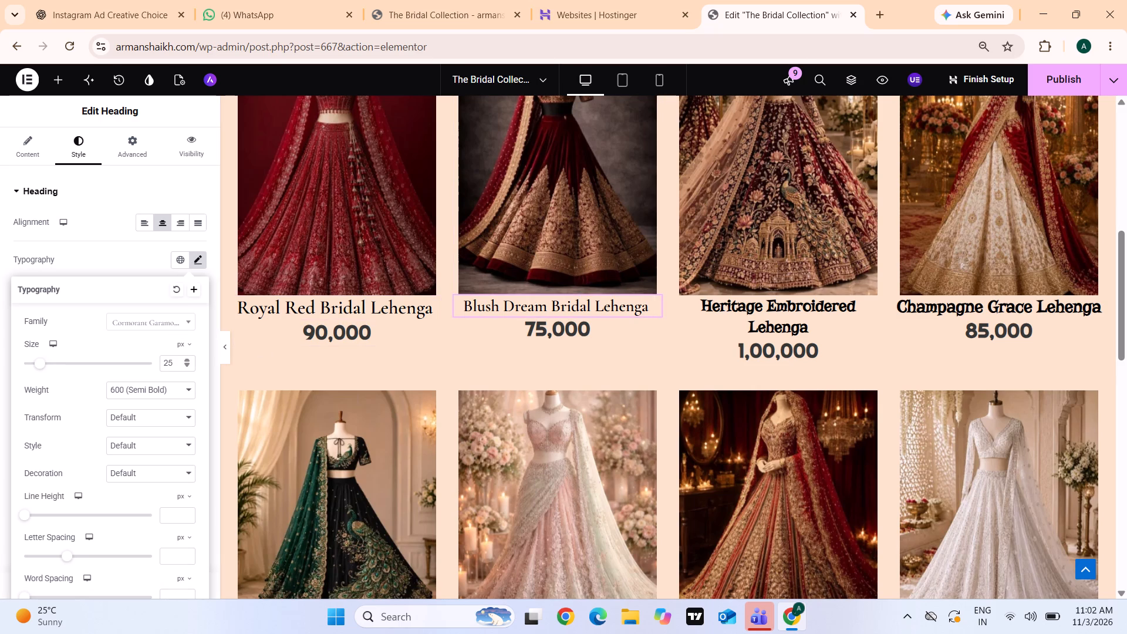
{"action": "left_click", "coordinate": [170, 365]}
{"action": "key", "text": "BackSpace"}
{"action": "key", "text": "9"}
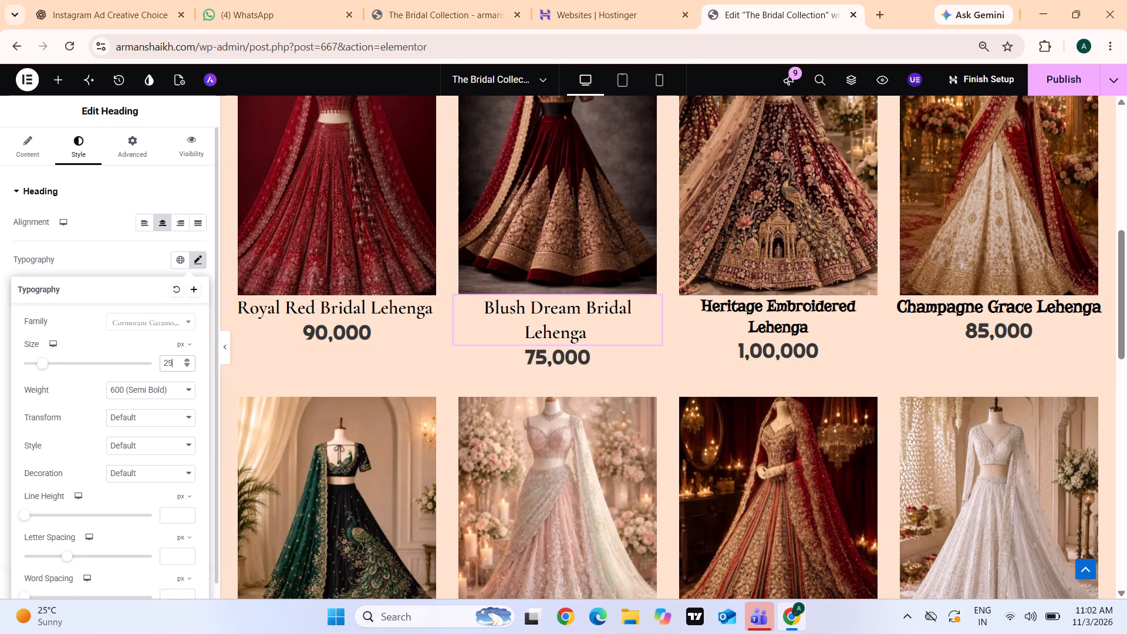
{"action": "key", "text": "BackSpace"}
{"action": "key", "text": "8"}
{"action": "key", "text": "BackSpace"}
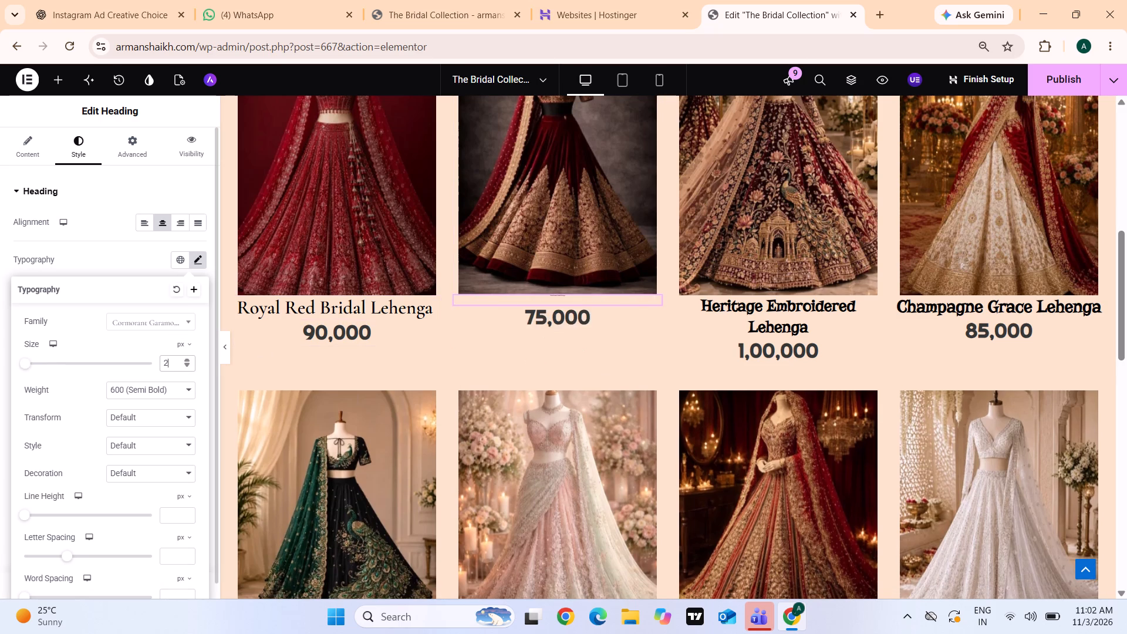
{"action": "key", "text": "7"}
{"action": "key", "text": "BackSpace"}
{"action": "key", "text": "7"}
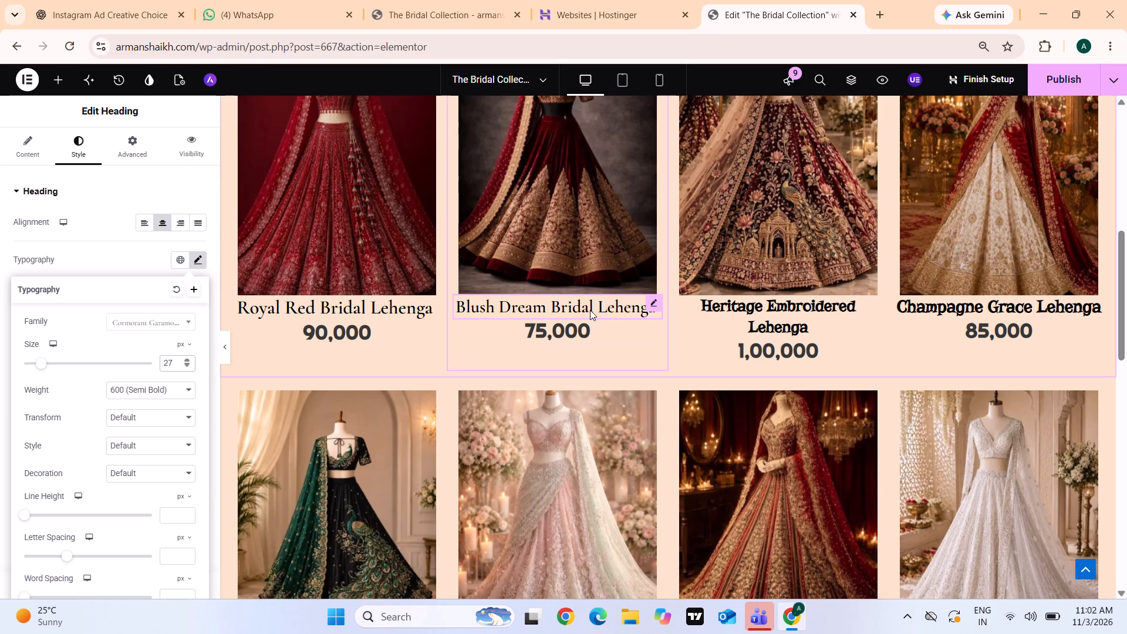
Set the font family of the Heritage Embroidered Lehenga product title to Cormorant Garamond.
{"action": "left_click", "coordinate": [781, 309]}
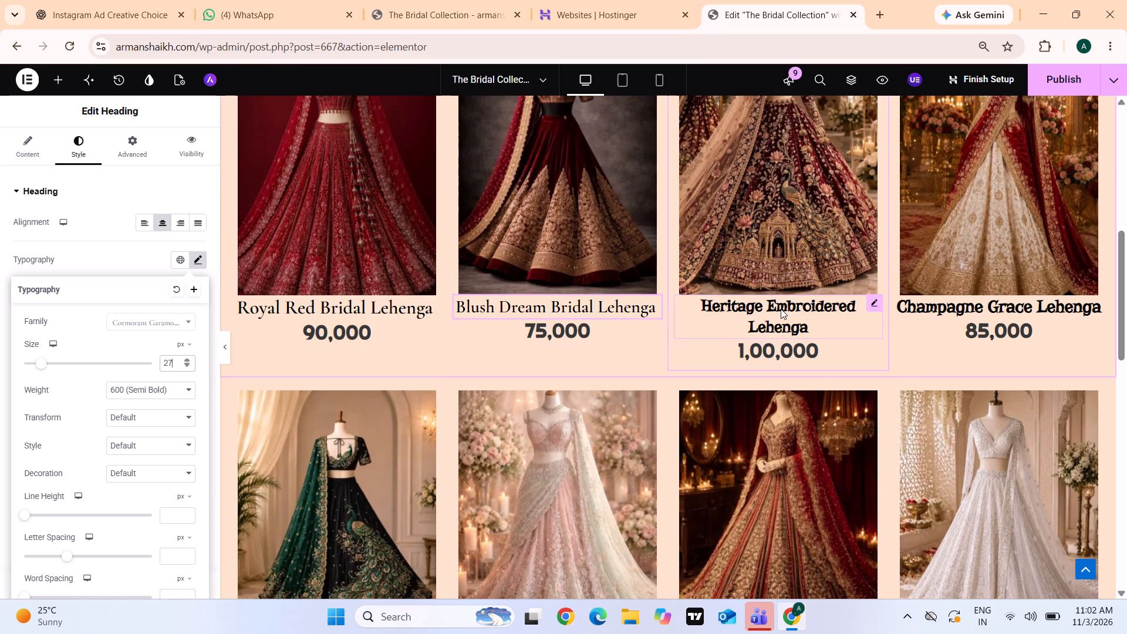
{"action": "left_click", "coordinate": [82, 156]}
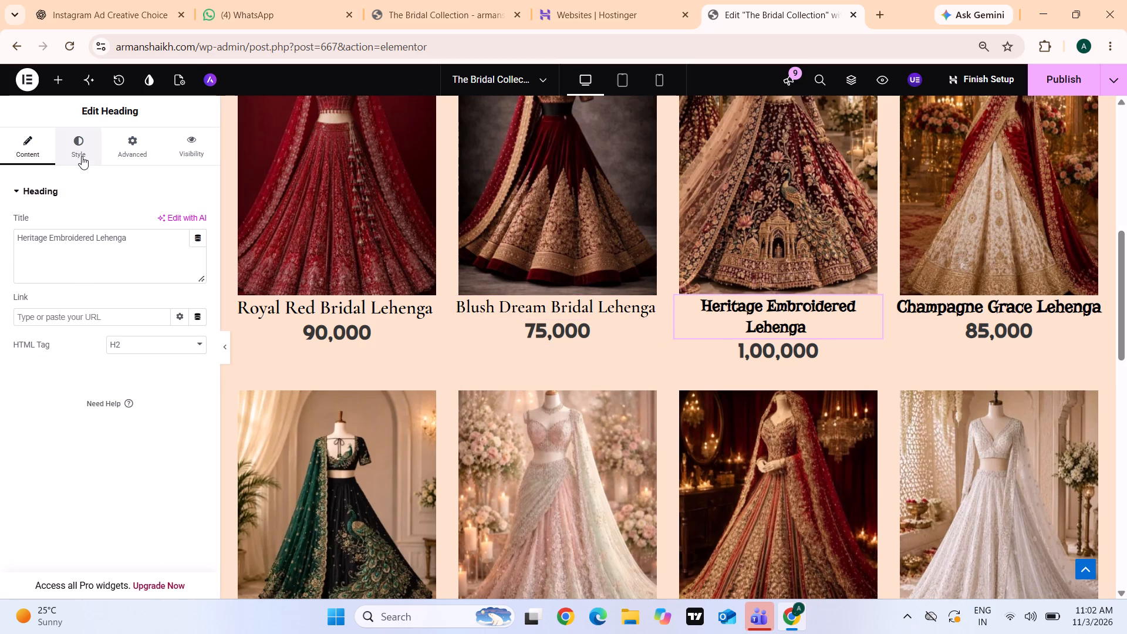
{"action": "left_click", "coordinate": [199, 255]}
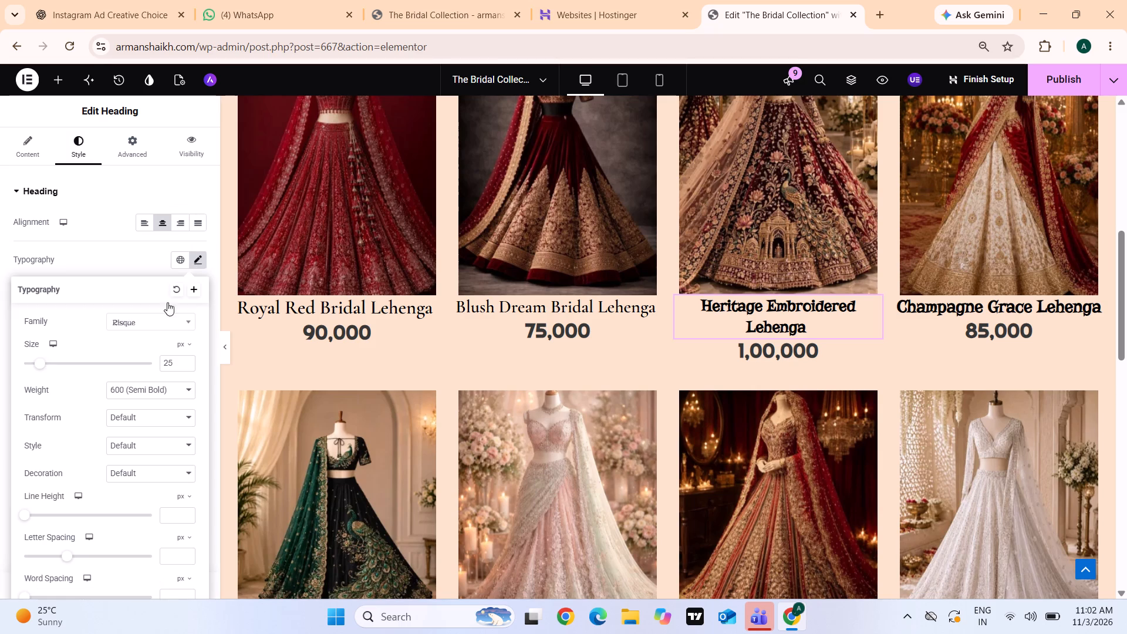
{"action": "left_click", "coordinate": [158, 326]}
{"action": "type", "text": "corm"}
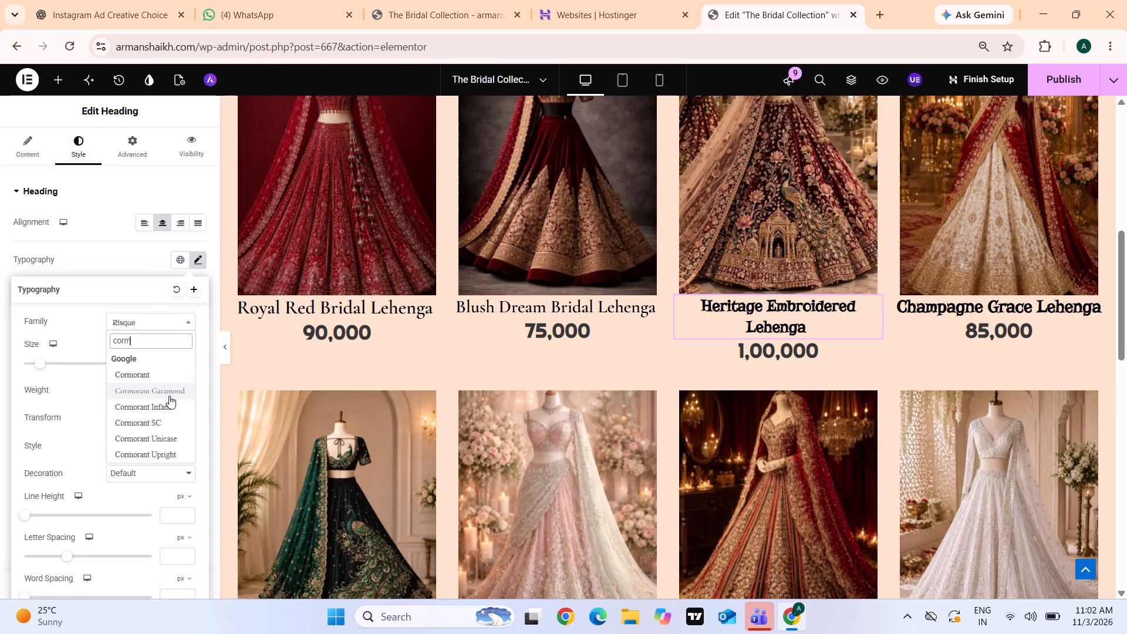
{"action": "left_click", "coordinate": [169, 396]}
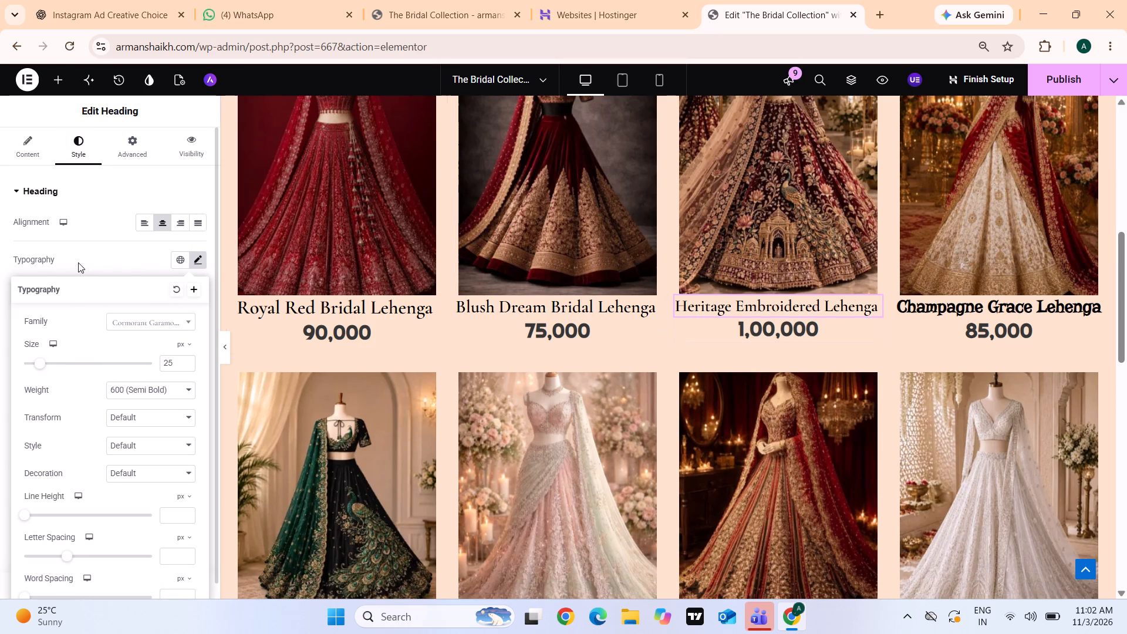
Try sizes between 25 and 27 px for the Heritage Embroidered Lehenga title and set it to 28 px.
{"action": "left_click", "coordinate": [172, 363]}
{"action": "key", "text": "BackSpace"}
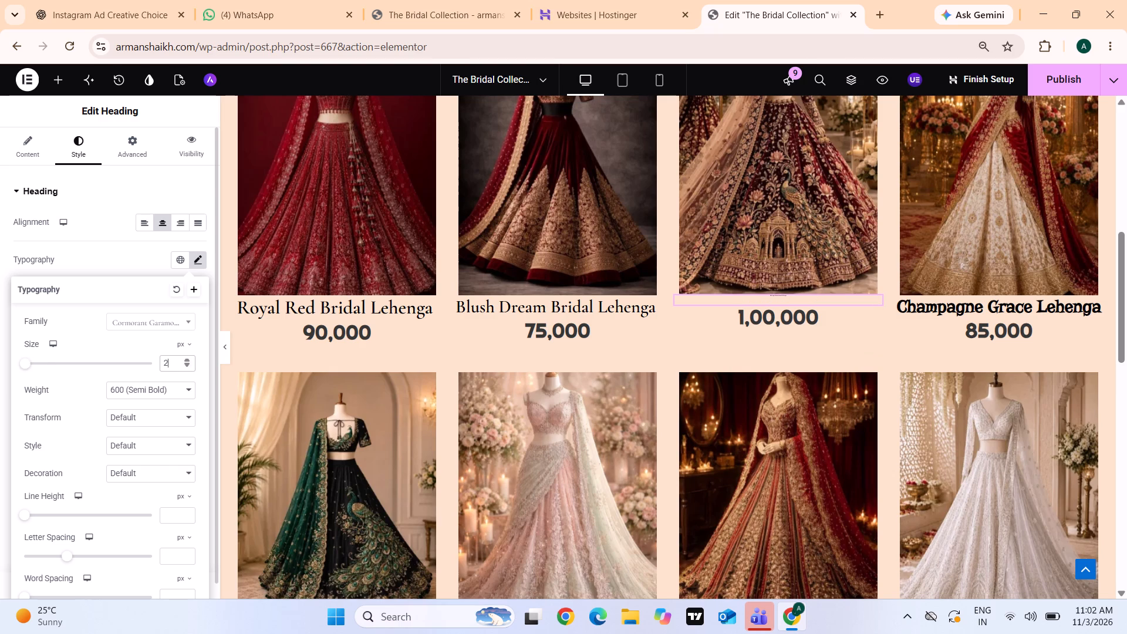
{"action": "key", "text": "7"}
{"action": "key", "text": "BackSpace"}
{"action": "key", "text": "6"}
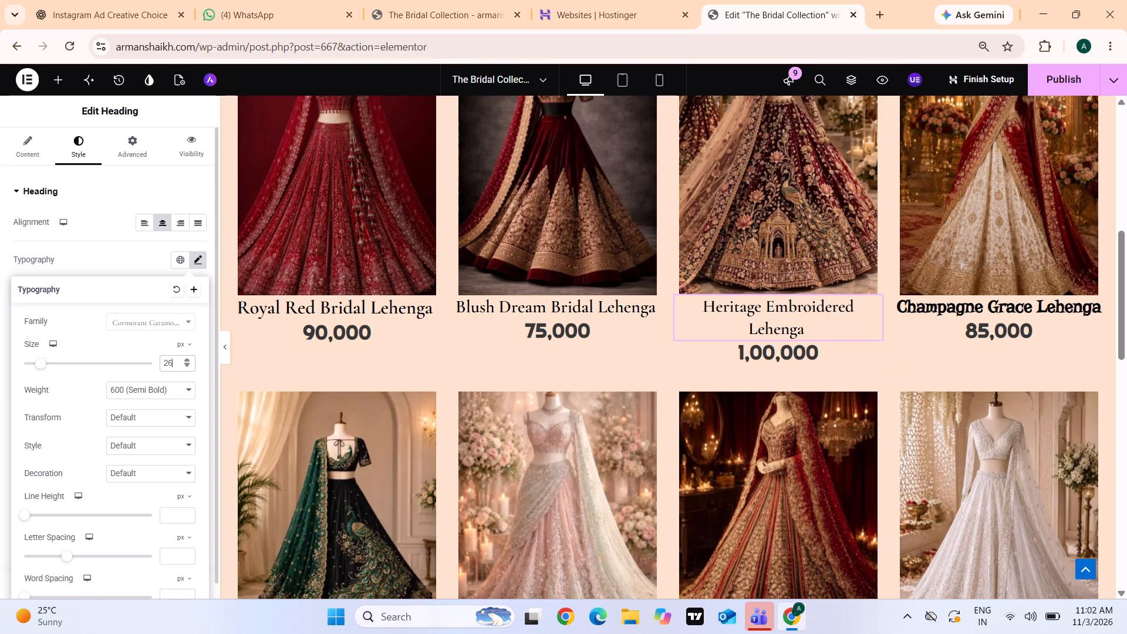
{"action": "key", "text": "BackSpace"}
{"action": "key", "text": "5"}
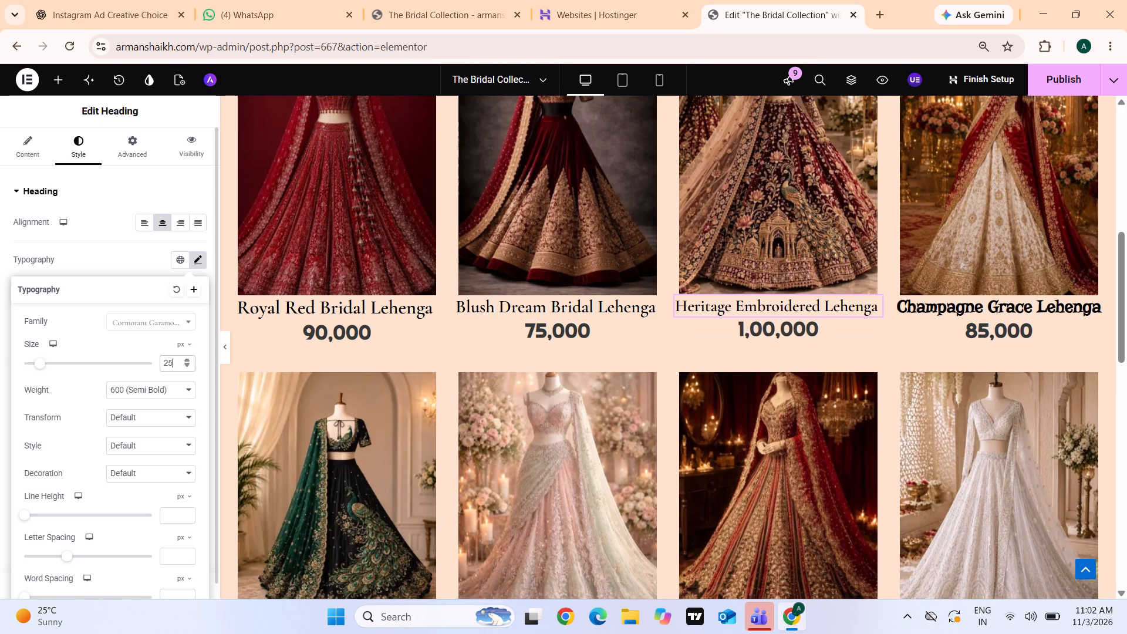
{"action": "key", "text": "BackSpace"}
{"action": "key", "text": "6"}
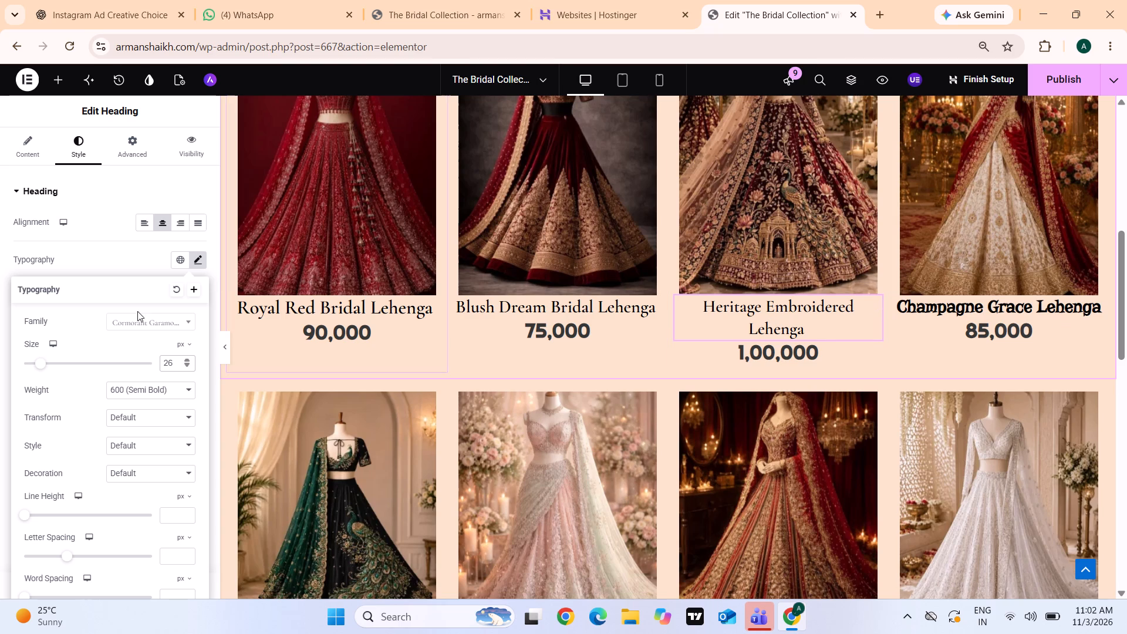
{"action": "key", "text": "BackSpace"}
{"action": "key", "text": "8"}
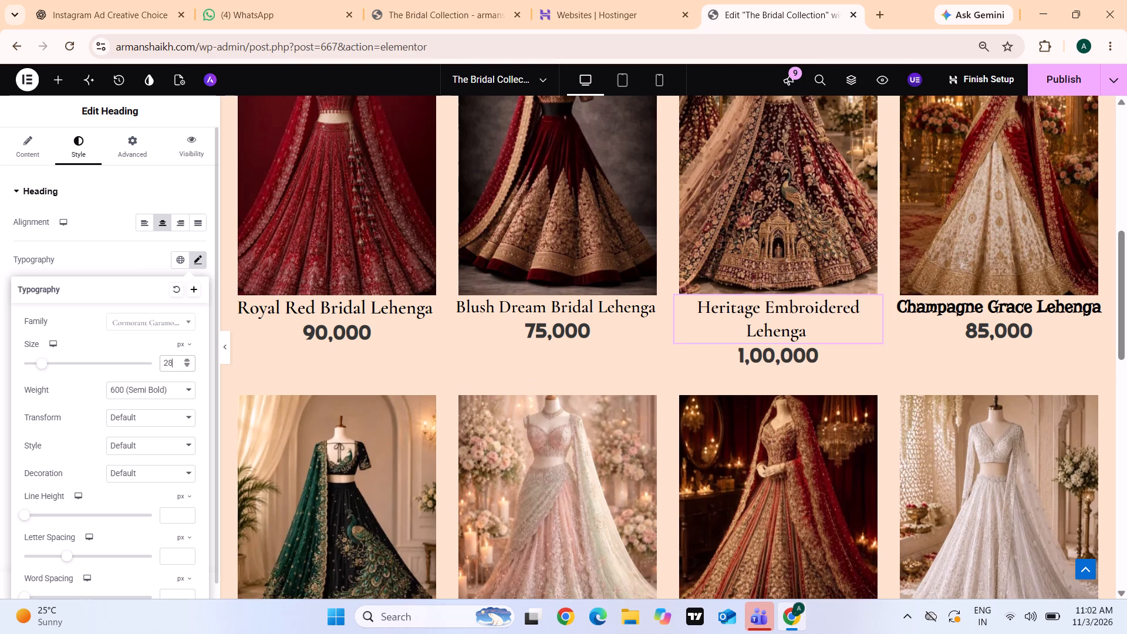
Set the font size of the Heritage Embroidered Lehenga title to 28 px.
{"action": "key", "text": "BackSpace"}
{"action": "key", "text": "8"}
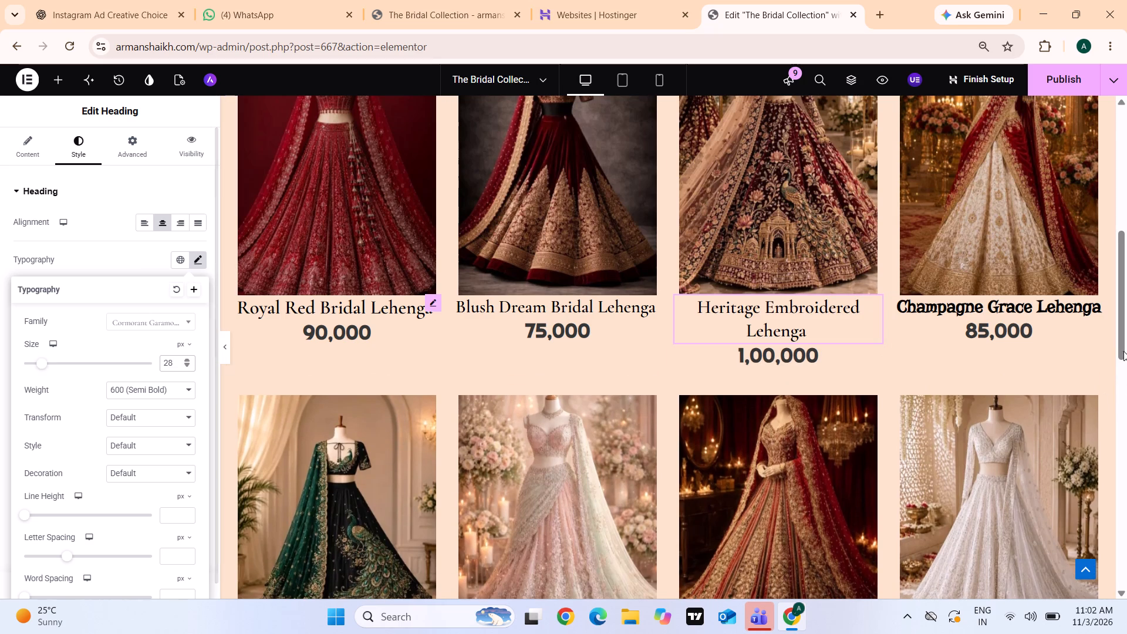
Set the font family of the Champagne Grace Lehenga product title to Cormorant Garamond.
{"action": "left_click", "coordinate": [1063, 311]}
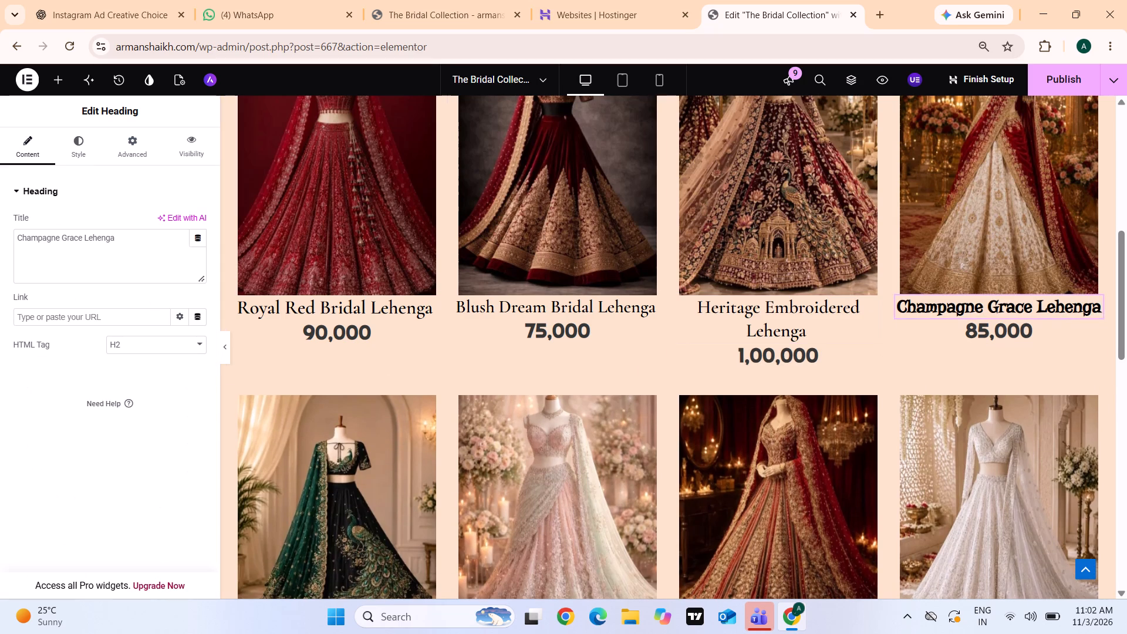
{"action": "left_click", "coordinate": [73, 137]}
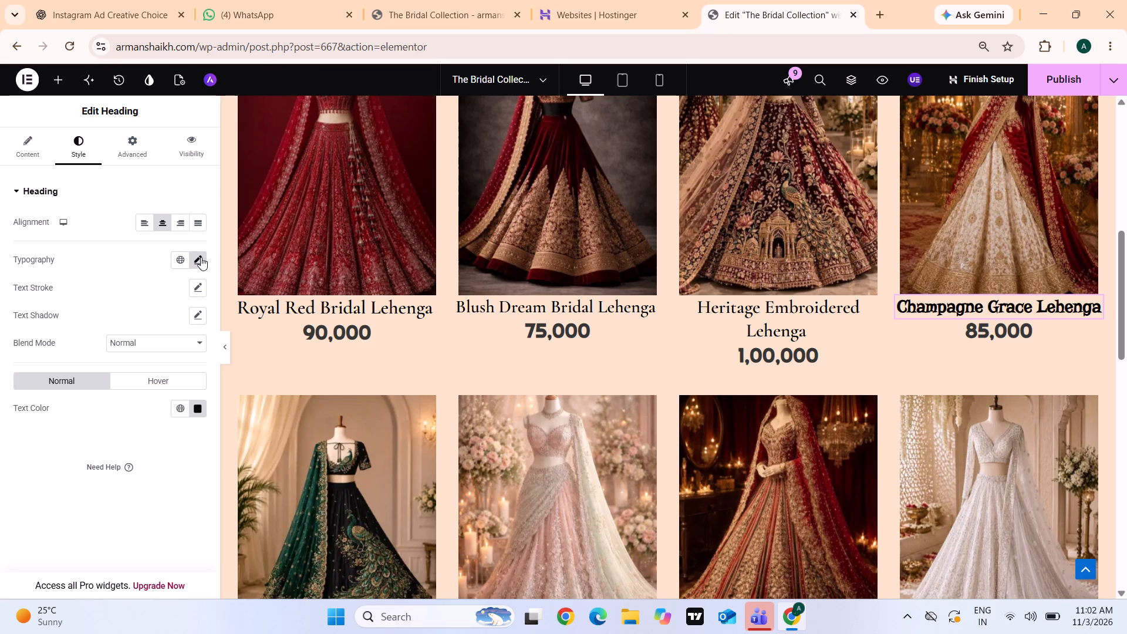
{"action": "left_click", "coordinate": [201, 259]}
{"action": "left_click", "coordinate": [139, 326]}
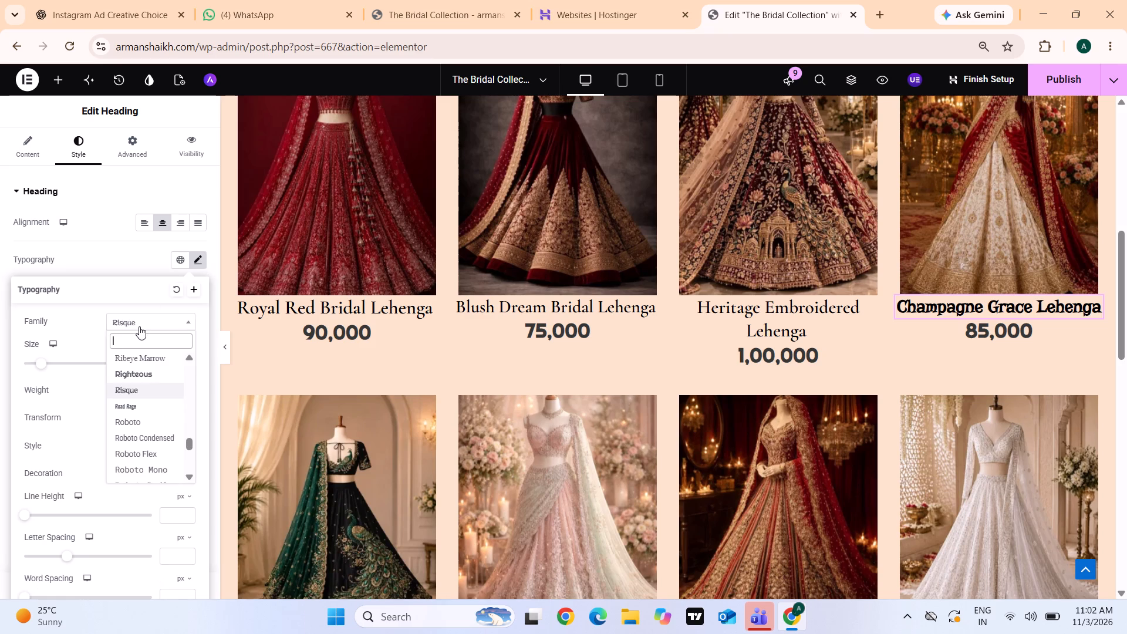
{"action": "type", "text": "cr"}
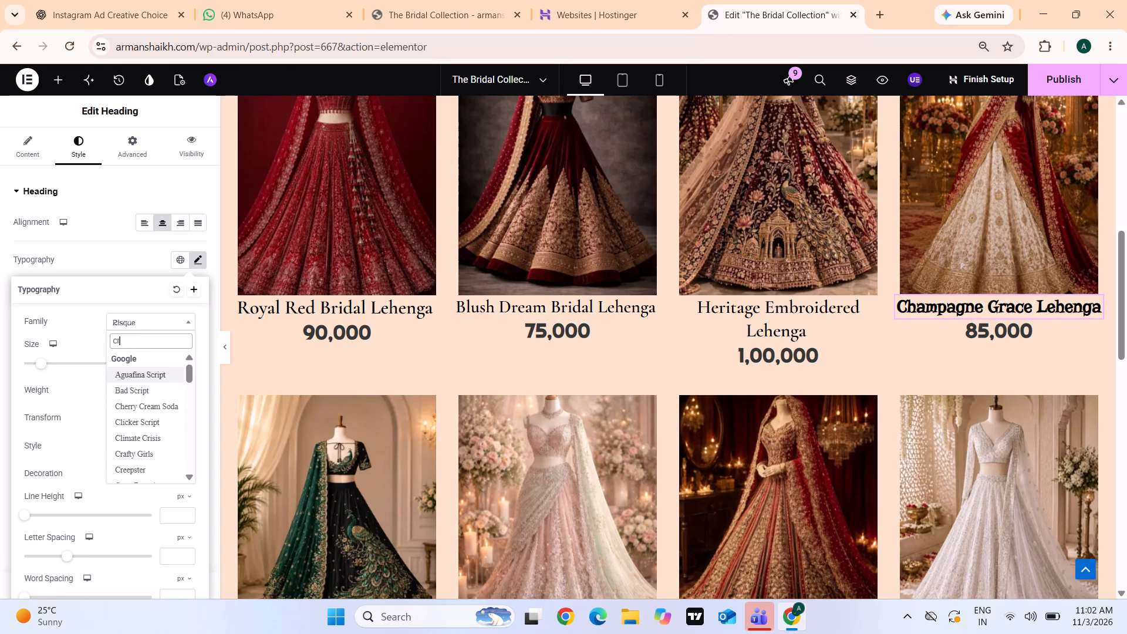
{"action": "key", "text": "BackSpace"}
{"action": "key", "text": "o"}
{"action": "key", "text": "r"}
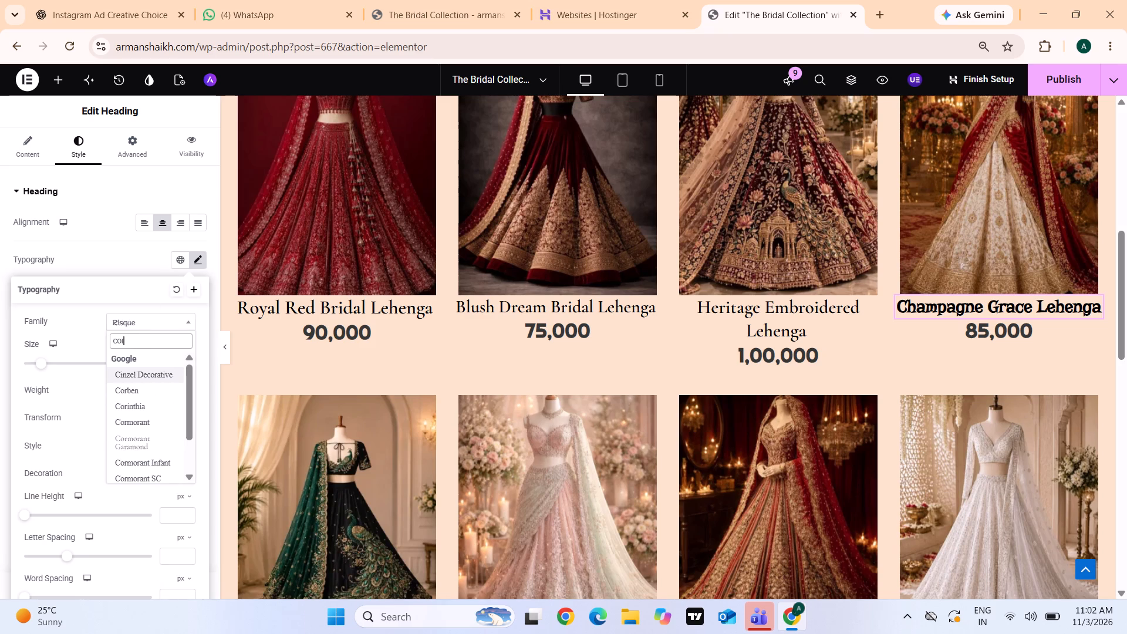
{"action": "key", "text": "m"}
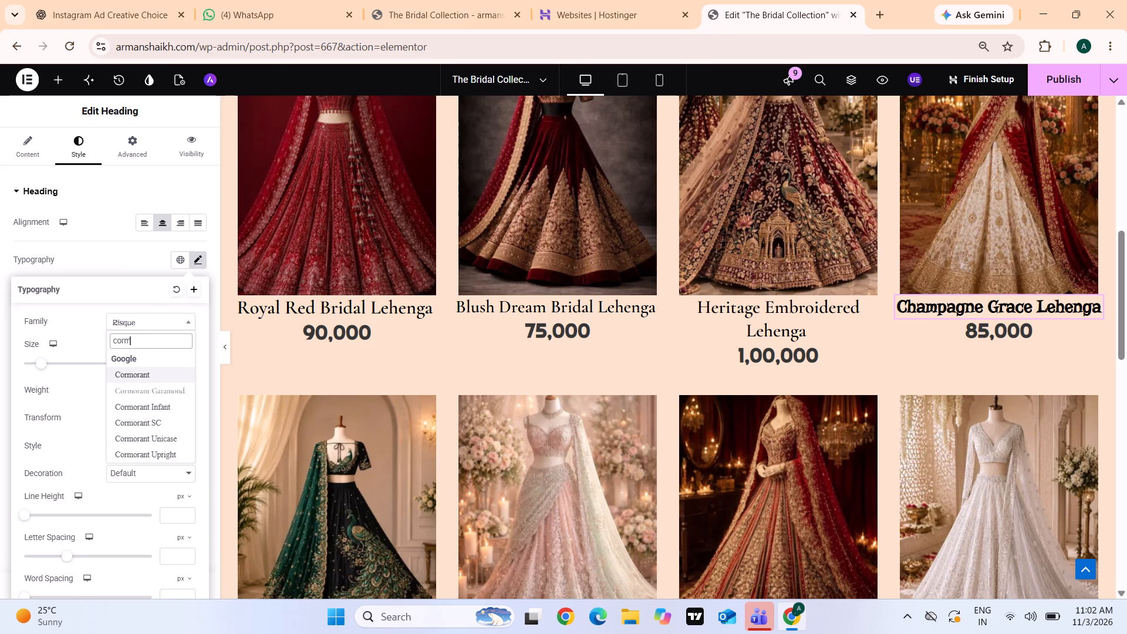
{"action": "left_click", "coordinate": [159, 395]}
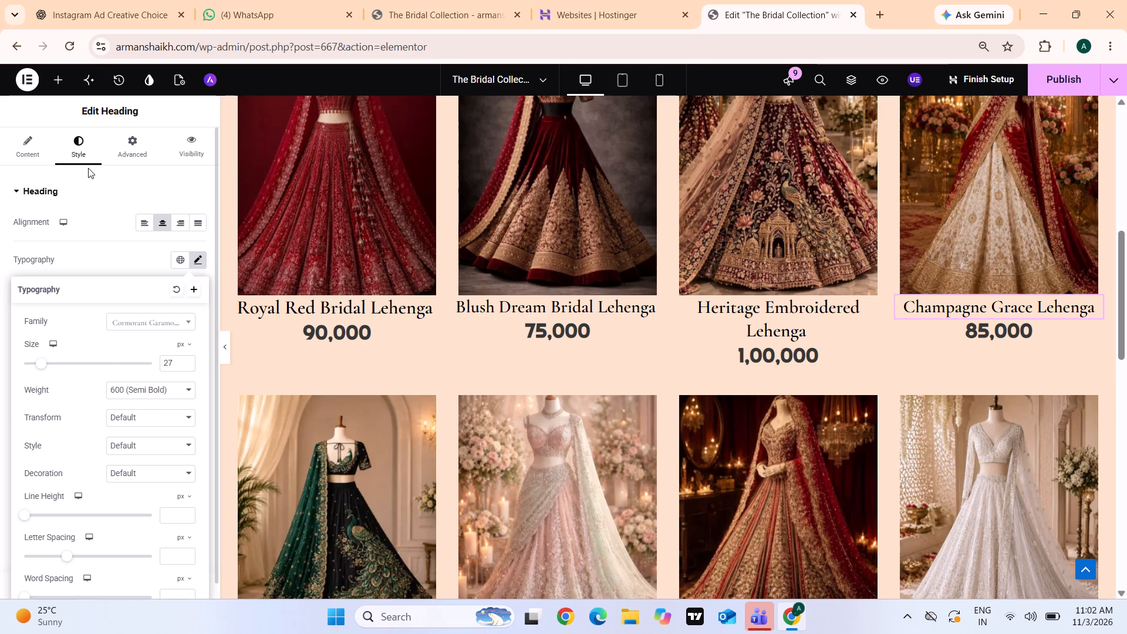
Set the font size of the Champagne Grace Lehenga title to 29 px.
{"action": "left_click", "coordinate": [172, 360]}
{"action": "key", "text": "BackSpace"}
{"action": "key", "text": "8"}
{"action": "key", "text": "BackSpace"}
{"action": "key", "text": "9"}
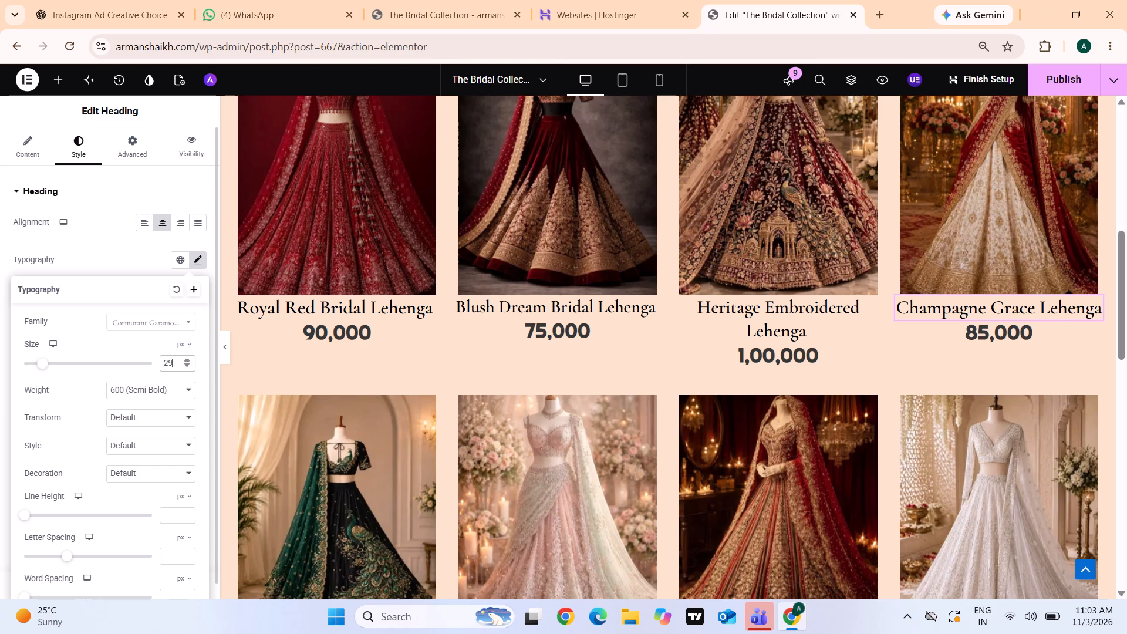
Set the font family of the 90,000 price under Royal Red Bridal Lehenga to Montserrat.
{"action": "left_click", "coordinate": [350, 332]}
{"action": "left_click", "coordinate": [81, 149]}
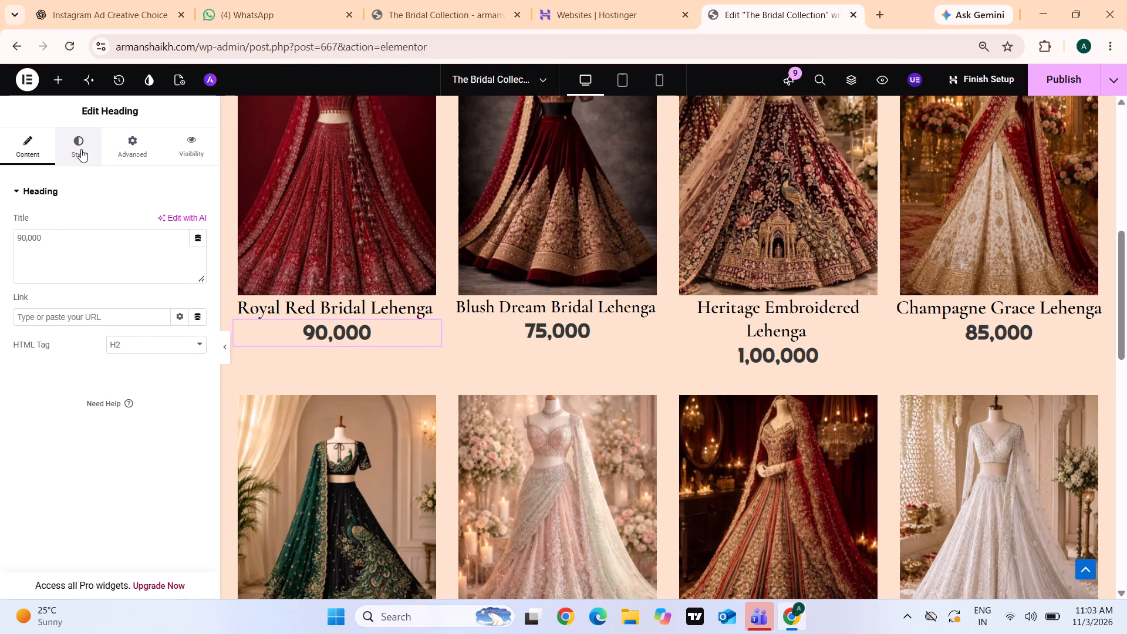
{"action": "left_click", "coordinate": [192, 261]}
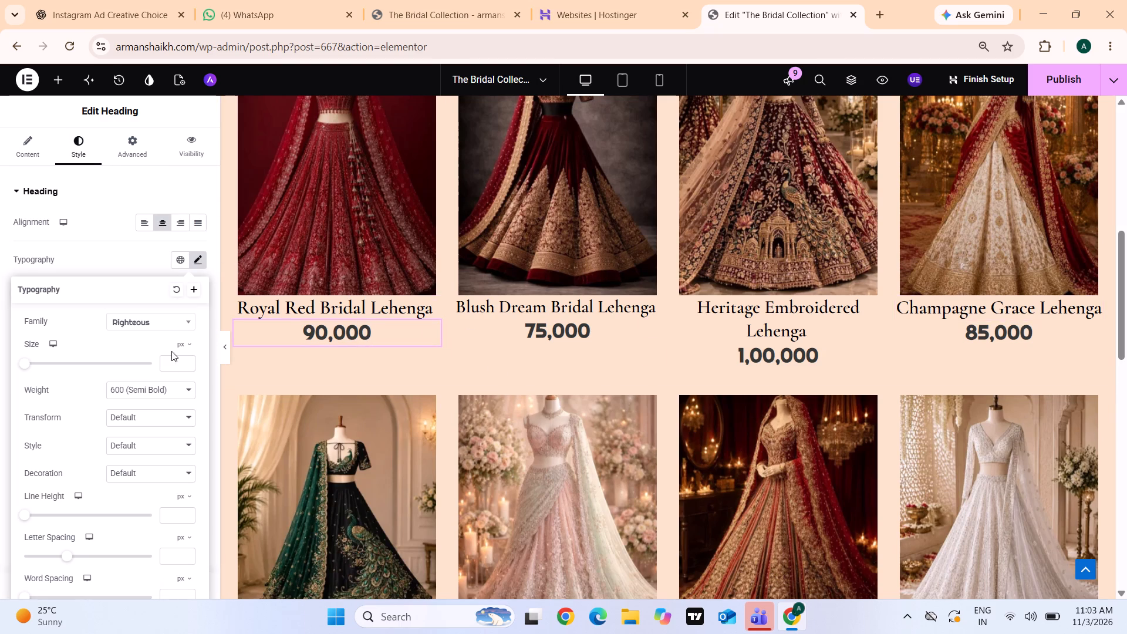
{"action": "left_click", "coordinate": [156, 313]}
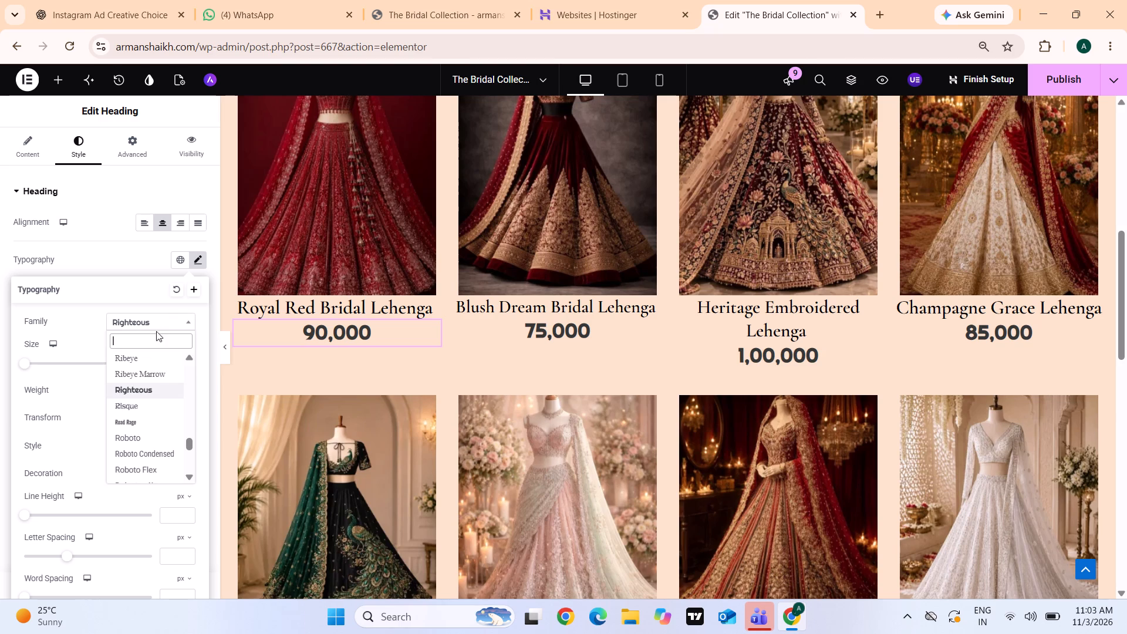
{"action": "type", "text": "mont"}
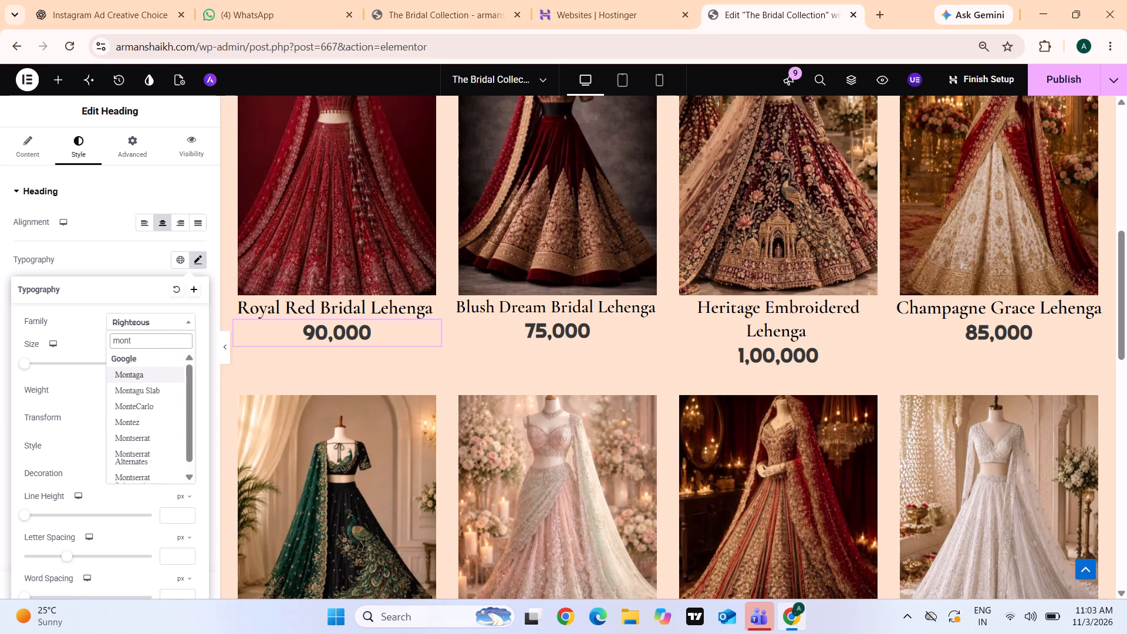
{"action": "left_click", "coordinate": [154, 433]}
Set the font family of the 75,000 price under Blush Dream Bridal Lehenga to Montserrat.
{"action": "left_click", "coordinate": [536, 339]}
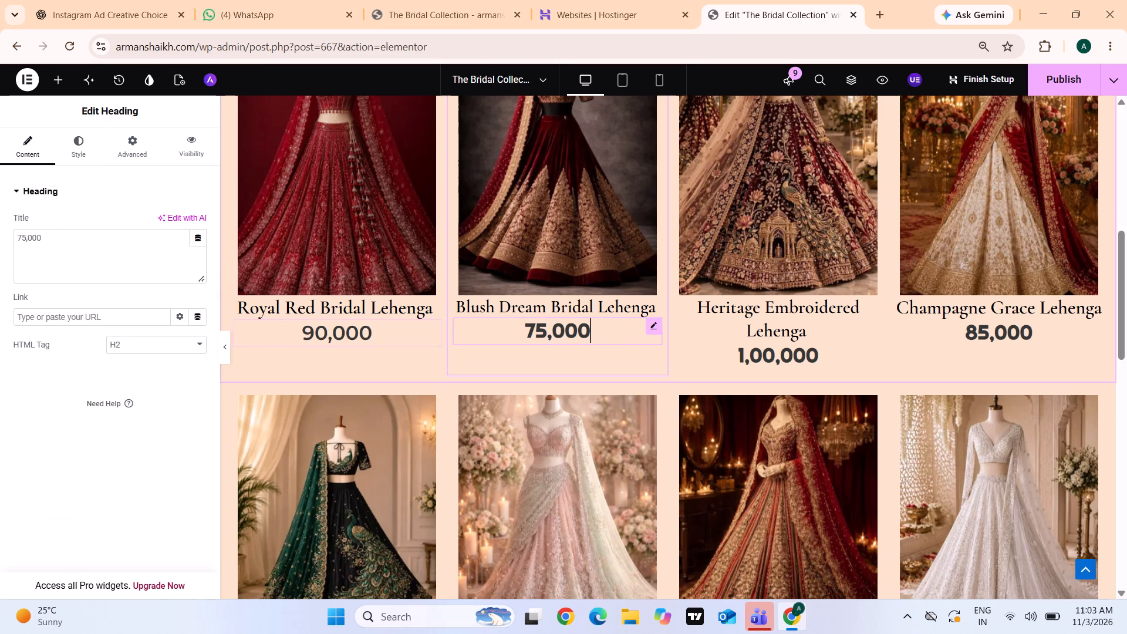
{"action": "left_click_drag", "start_coordinate": [80, 124], "coordinate": [79, 141]}
{"action": "left_click", "coordinate": [79, 141]}
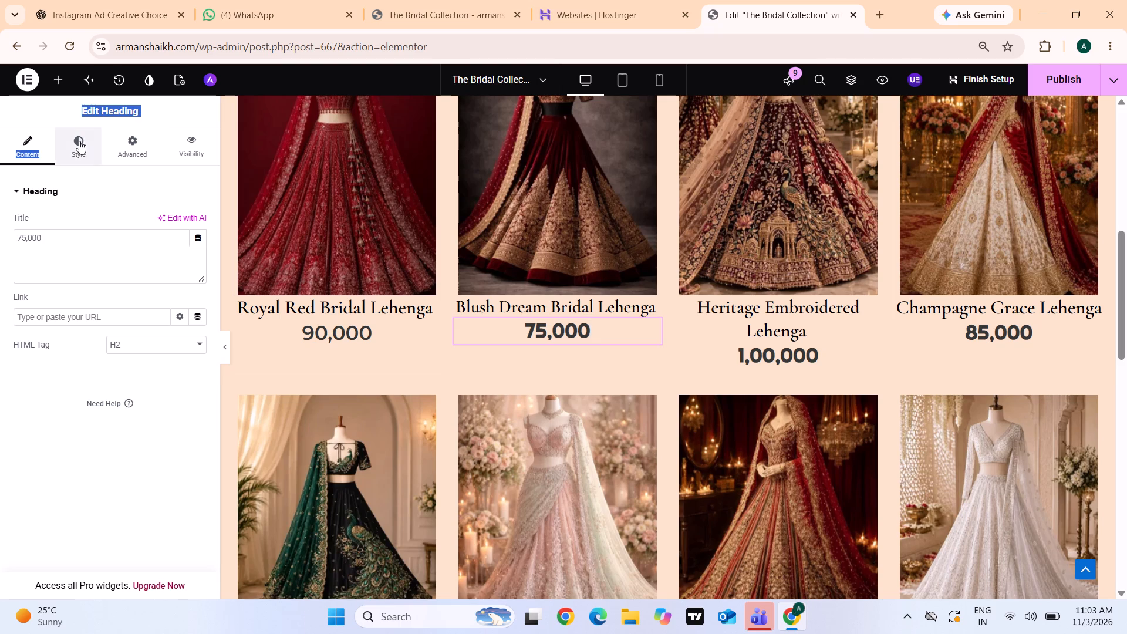
{"action": "left_click", "coordinate": [203, 257]}
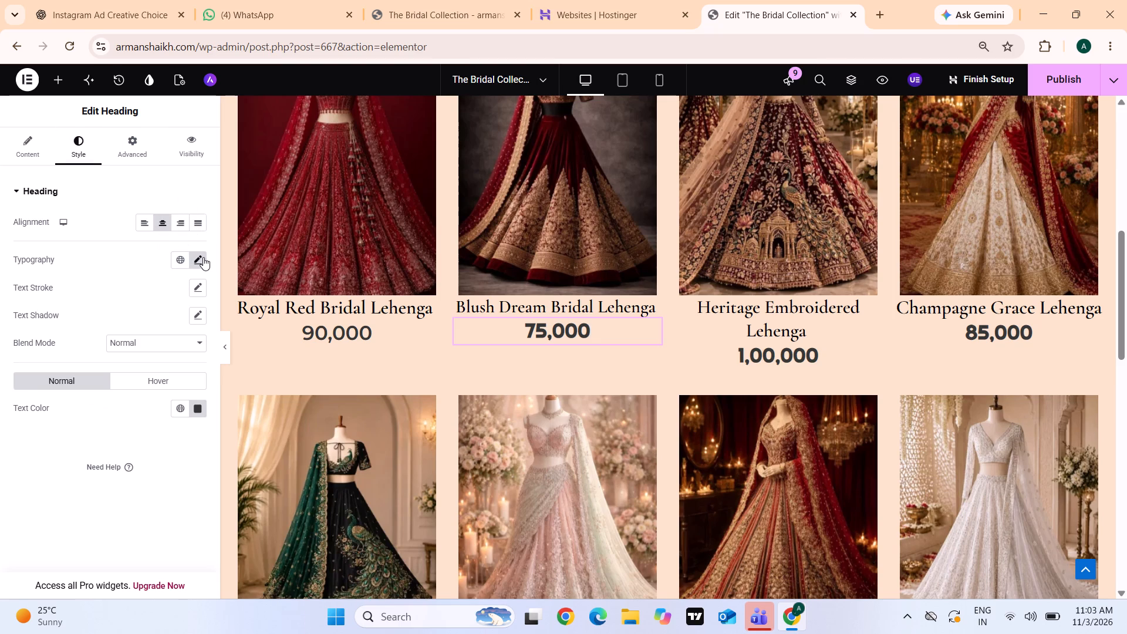
{"action": "left_click", "coordinate": [170, 318]}
{"action": "type", "text": "mont"}
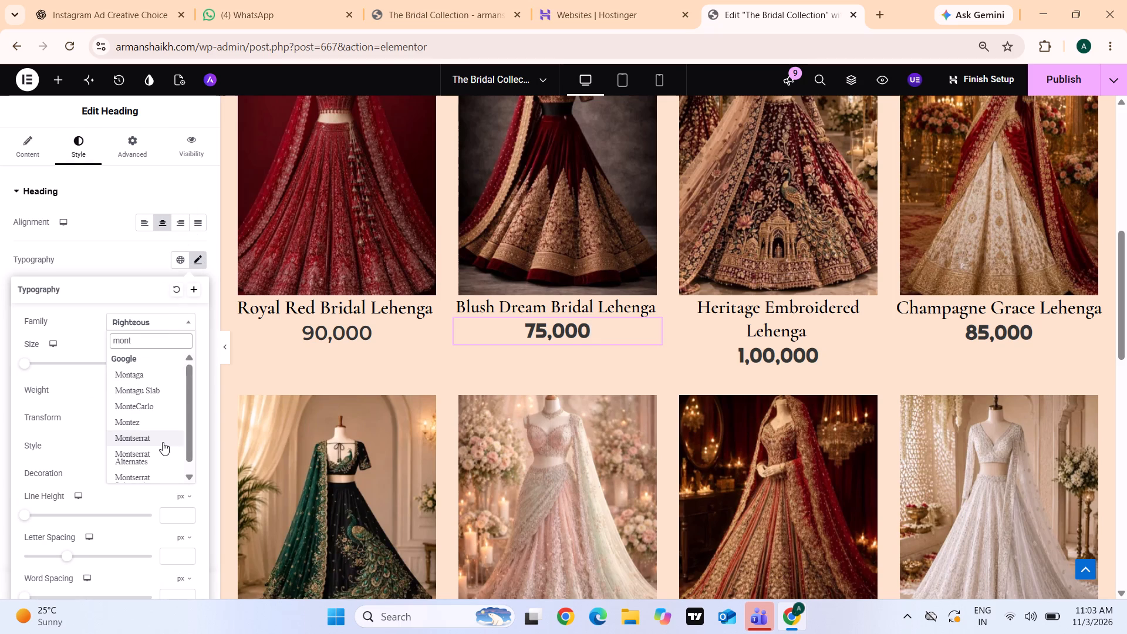
{"action": "left_click", "coordinate": [163, 442]}
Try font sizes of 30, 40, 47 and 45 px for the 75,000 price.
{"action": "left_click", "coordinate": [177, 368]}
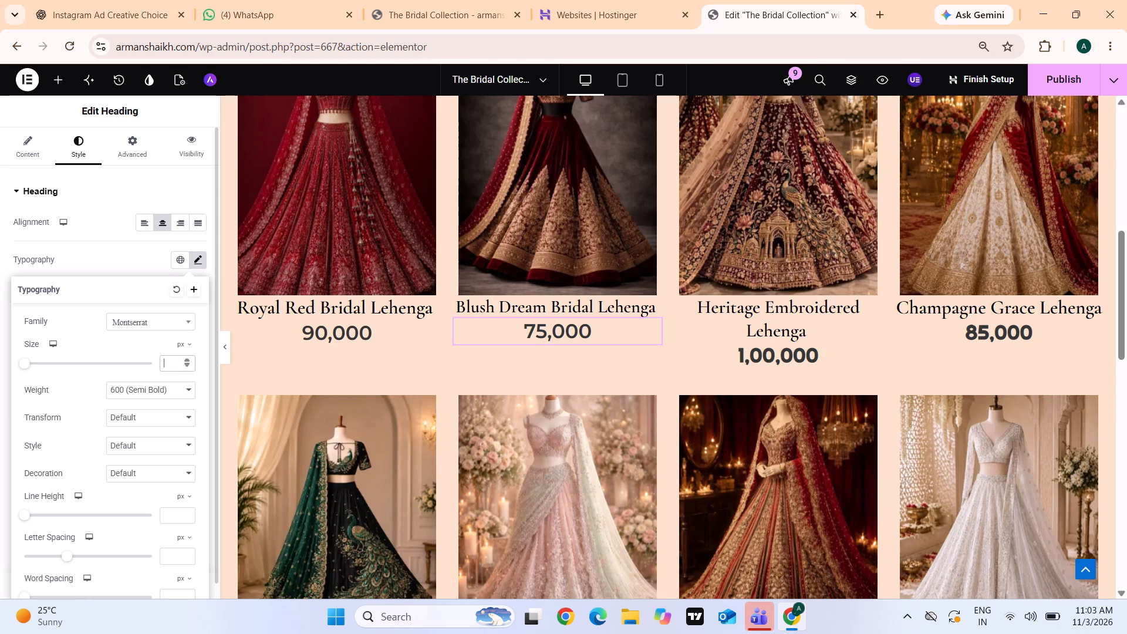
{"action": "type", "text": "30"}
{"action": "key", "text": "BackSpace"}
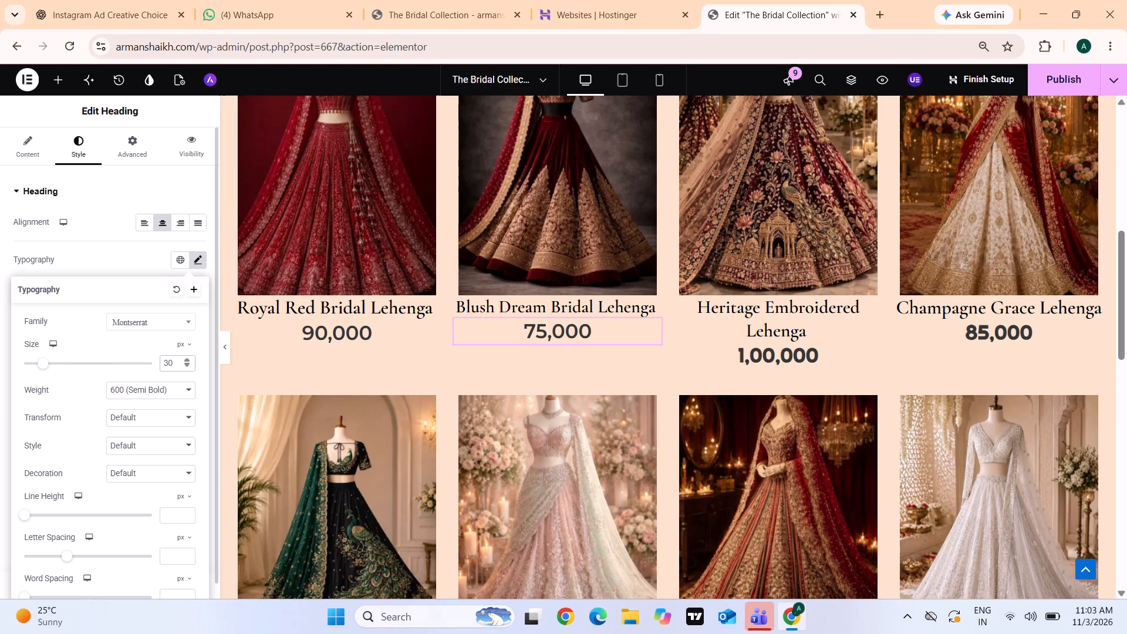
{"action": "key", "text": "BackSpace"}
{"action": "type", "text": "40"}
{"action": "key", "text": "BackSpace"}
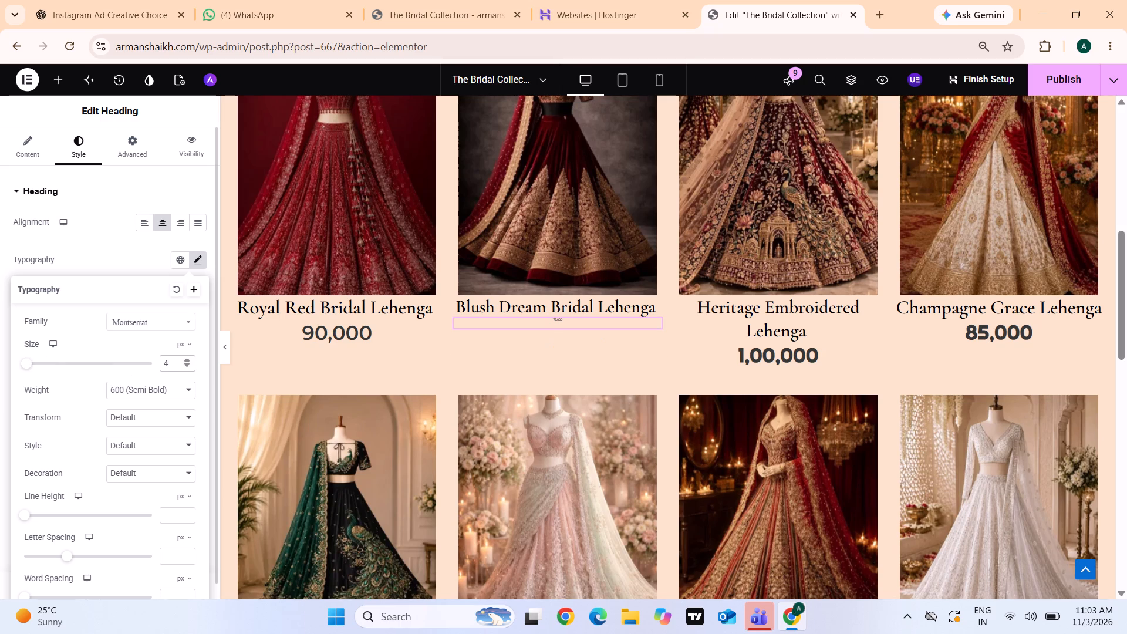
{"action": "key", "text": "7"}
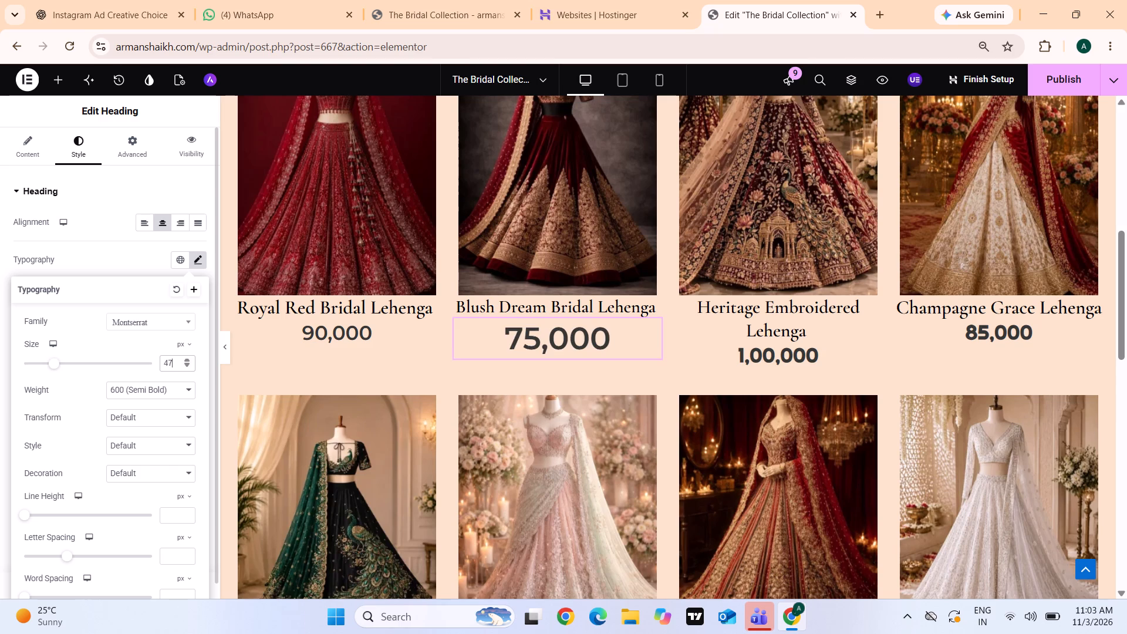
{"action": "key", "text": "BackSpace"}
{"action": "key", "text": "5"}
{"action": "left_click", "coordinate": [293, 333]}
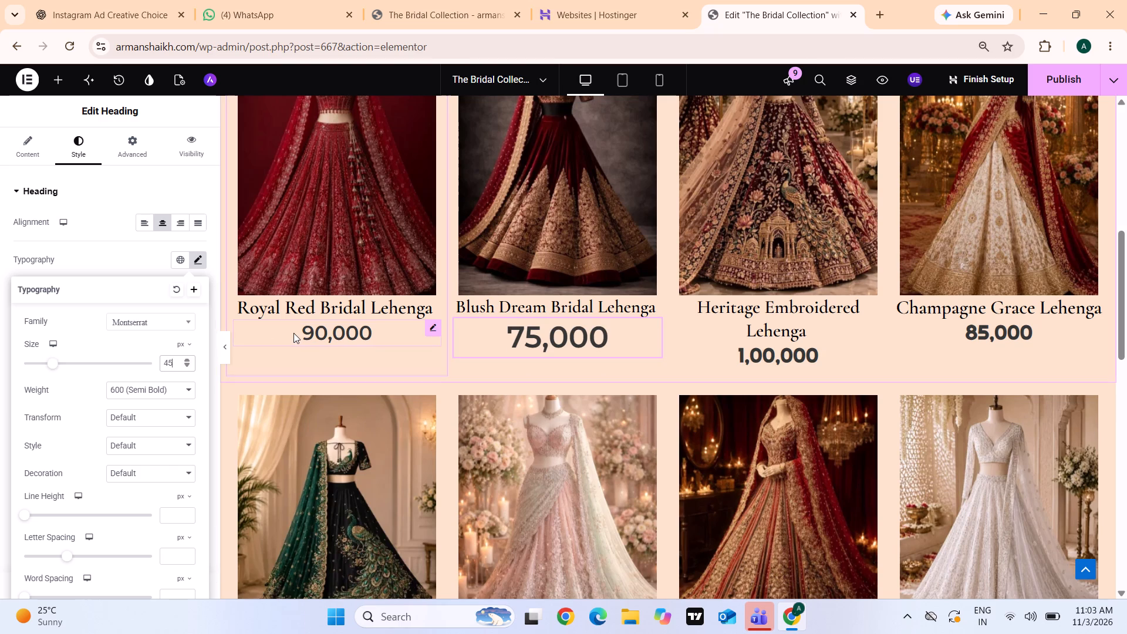
Set the font size of the 75,000 price under Blush Dream Bridal Lehenga to 35 px.
{"action": "left_click", "coordinate": [581, 352]}
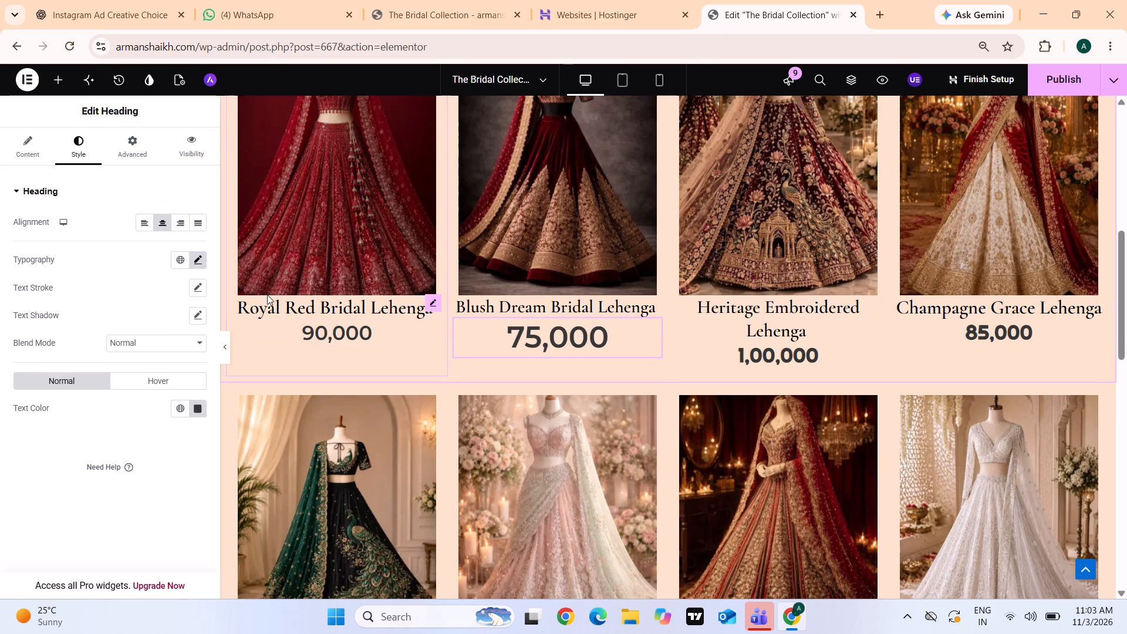
{"action": "left_click", "coordinate": [205, 258]}
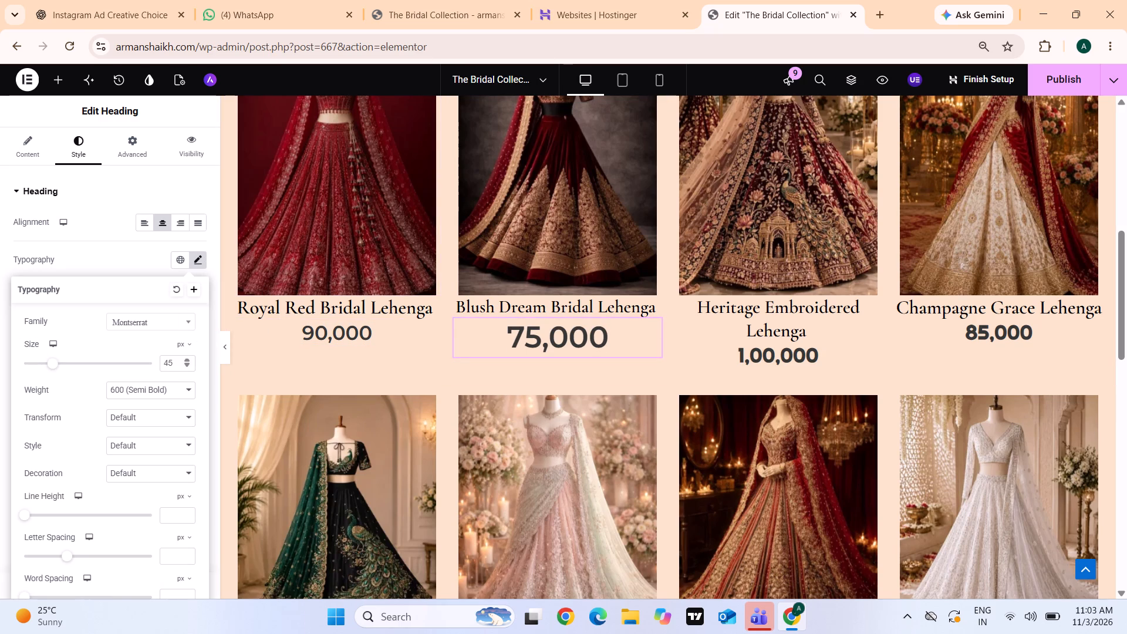
{"action": "left_click", "coordinate": [168, 366]}
{"action": "key", "text": "BackSpace"}
{"action": "key", "text": "4"}
{"action": "key", "text": "BackSpace"}
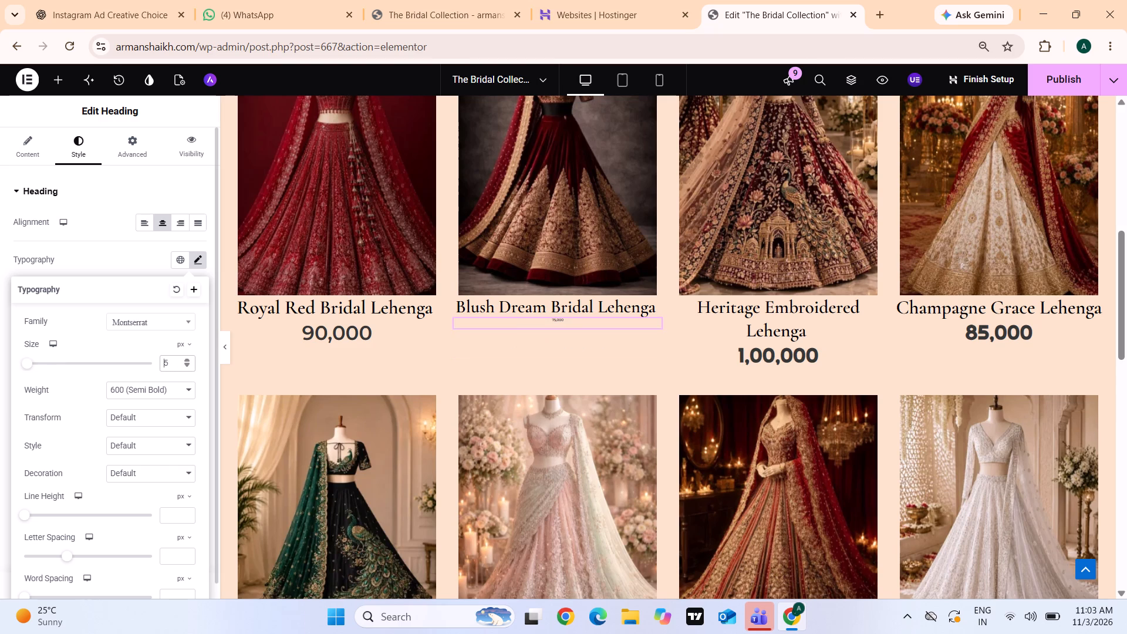
{"action": "key", "text": "3"}
Set the font size of the 90,000 price under Royal Red Bridal Lehenga to 35 px.
{"action": "left_click", "coordinate": [329, 333]}
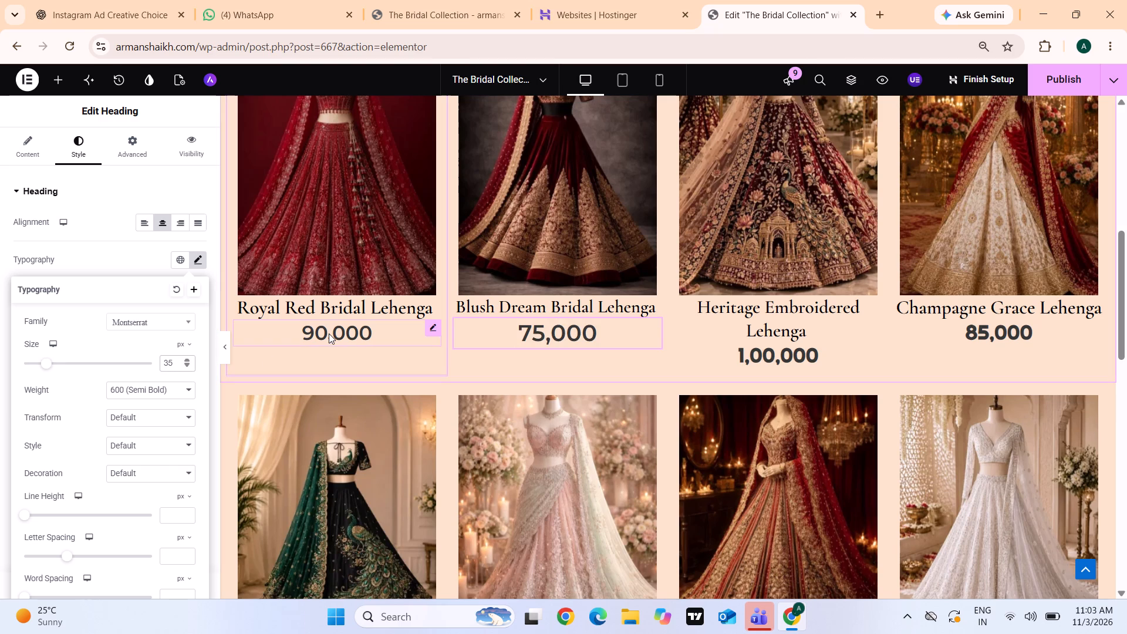
{"action": "left_click", "coordinate": [193, 262]}
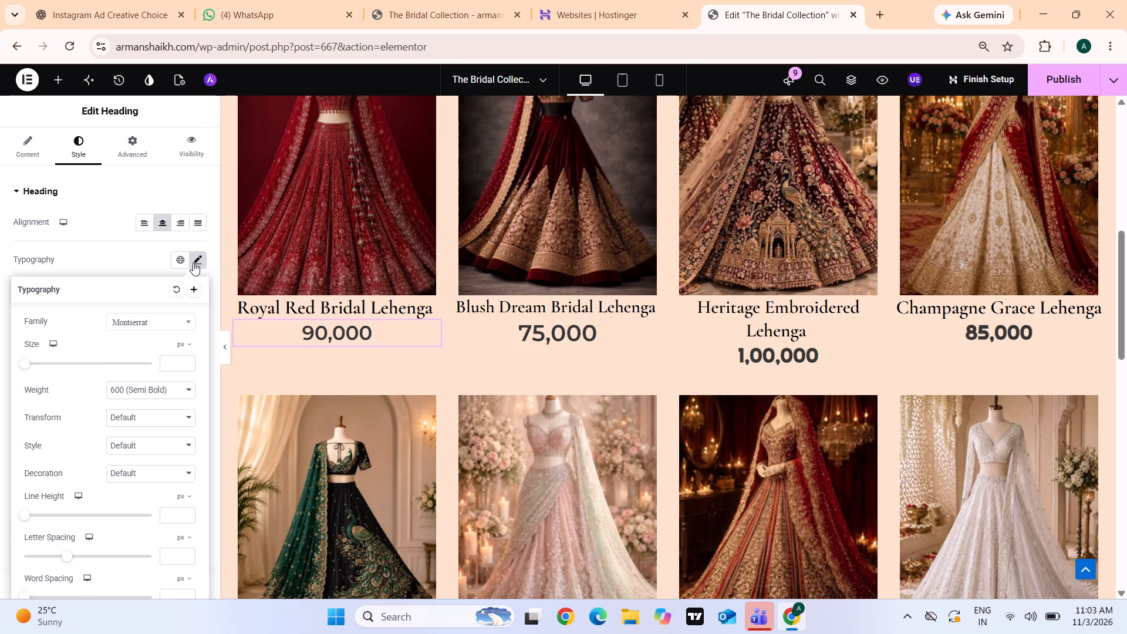
{"action": "left_click", "coordinate": [180, 365]}
{"action": "type", "text": "36"}
{"action": "key", "text": "BackSpace"}
{"action": "key", "text": "5"}
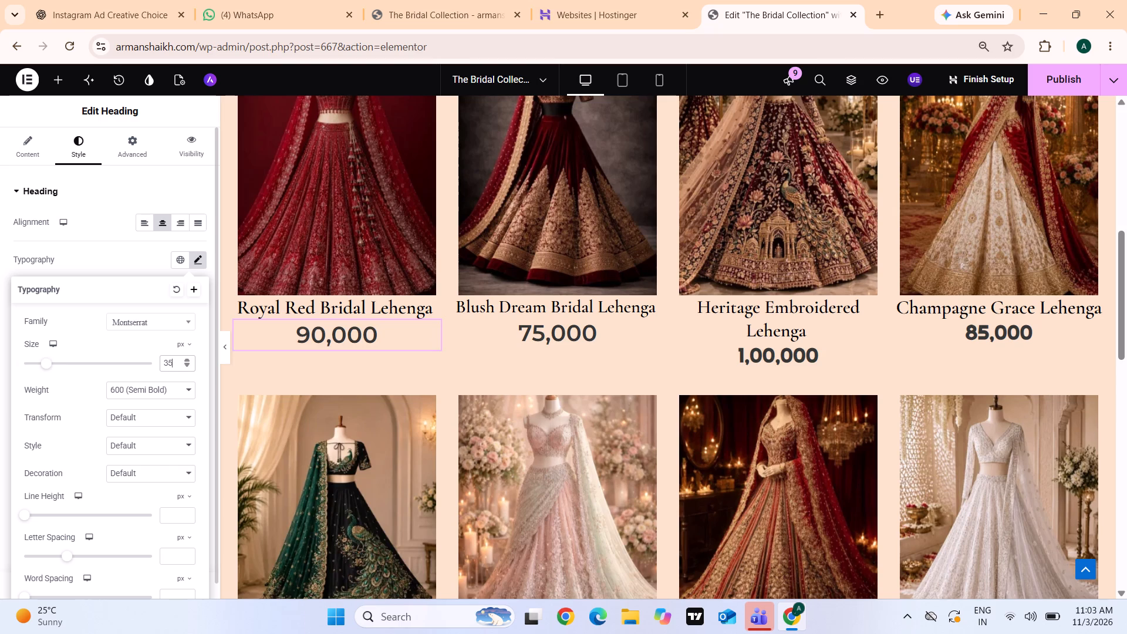
Set the font family of the 1,00,000 price under Heritage Embroidered Lehenga to Montserrat.
{"action": "left_click", "coordinate": [797, 346]}
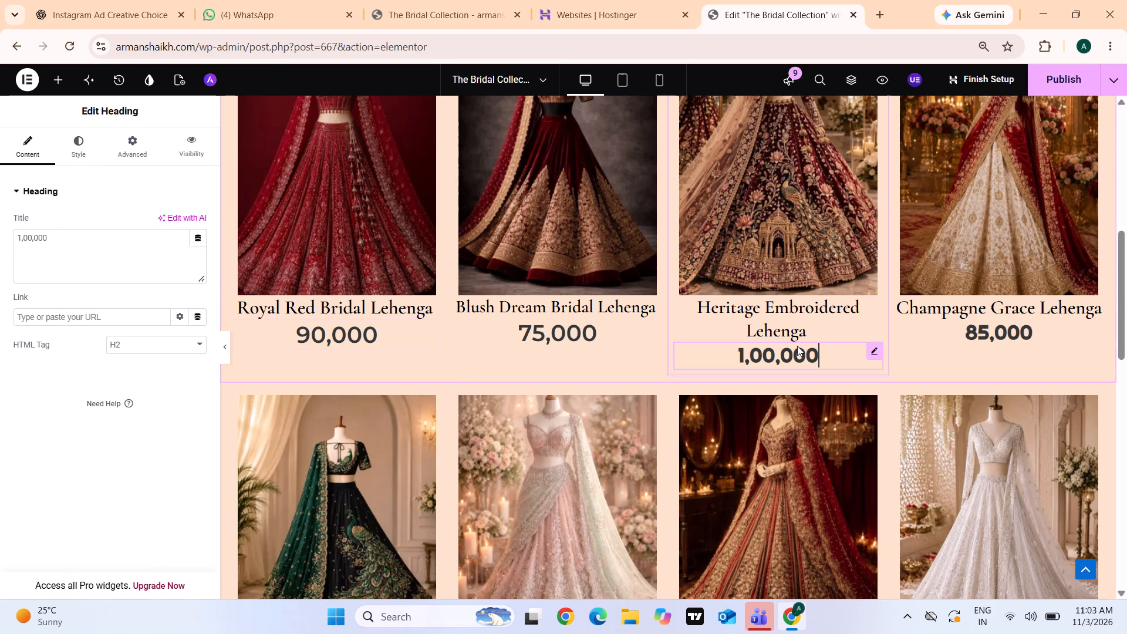
{"action": "left_click", "coordinate": [84, 151]}
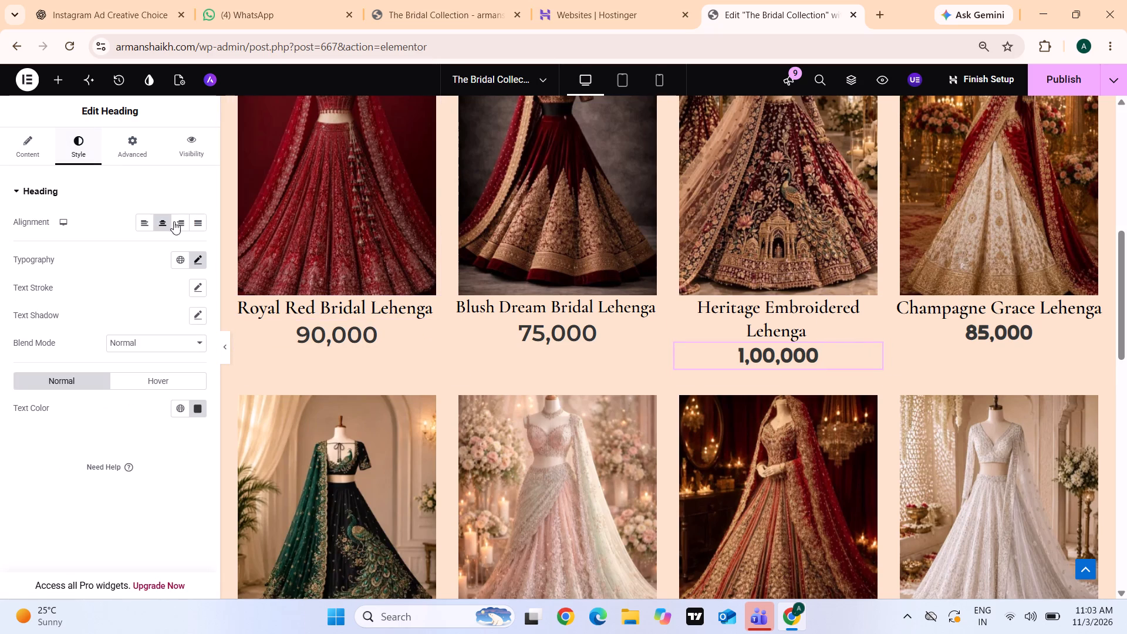
{"action": "left_click", "coordinate": [200, 255]}
{"action": "left_click", "coordinate": [166, 319]}
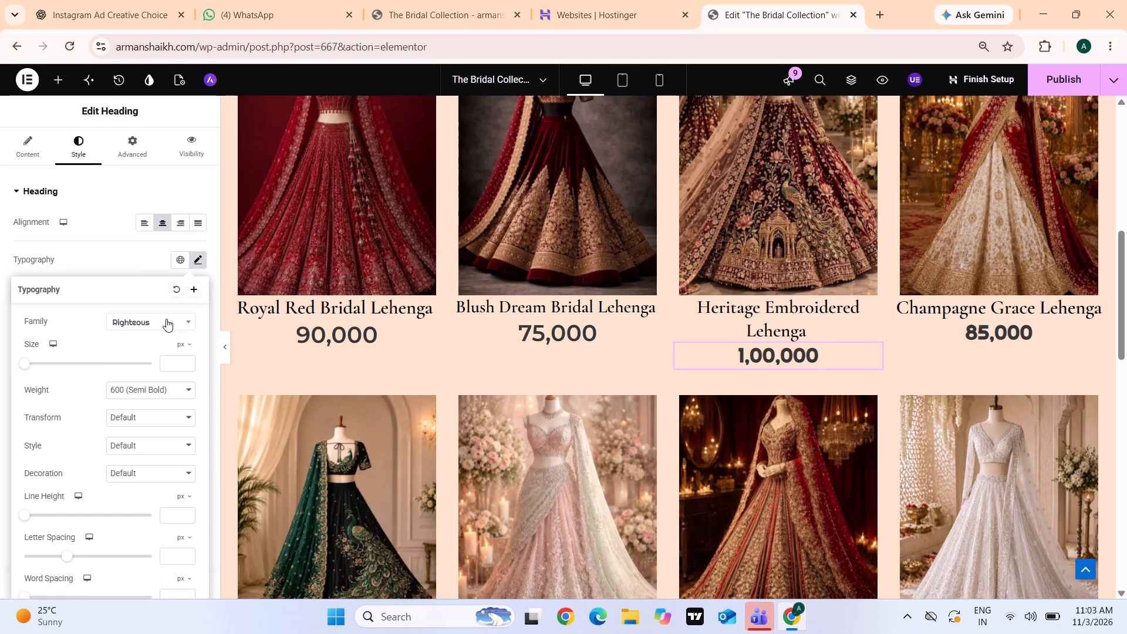
{"action": "type", "text": "mont"}
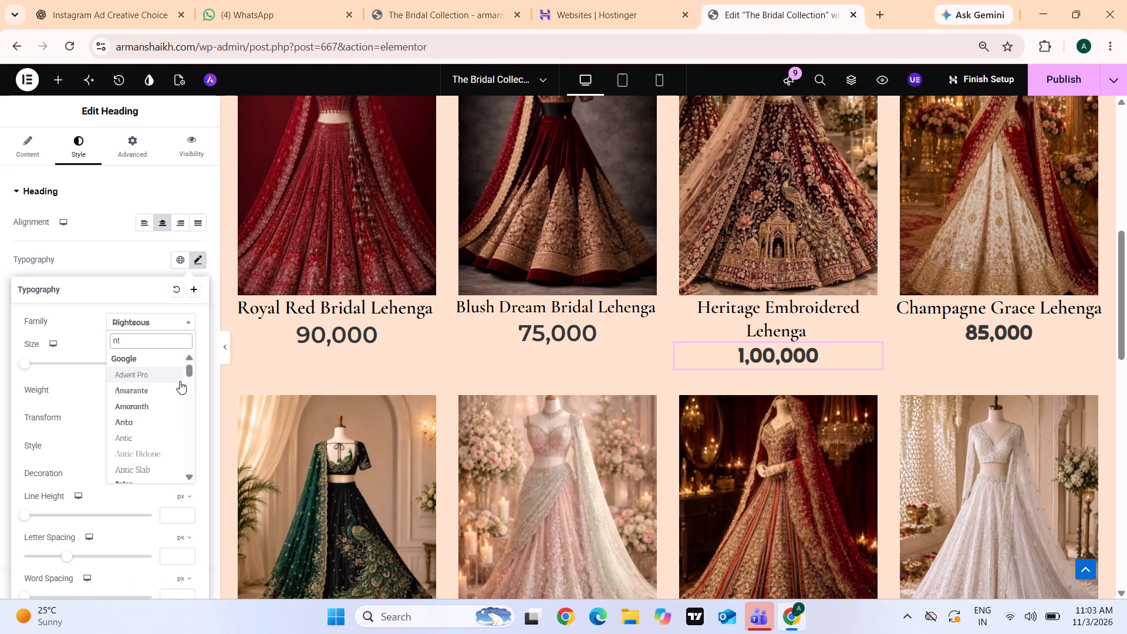
{"action": "key", "text": "BackSpace"}
{"action": "key", "text": "BackSpace"}
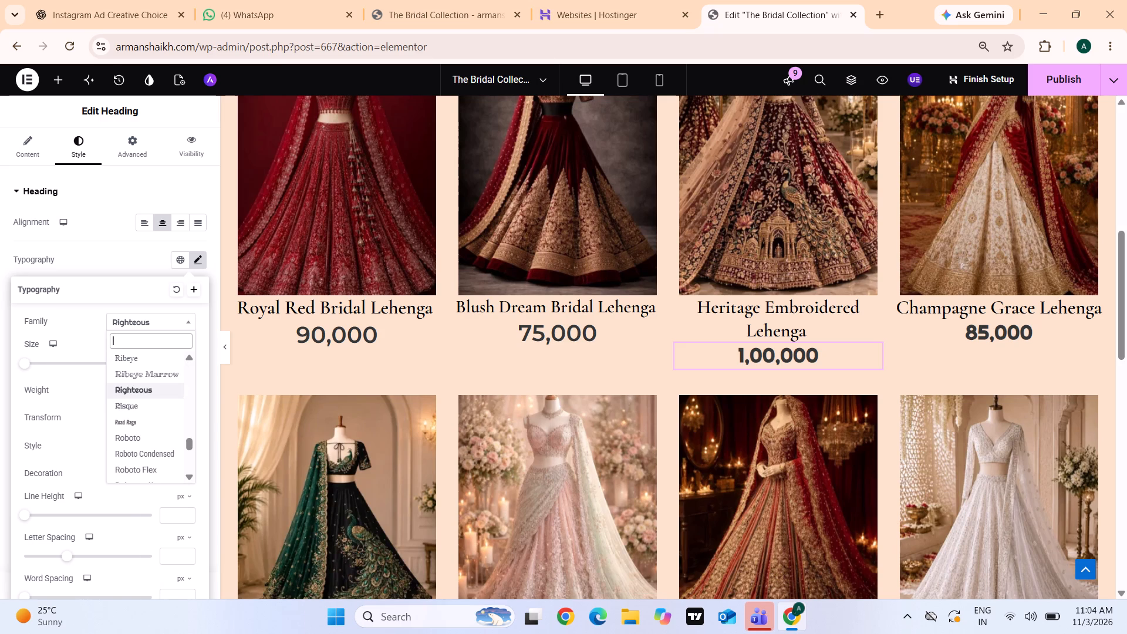
{"action": "key", "text": "BackSpace"}
{"action": "type", "text": "miny"}
{"action": "key", "text": "BackSpace"}
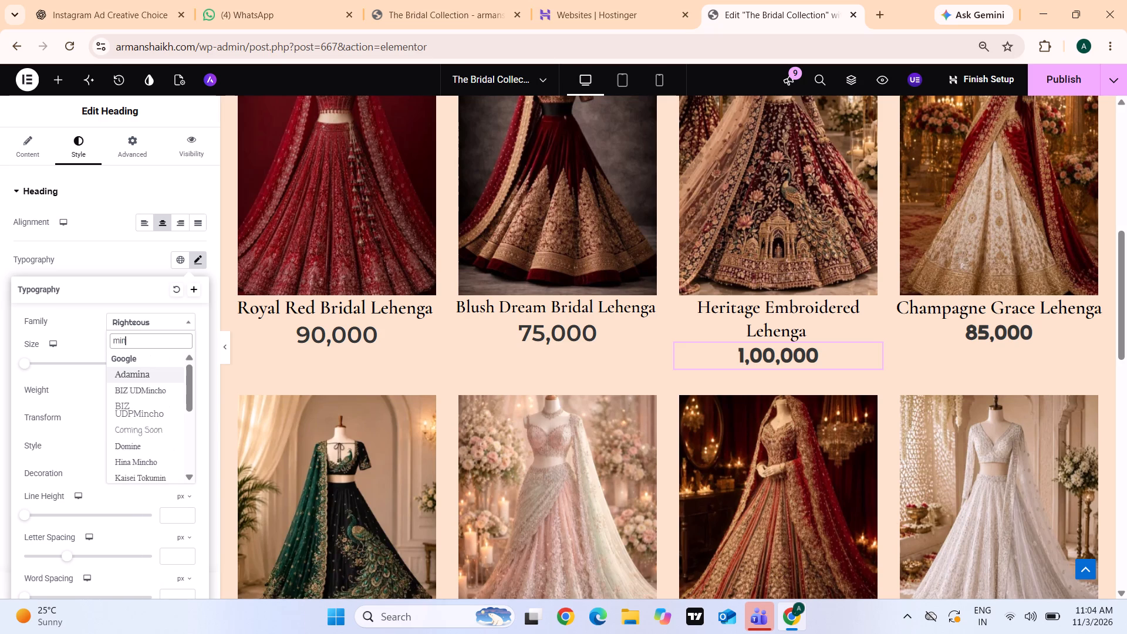
{"action": "key", "text": "t"}
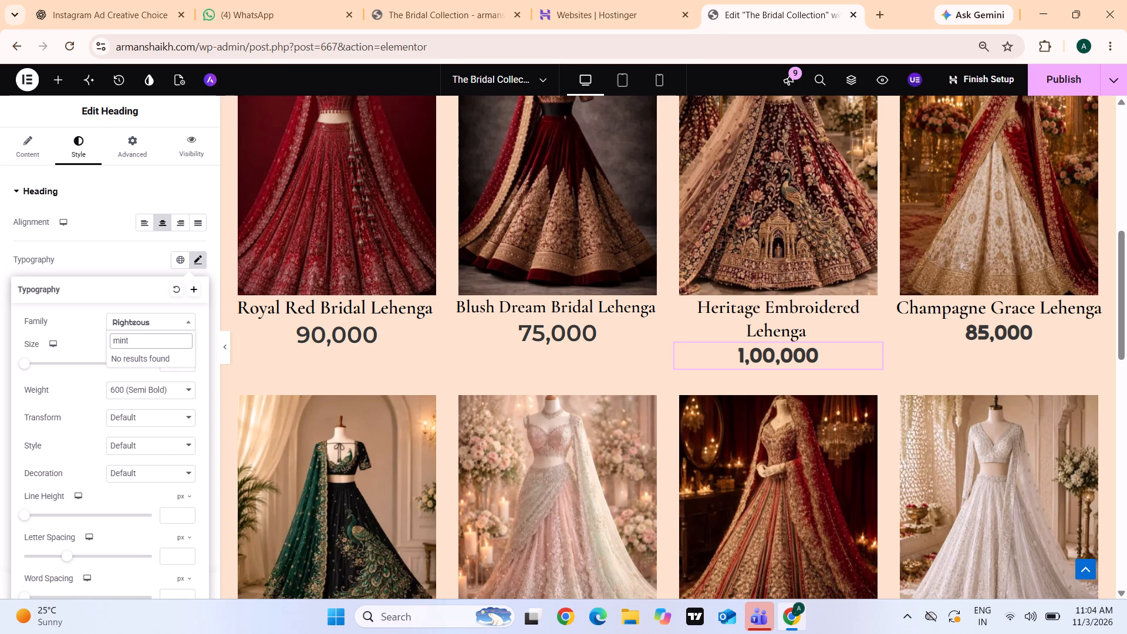
{"action": "key", "text": "BackSpace"}
{"action": "key", "text": "BackSpace"}
{"action": "key", "text": "BackSpace"}
{"action": "type", "text": "ont"}
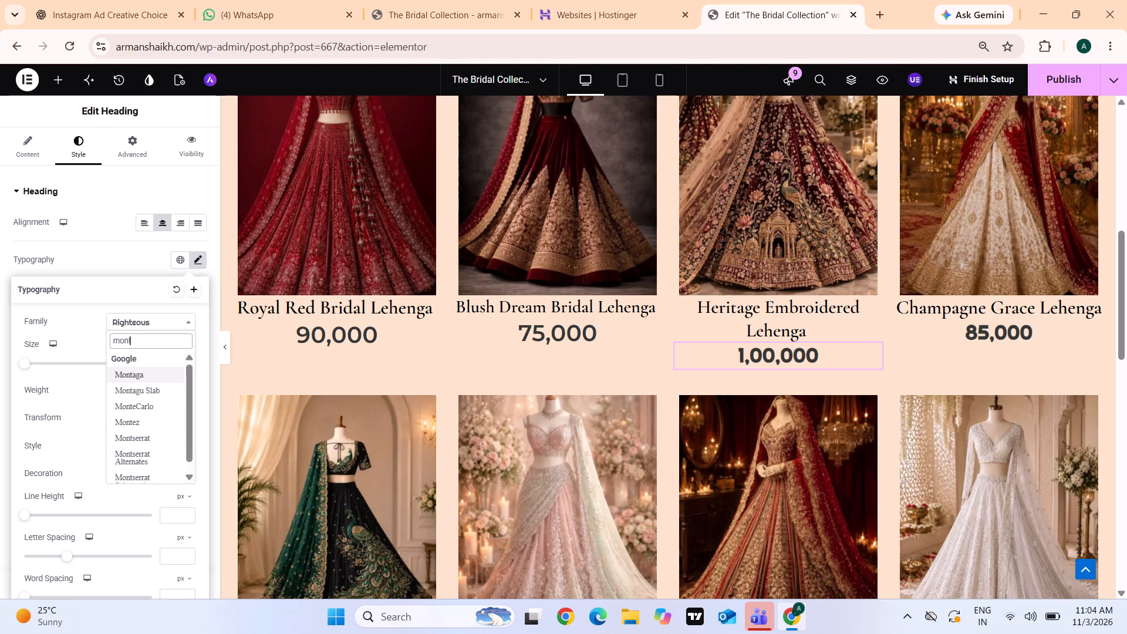
{"action": "left_click", "coordinate": [156, 433]}
Set the font size of the 1,00,000 price under Heritage Embroidered Lehenga to 35 px.
{"action": "left_click", "coordinate": [161, 371]}
{"action": "key", "text": "3"}
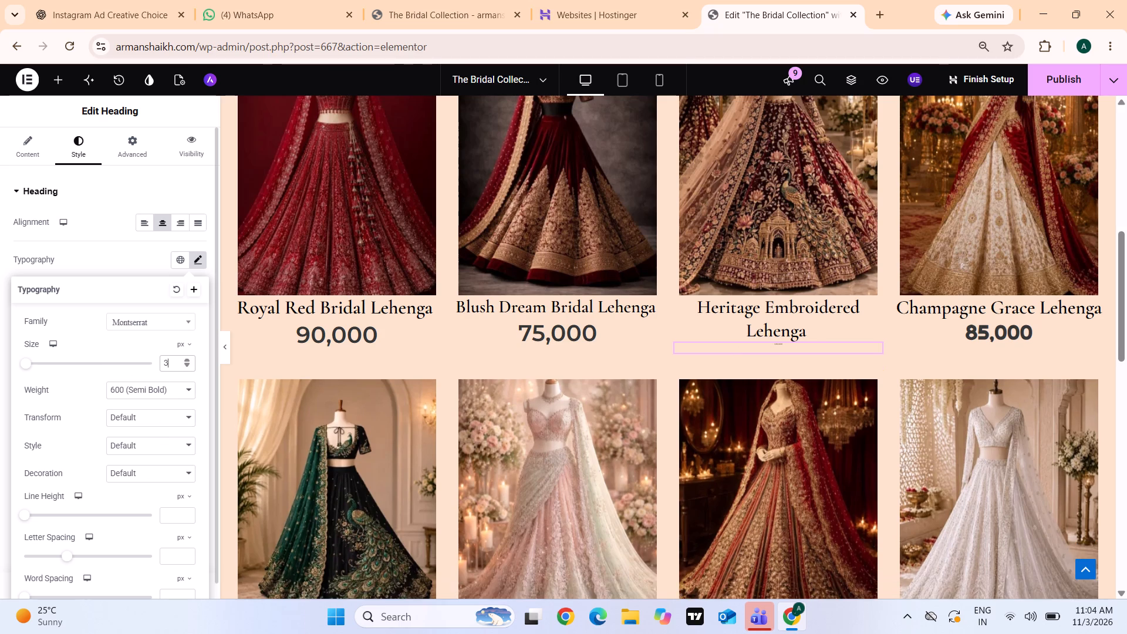
{"action": "key", "text": "6"}
{"action": "key", "text": "BackSpace"}
{"action": "key", "text": "5"}
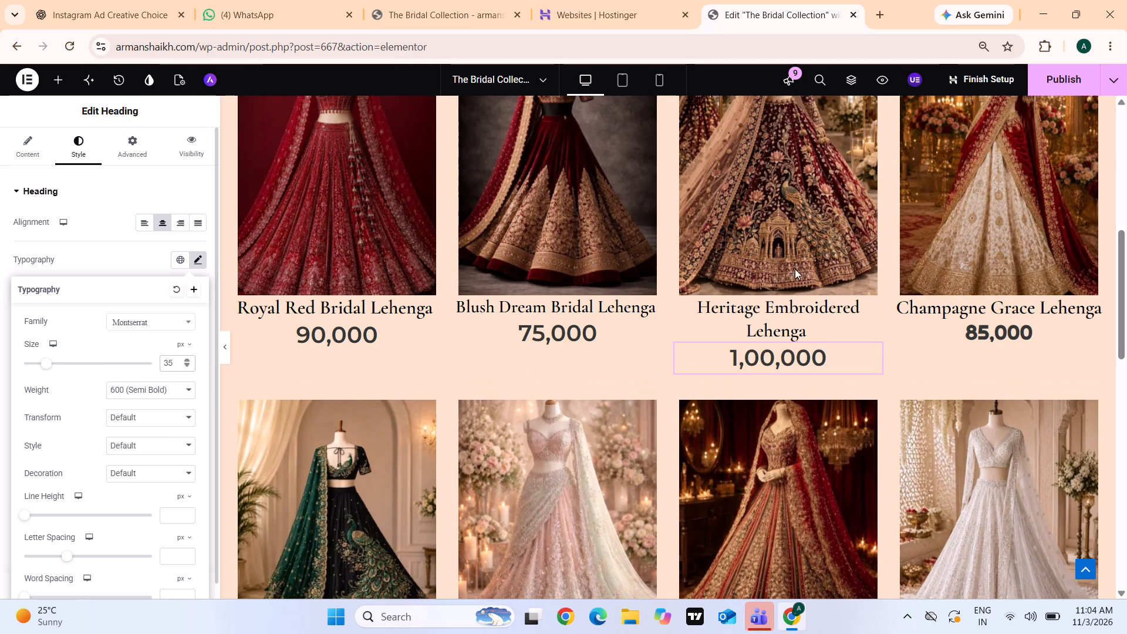
Set the 85,000 price under Champagne Grace Lehenga to the Montserrat font at 35 px.
{"action": "left_click", "coordinate": [987, 323]}
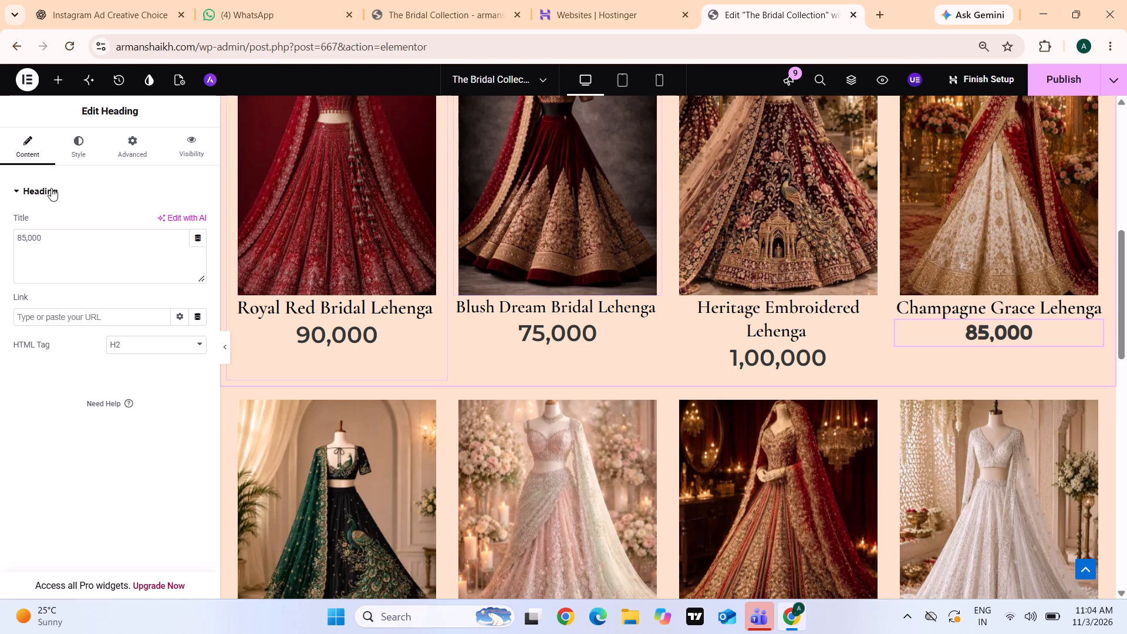
{"action": "left_click", "coordinate": [69, 137]}
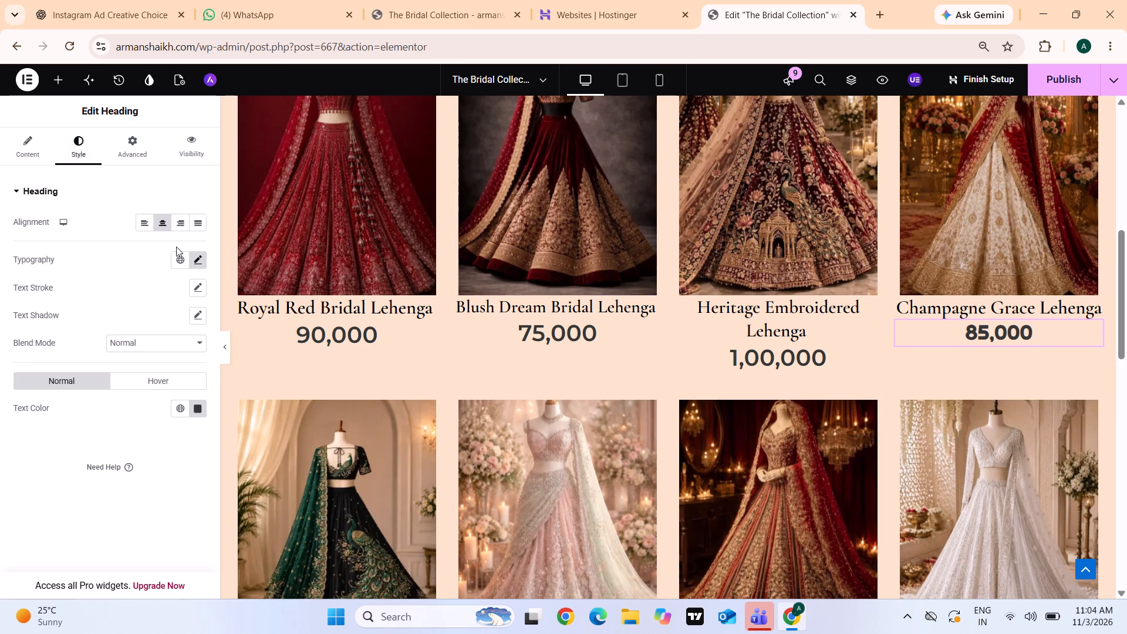
{"action": "left_click", "coordinate": [202, 251]}
{"action": "type", "text": "mont"}
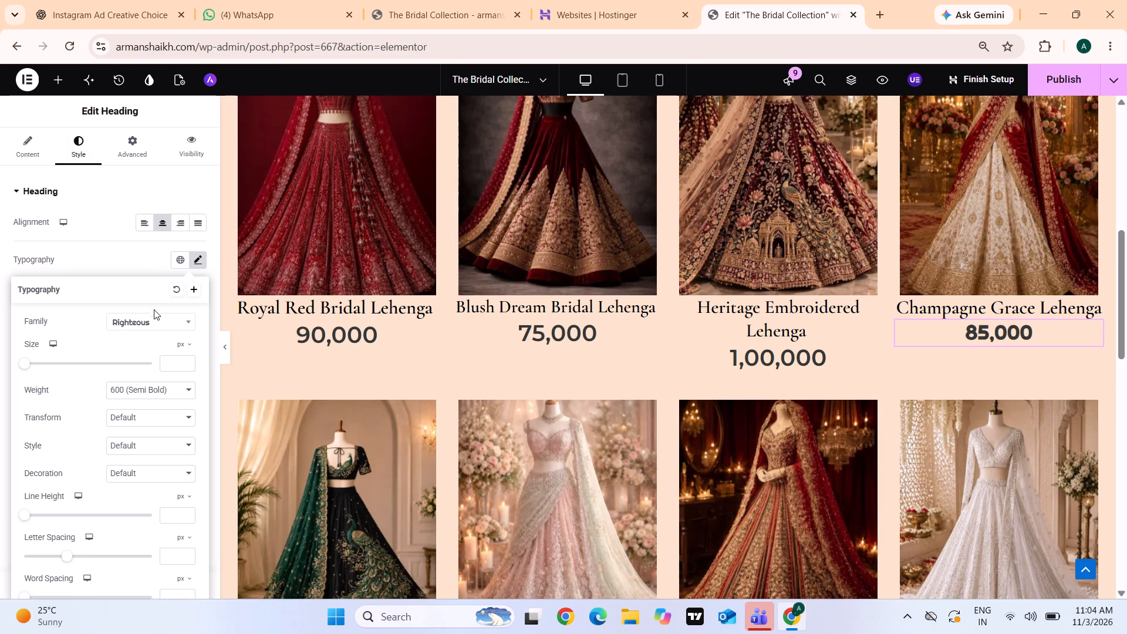
{"action": "left_click", "coordinate": [154, 322]}
{"action": "type", "text": "mont"}
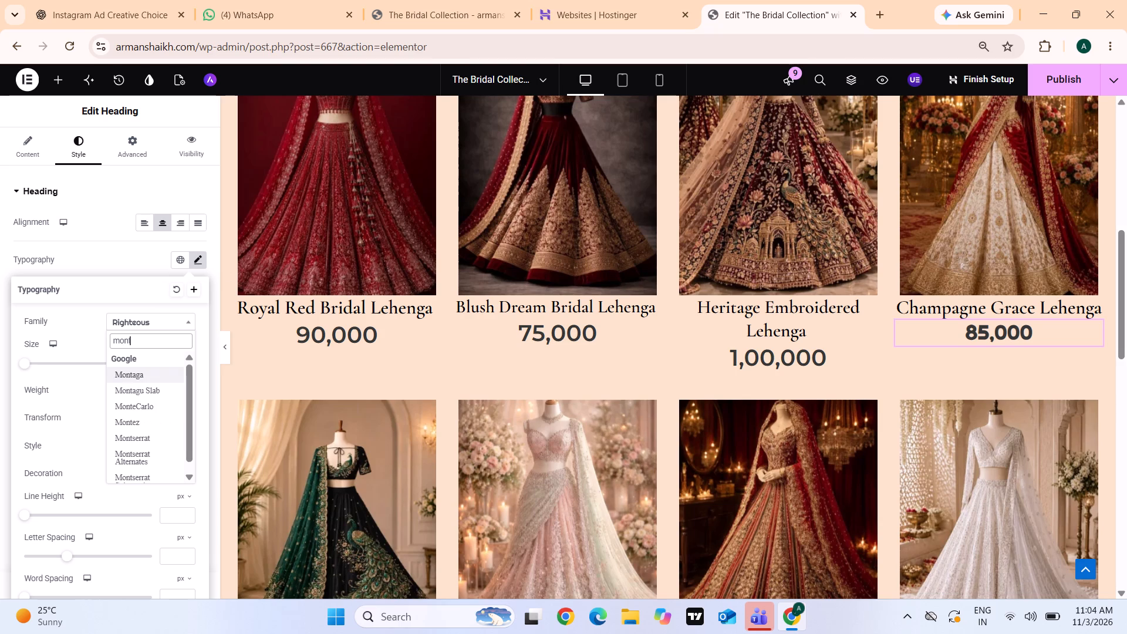
{"action": "left_click", "coordinate": [164, 433]}
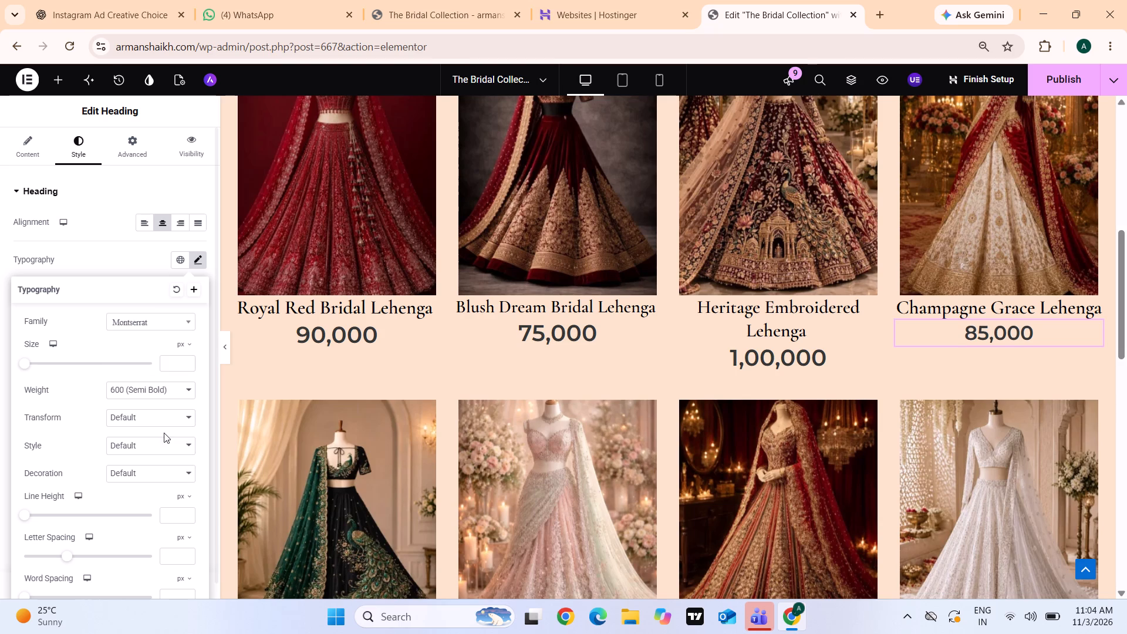
{"action": "left_click", "coordinate": [174, 359]}
{"action": "type", "text": "35"}
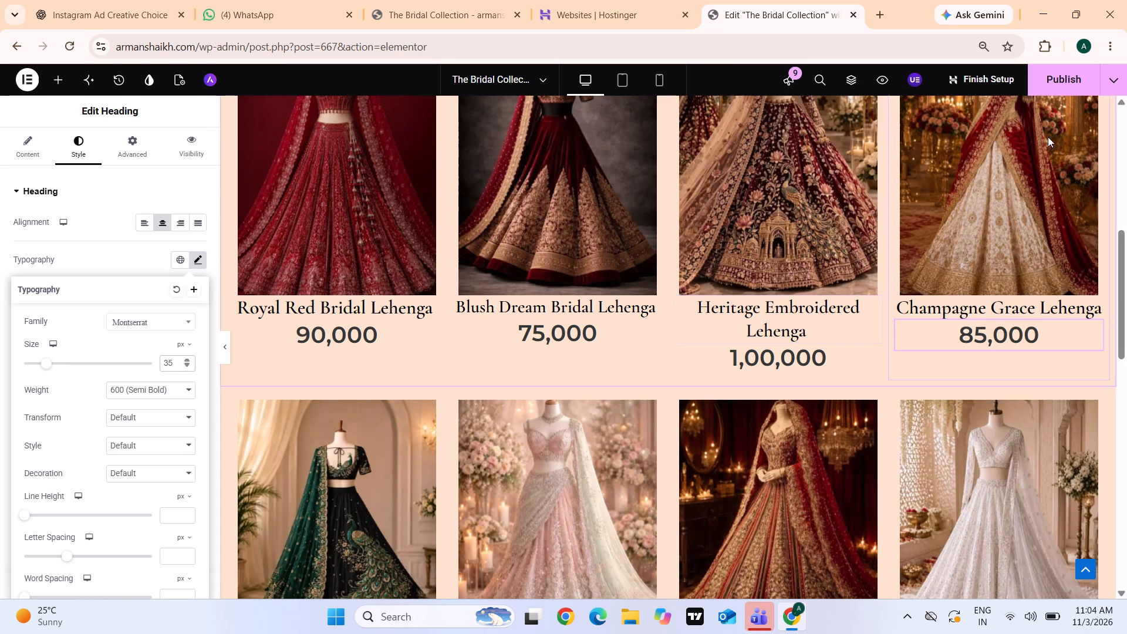
Publish the restyled The Bridal Collection page.
{"action": "left_click", "coordinate": [1061, 81]}
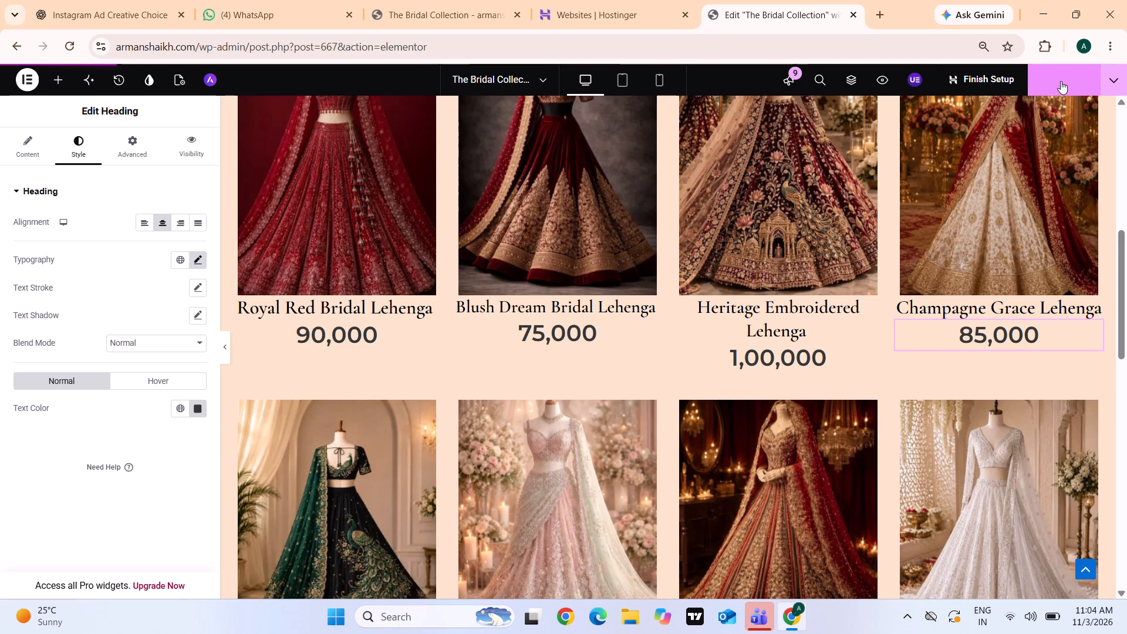
{"action": "scroll", "coordinate": [497, 0], "scroll_direction": "left", "scroll_amount": 1}
Reload the live The Bridal Collection page and examine the titles and prices in the first product row.
{"action": "left_click", "coordinate": [472, 0]}
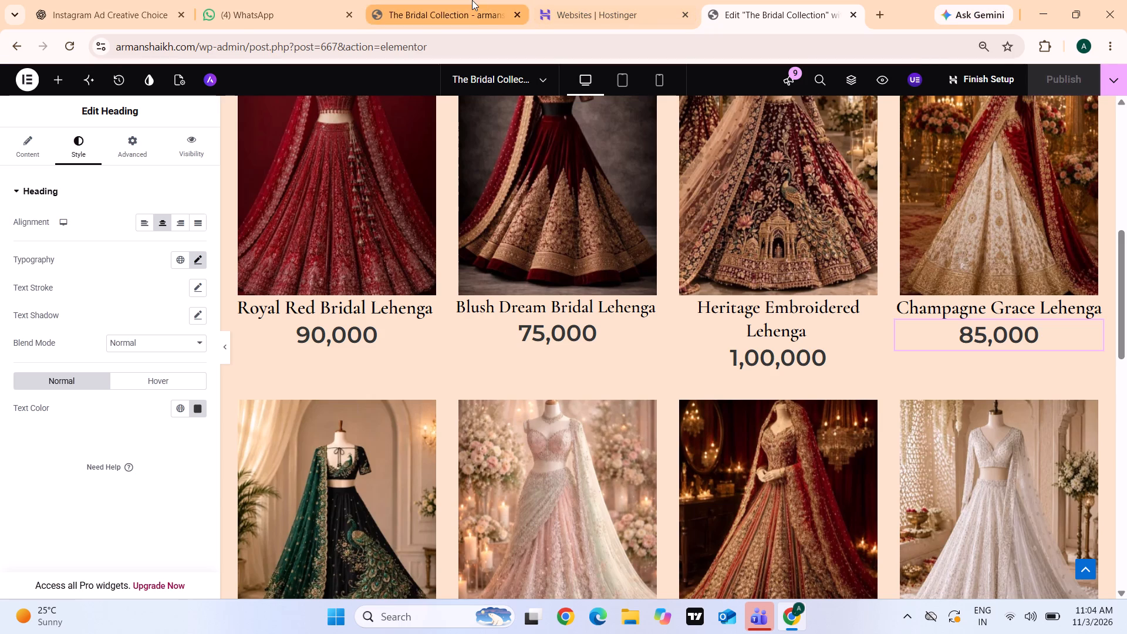
{"action": "double_click", "coordinate": [69, 43]}
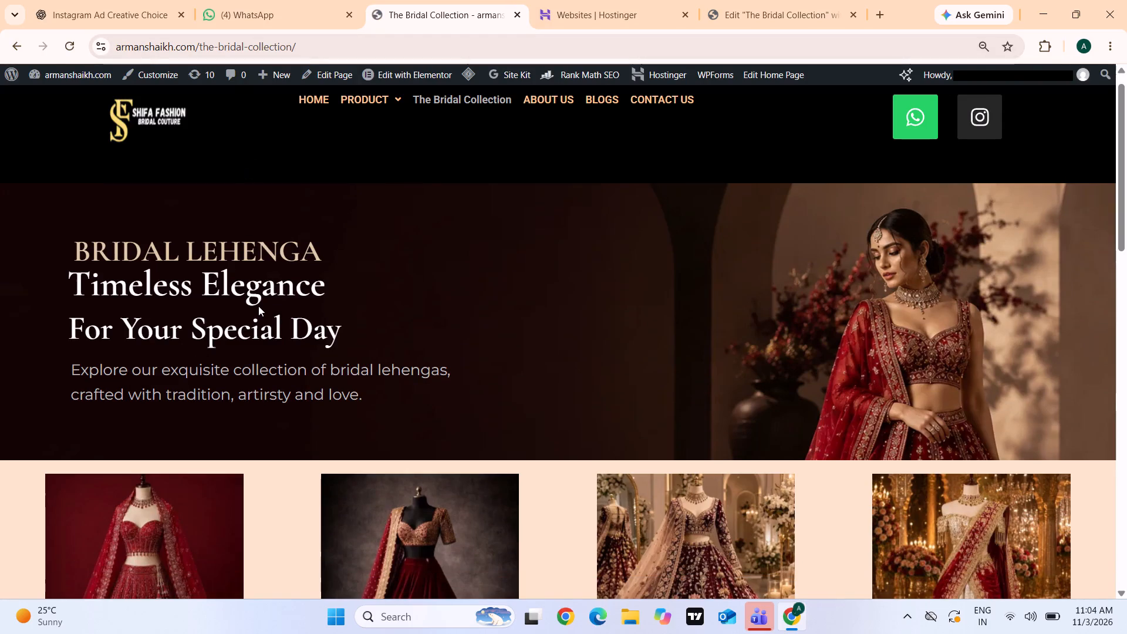
{"action": "scroll", "coordinate": [258, 306], "scroll_direction": "down", "scroll_amount": 3}
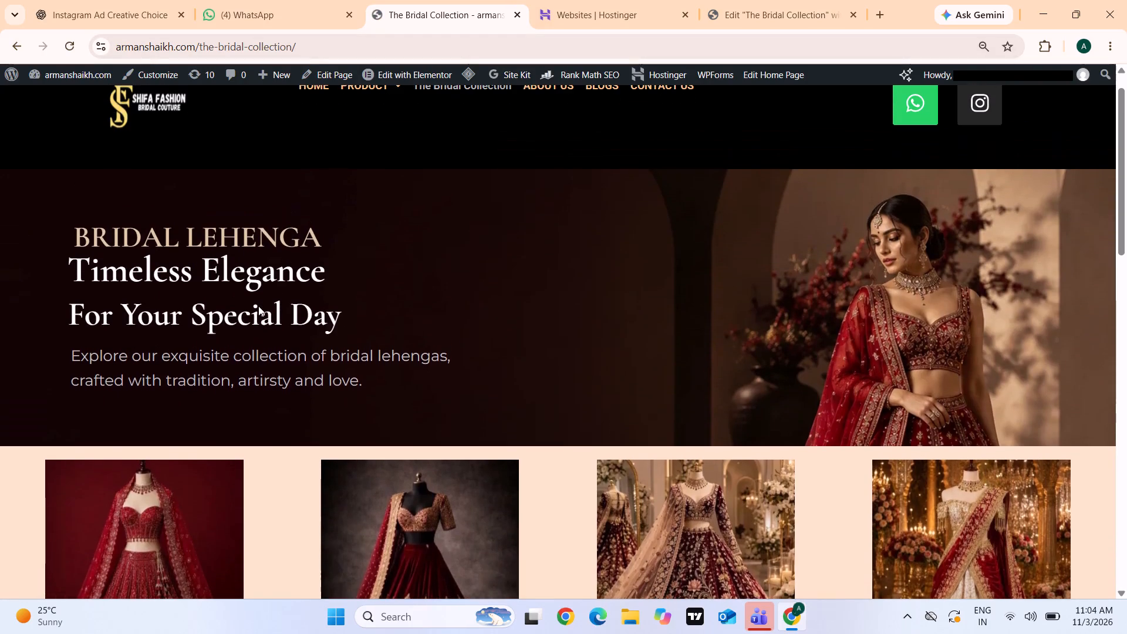
{"action": "scroll", "coordinate": [258, 306], "scroll_direction": "down", "scroll_amount": 1}
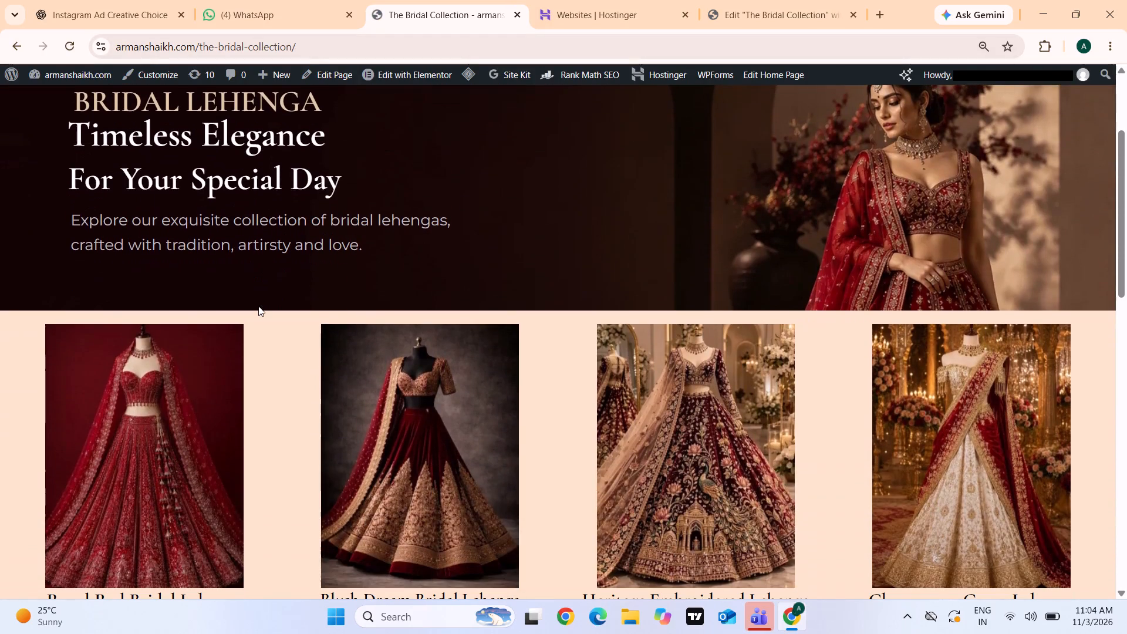
{"action": "scroll", "coordinate": [258, 306], "scroll_direction": "down", "scroll_amount": 4}
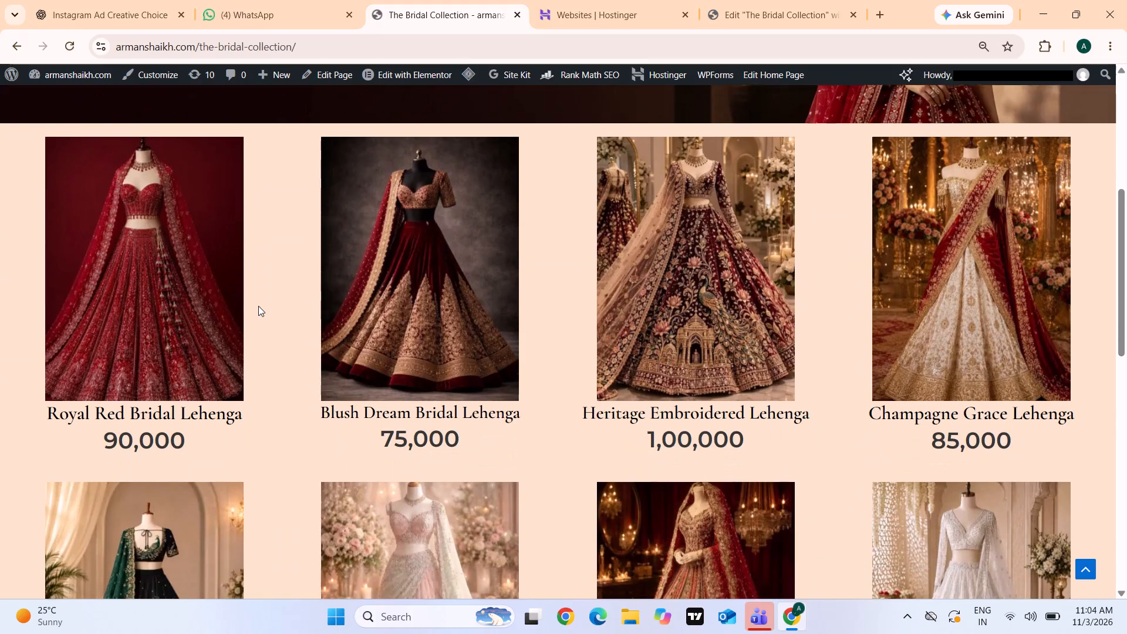
{"action": "scroll", "coordinate": [258, 306], "scroll_direction": "down", "scroll_amount": 1}
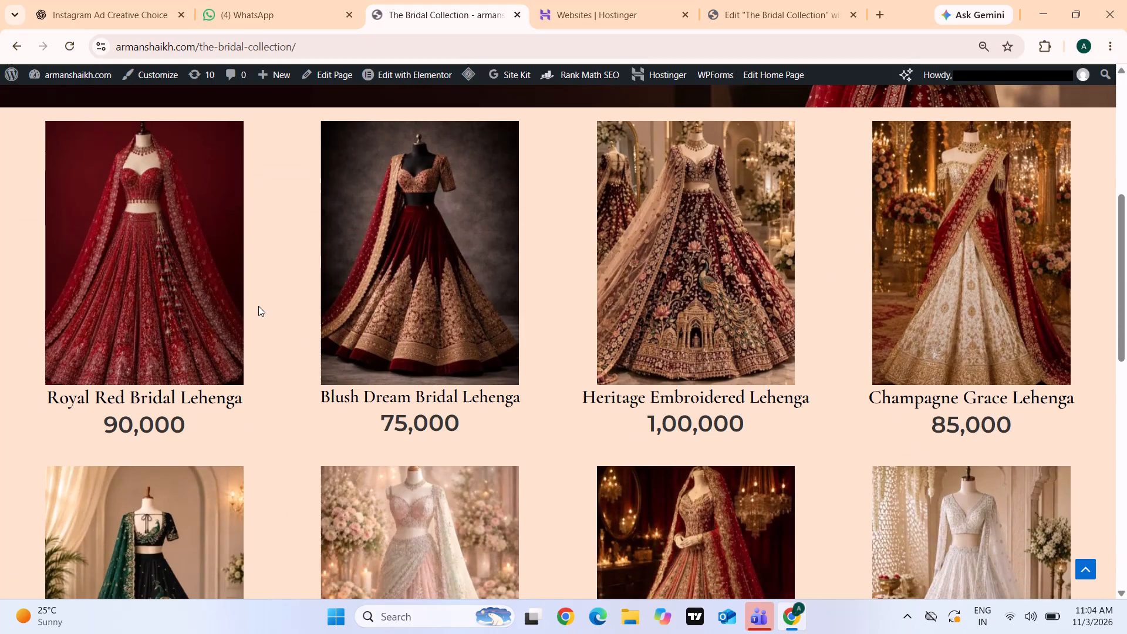
{"action": "scroll", "coordinate": [258, 306], "scroll_direction": "down", "scroll_amount": 1}
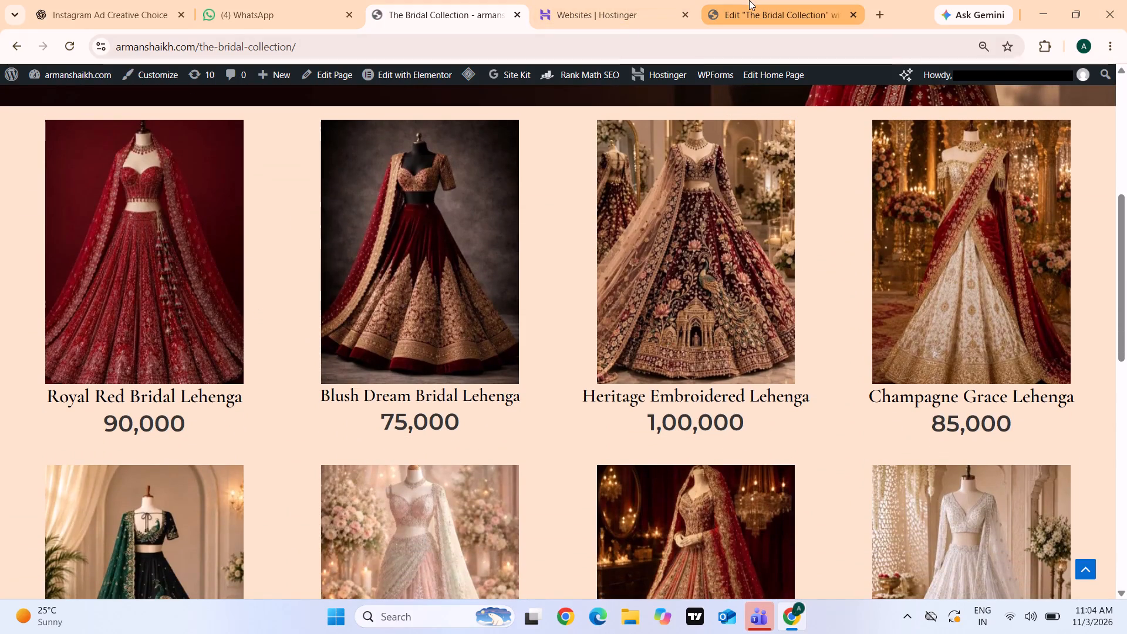
Back in the Elementor editor, set the font size of the Heritage Embroidered Lehenga title to 26 px.
{"action": "left_click", "coordinate": [749, 0]}
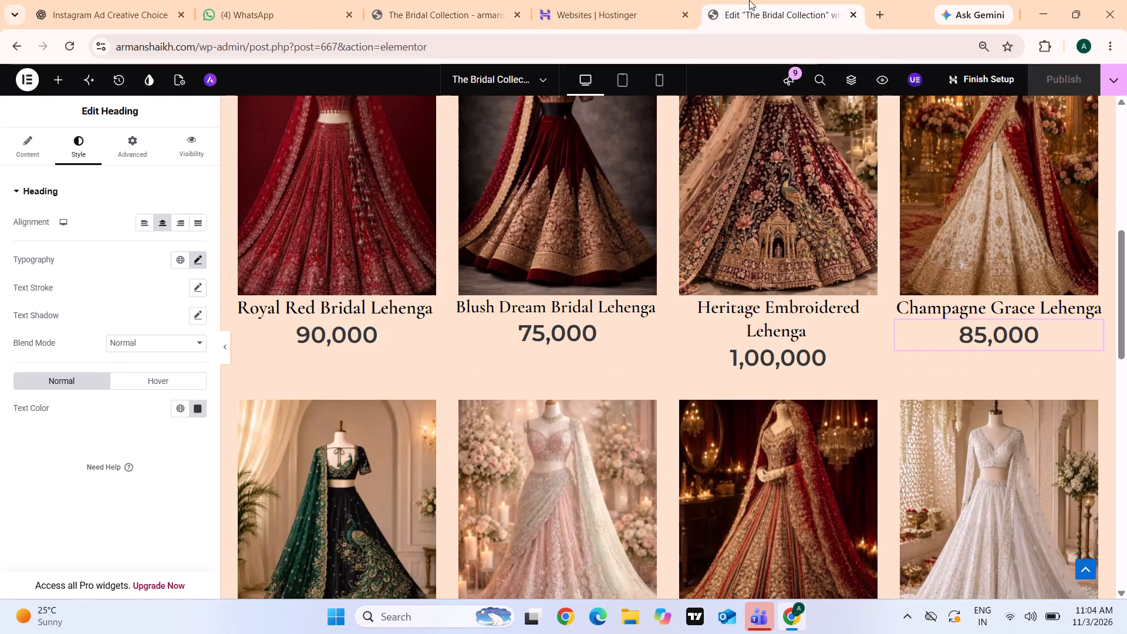
{"action": "left_click", "coordinate": [767, 316]}
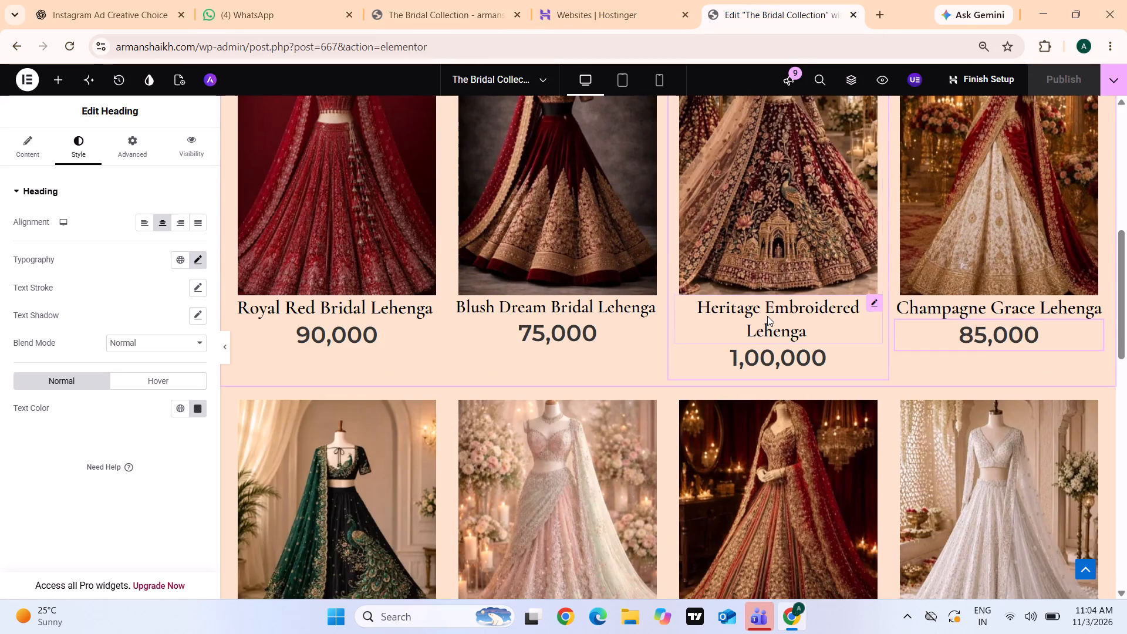
{"action": "left_click", "coordinate": [197, 253]}
{"action": "left_click", "coordinate": [173, 367]}
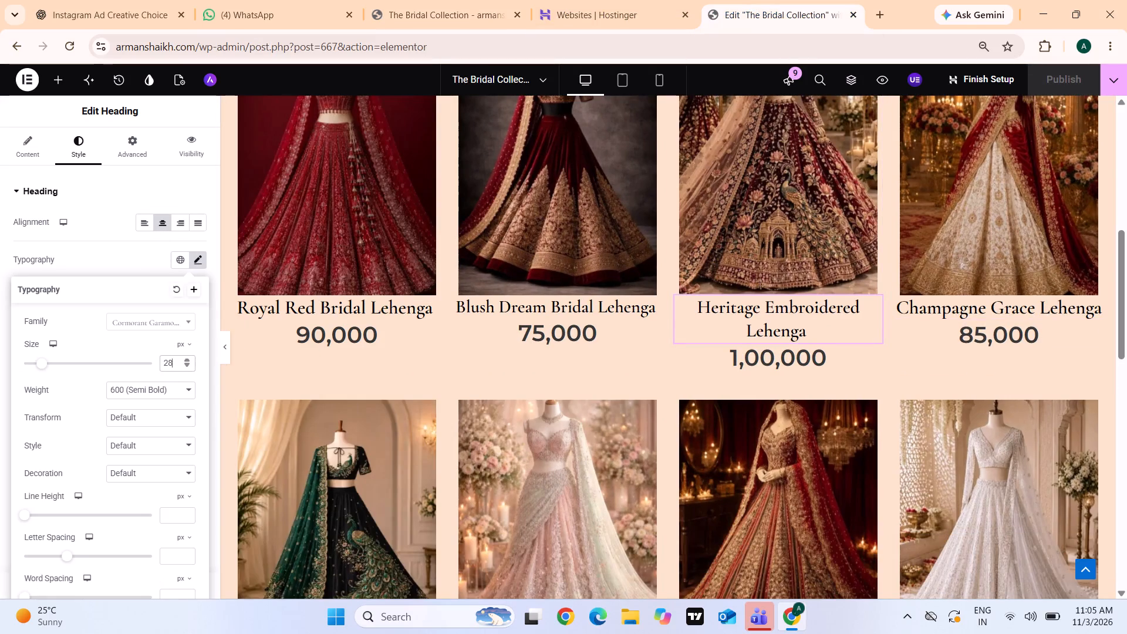
{"action": "key", "text": "BackSpace"}
{"action": "key", "text": "6"}
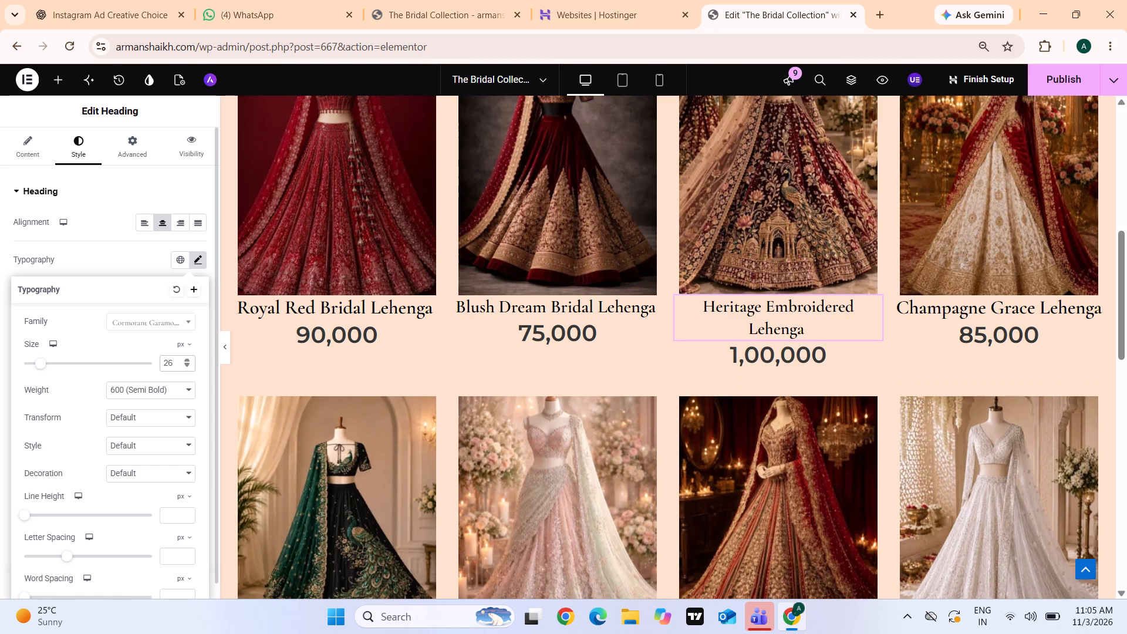
Move the BRIDAL LEHENGA heading in the hero banner slightly up, away from the Timeless Elegance line.
{"action": "scroll", "coordinate": [531, 342], "scroll_direction": "up", "scroll_amount": 6}
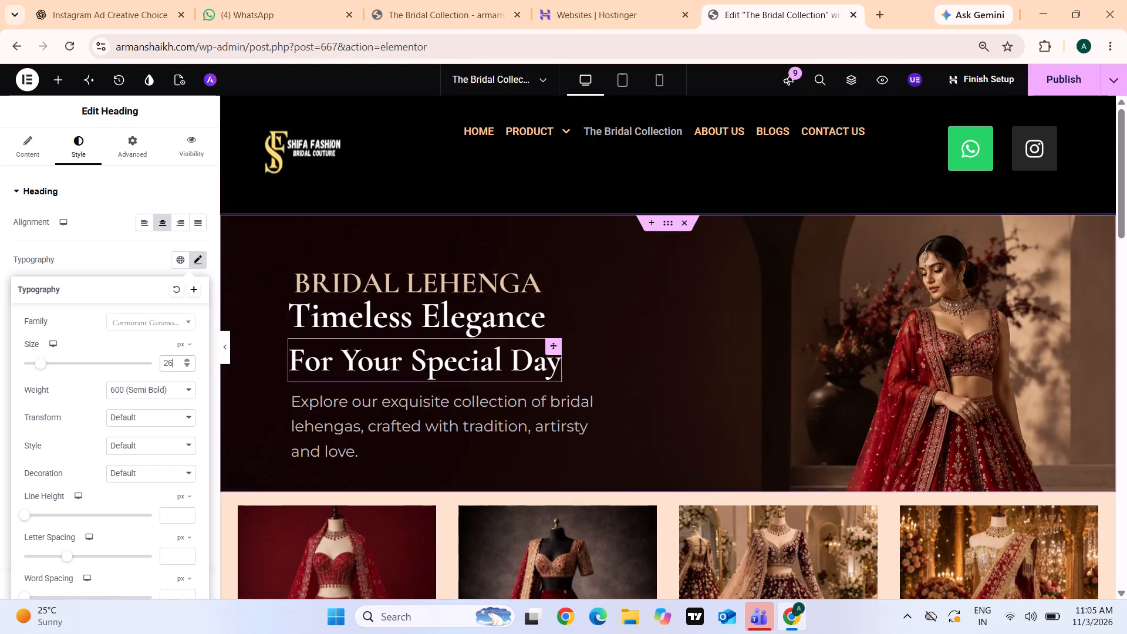
{"action": "left_click_drag", "start_coordinate": [492, 284], "coordinate": [492, 273]}
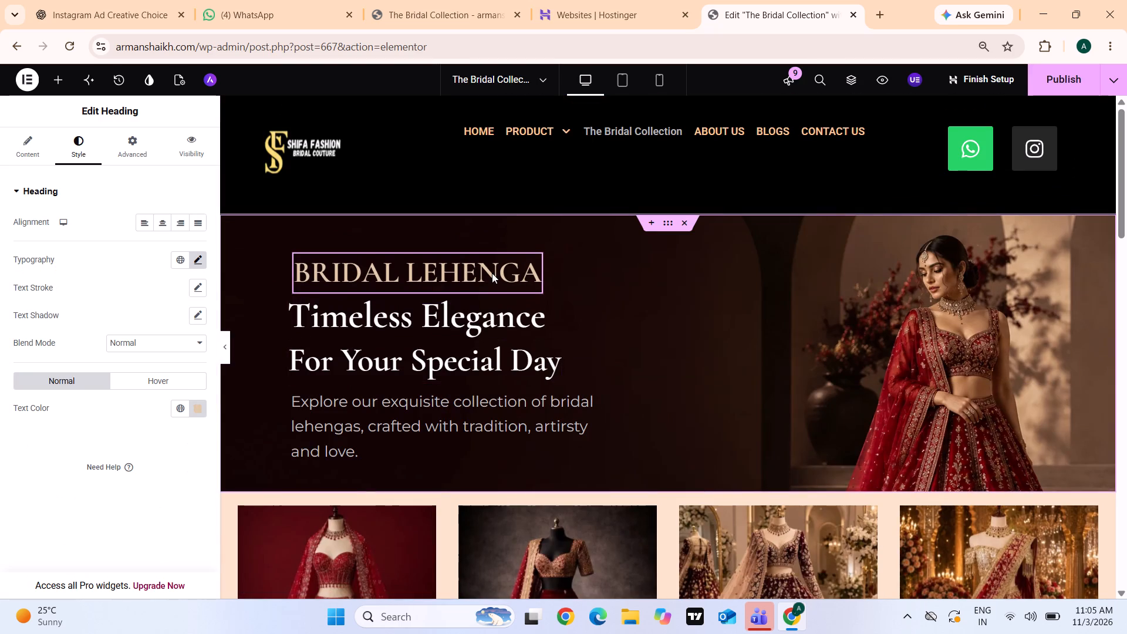
{"action": "left_click_drag", "start_coordinate": [492, 273], "coordinate": [491, 267]}
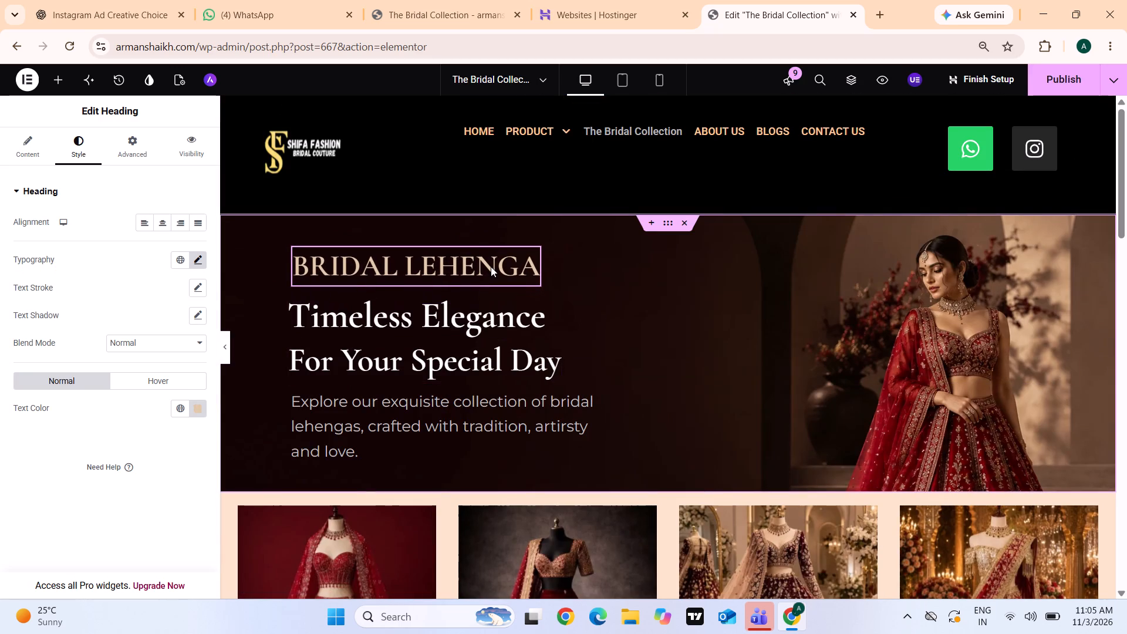
{"action": "left_click_drag", "start_coordinate": [491, 267], "coordinate": [491, 269]}
Move the Timeless Elegance and For Your Special Day headings in the hero banner up so the two lines sit closer together.
{"action": "left_click", "coordinate": [503, 323]}
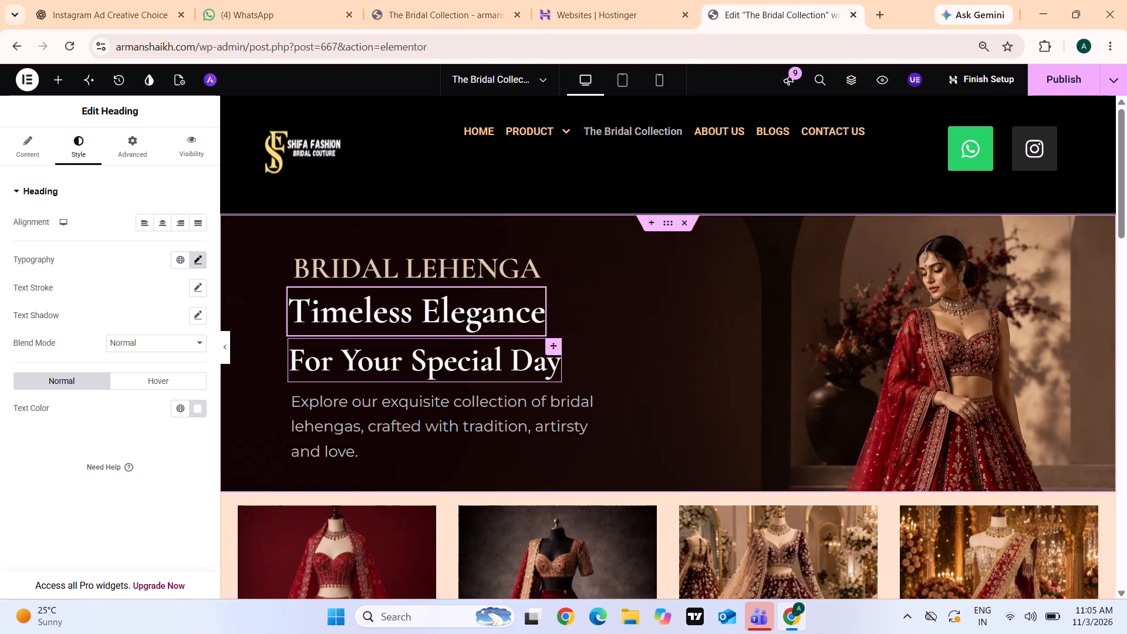
{"action": "left_click_drag", "start_coordinate": [509, 365], "coordinate": [508, 352]}
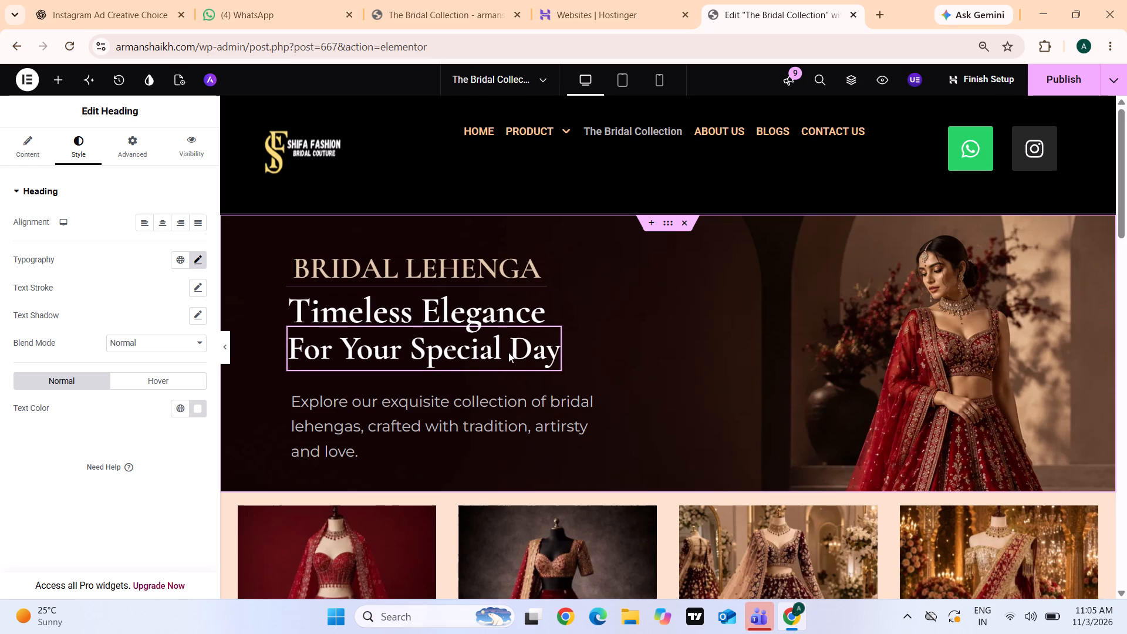
{"action": "left_click_drag", "start_coordinate": [508, 352], "coordinate": [509, 352]}
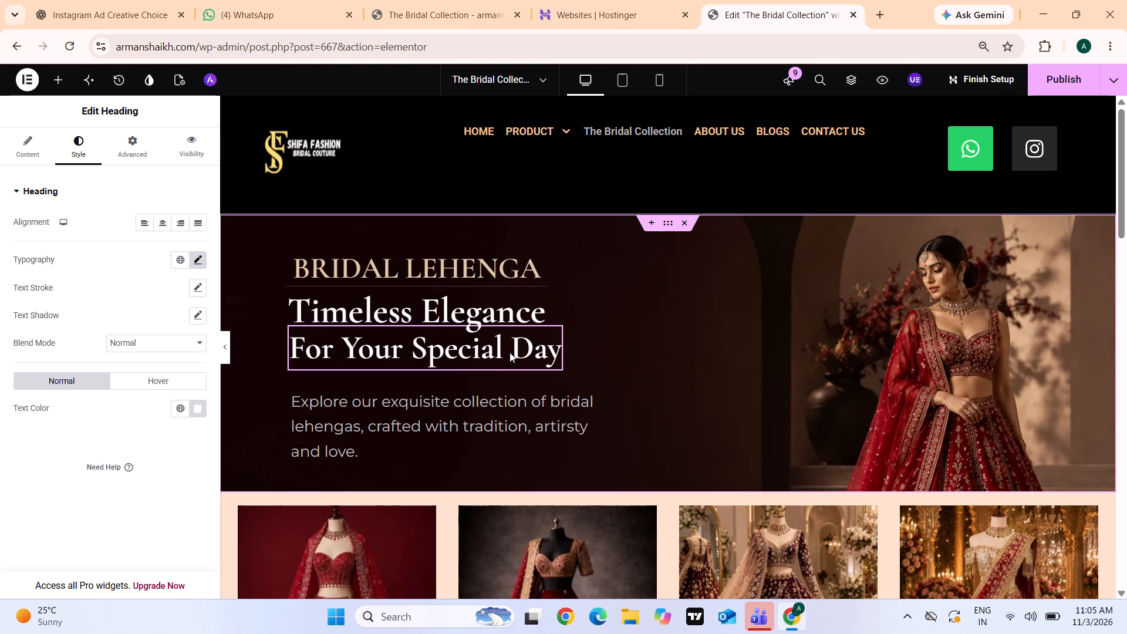
Nudge the For Your Special Day heading slightly down, move the hero banner's description paragraph up beneath it, and publish the page.
{"action": "left_click_drag", "start_coordinate": [509, 352], "coordinate": [509, 354]}
{"action": "left_click_drag", "start_coordinate": [513, 416], "coordinate": [512, 410]}
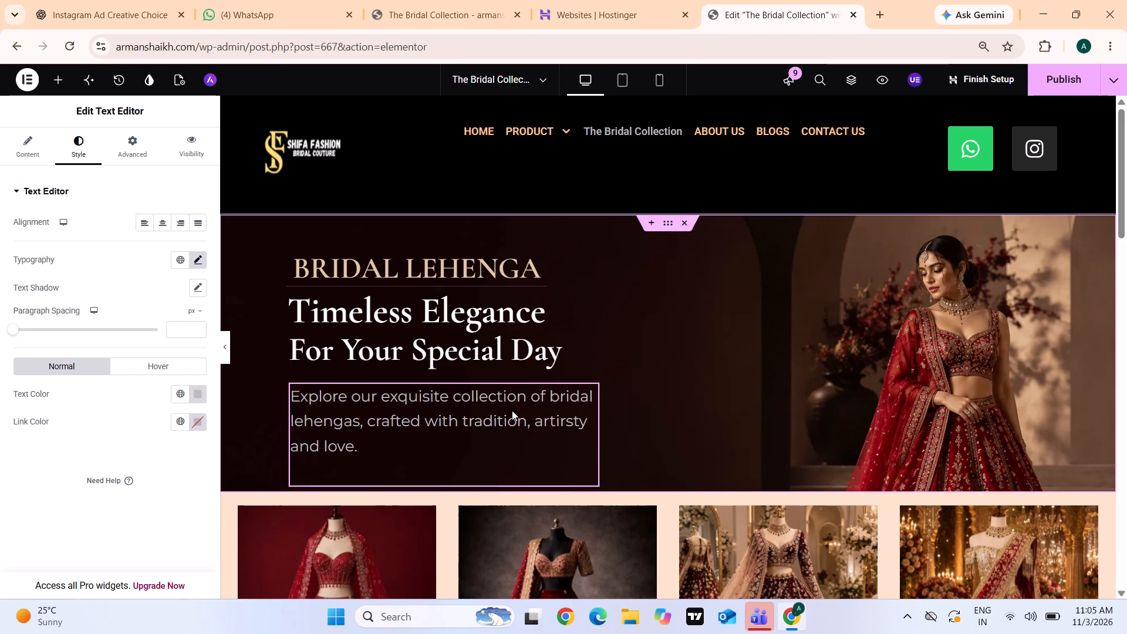
{"action": "left_click_drag", "start_coordinate": [512, 410], "coordinate": [512, 410]}
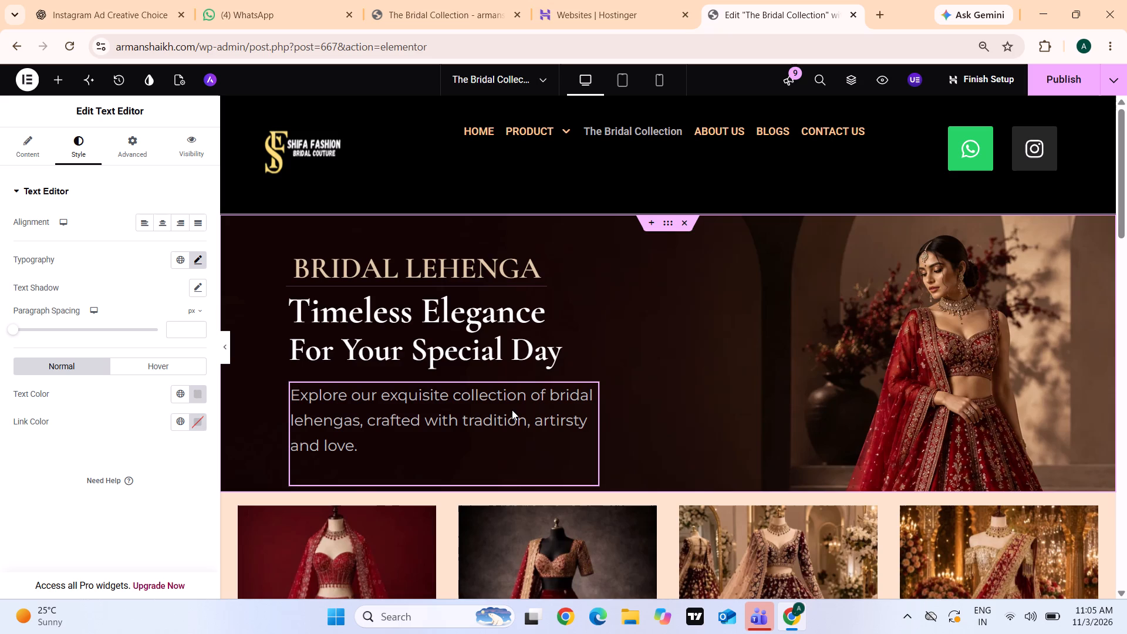
{"action": "left_click_drag", "start_coordinate": [512, 410], "coordinate": [511, 409]}
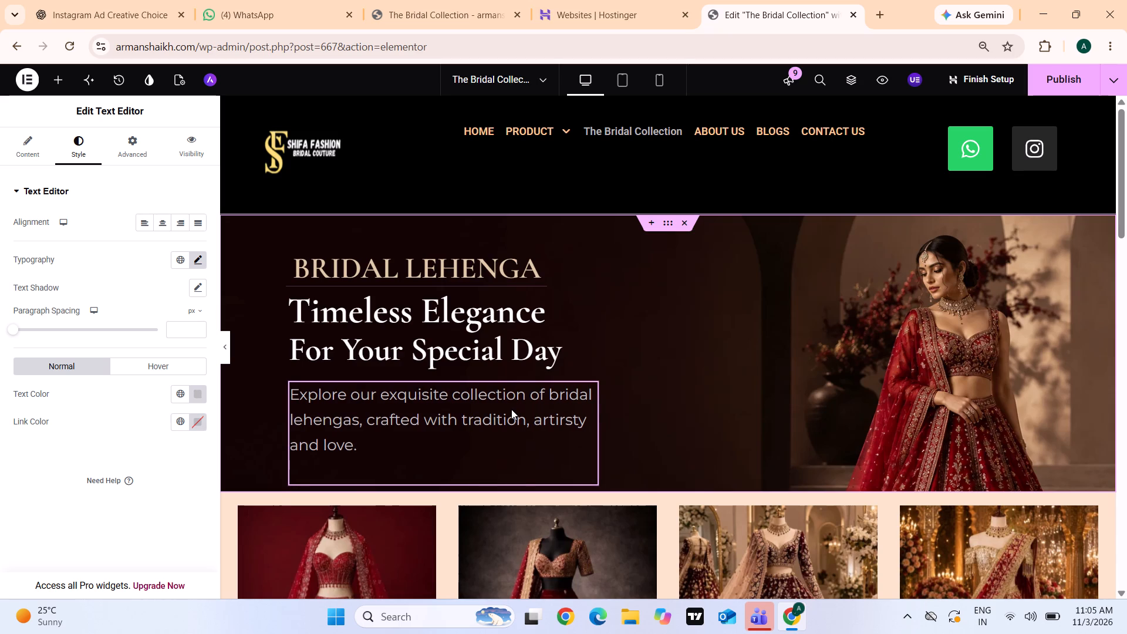
{"action": "left_click_drag", "start_coordinate": [511, 409], "coordinate": [511, 408]}
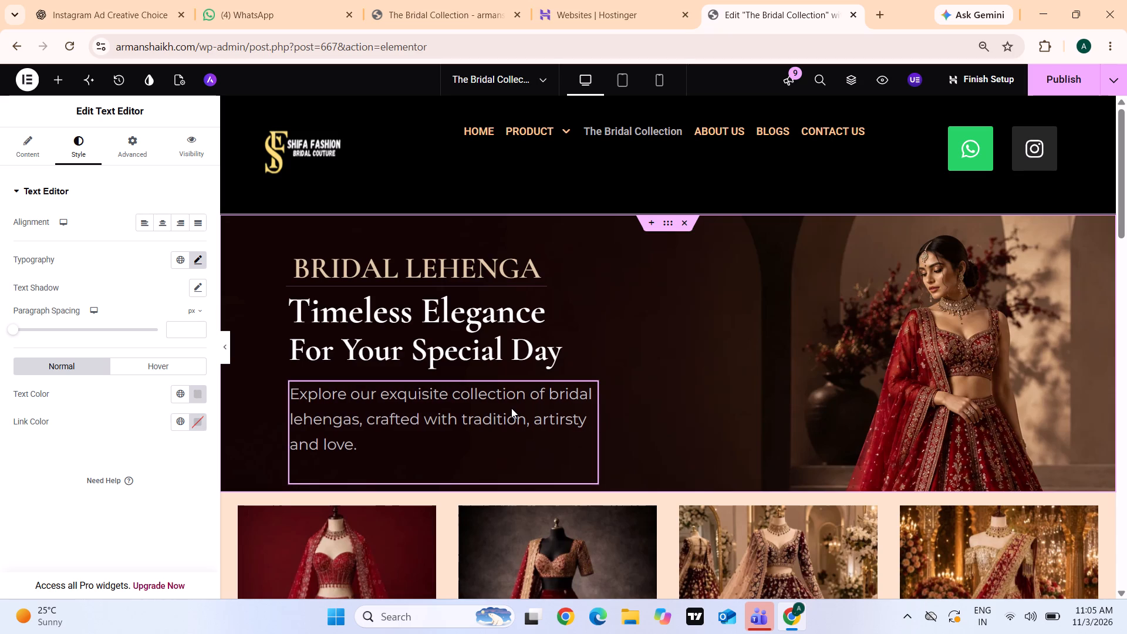
{"action": "left_click_drag", "start_coordinate": [511, 408], "coordinate": [511, 403]}
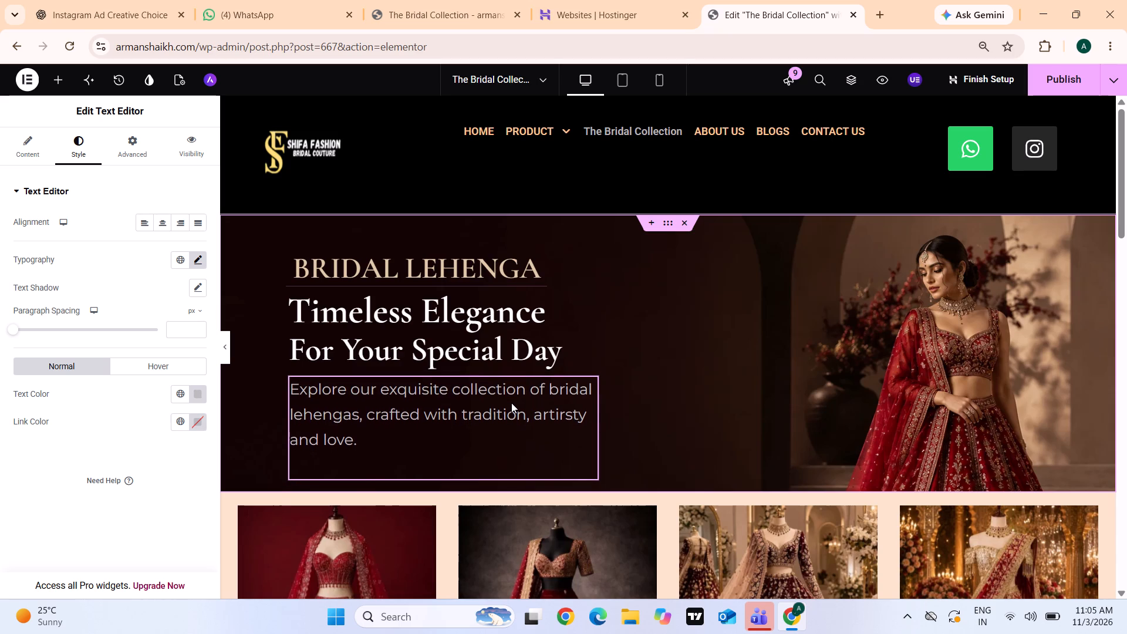
{"action": "left_click_drag", "start_coordinate": [511, 403], "coordinate": [511, 405]}
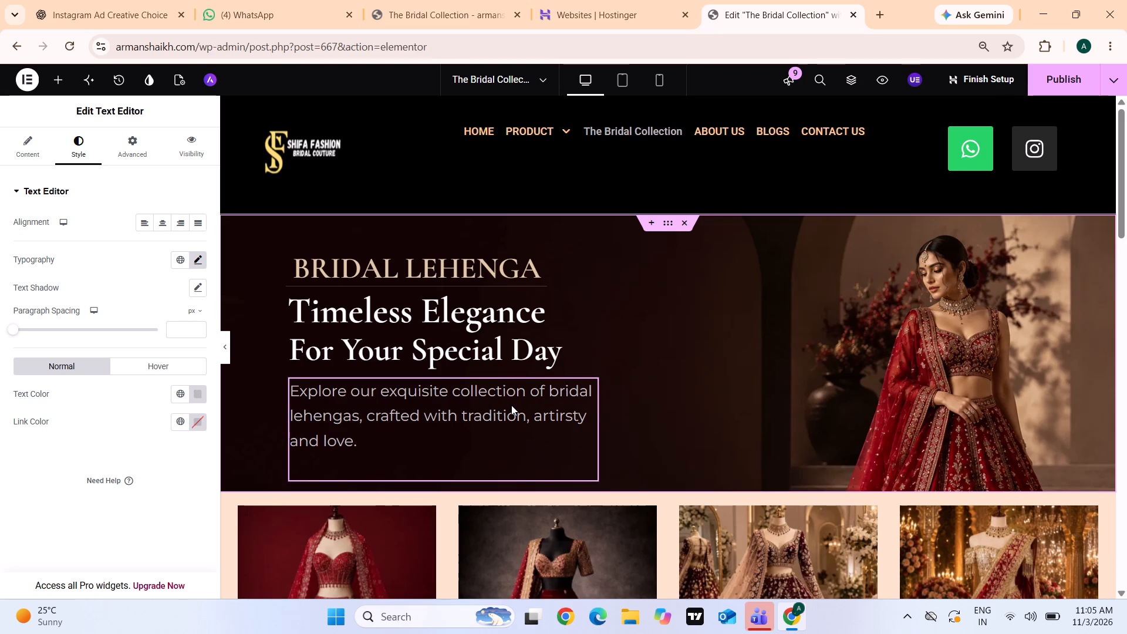
{"action": "left_click_drag", "start_coordinate": [511, 405], "coordinate": [511, 405]}
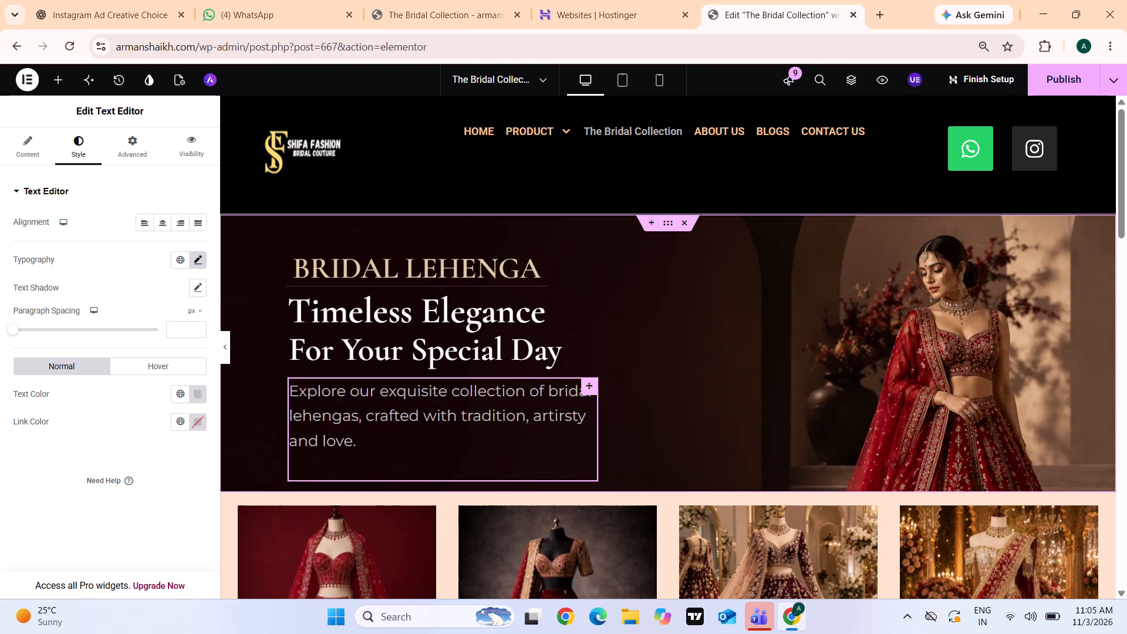
{"action": "left_click", "coordinate": [1052, 83]}
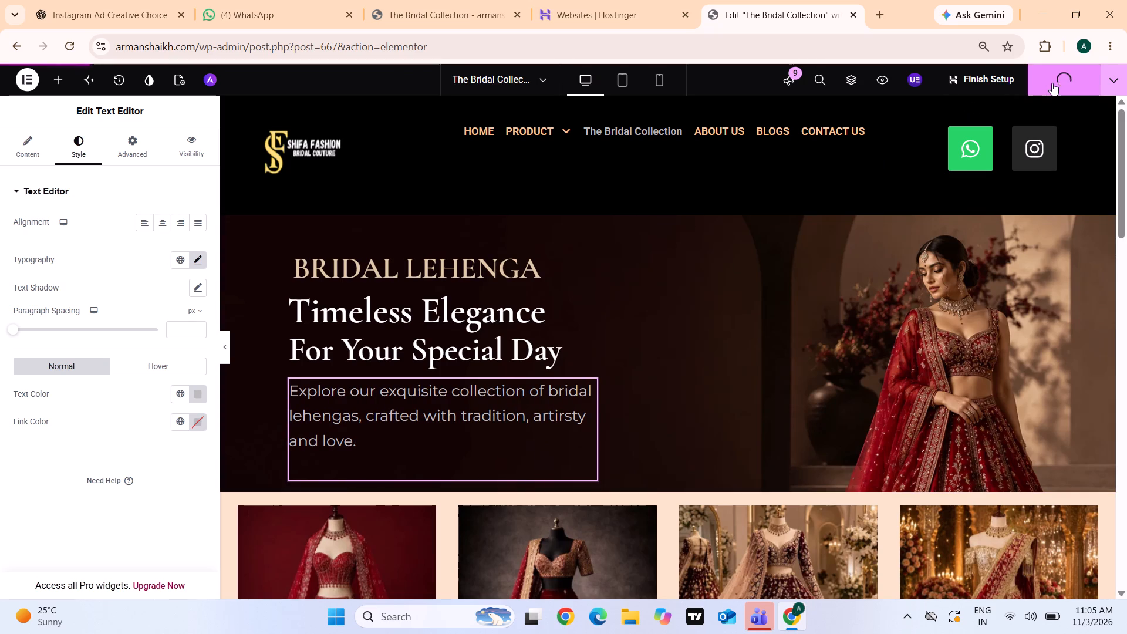
Reload the live The Bridal Collection page and examine the hero banner text spacing and the first product row.
{"action": "left_click", "coordinate": [460, 0]}
{"action": "triple_click", "coordinate": [64, 45]}
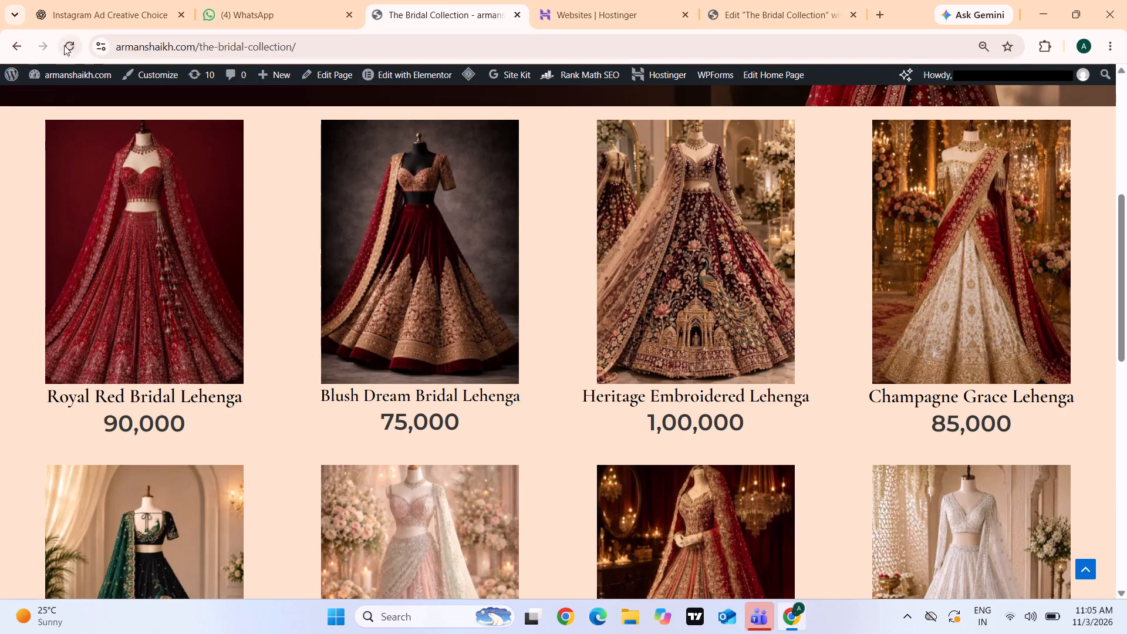
{"action": "scroll", "coordinate": [299, 237], "scroll_direction": "up", "scroll_amount": 3}
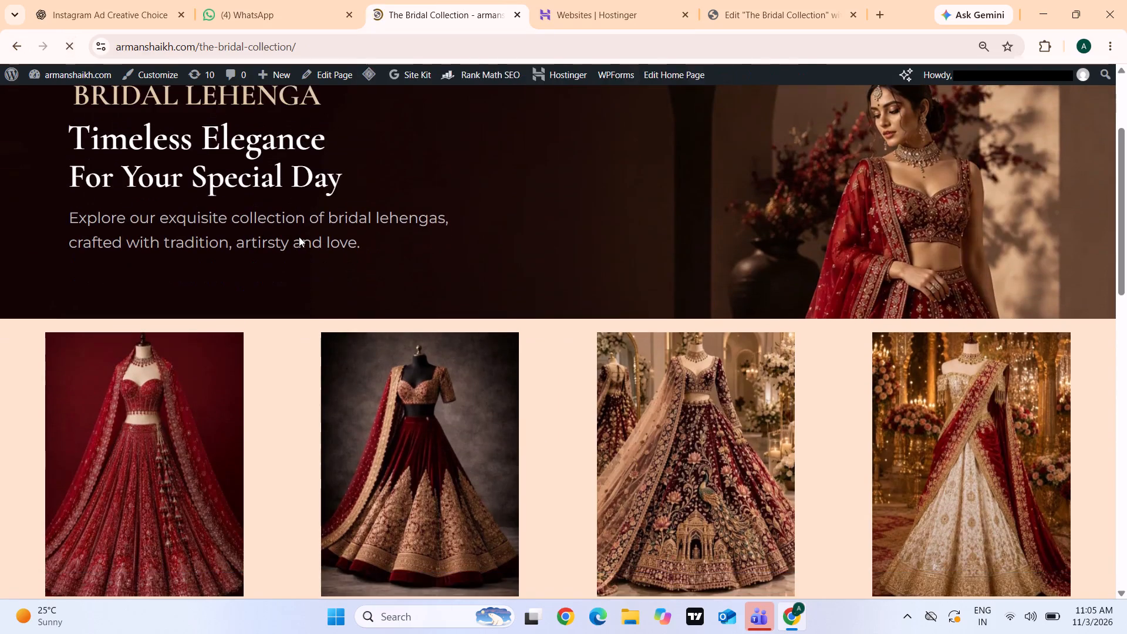
{"action": "scroll", "coordinate": [299, 237], "scroll_direction": "up", "scroll_amount": 4}
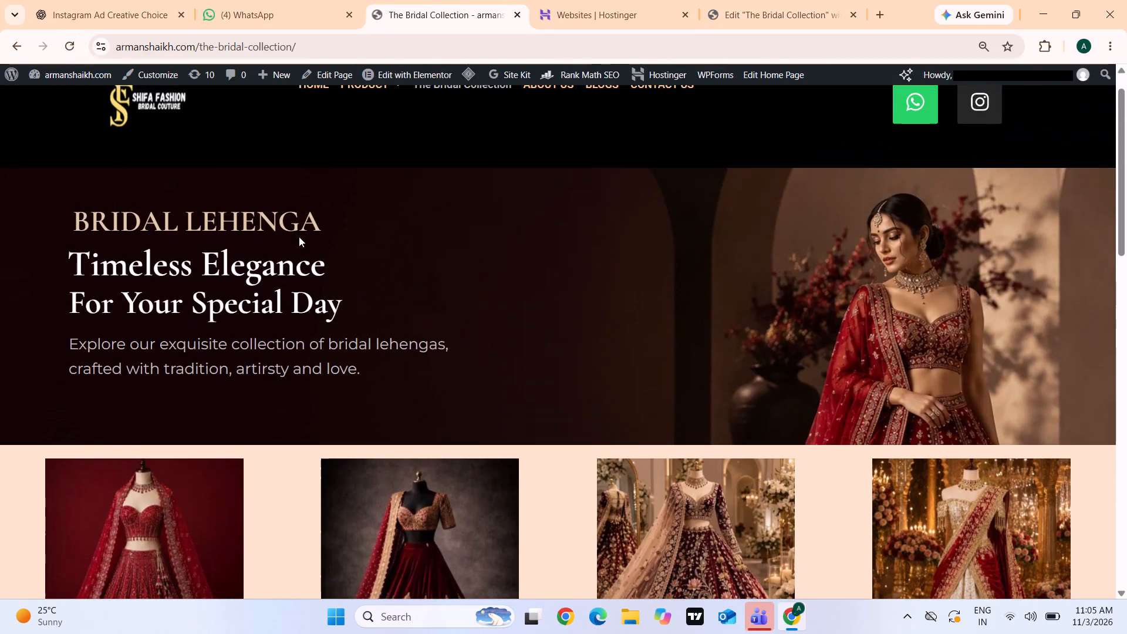
{"action": "scroll", "coordinate": [299, 237], "scroll_direction": "down", "scroll_amount": 1}
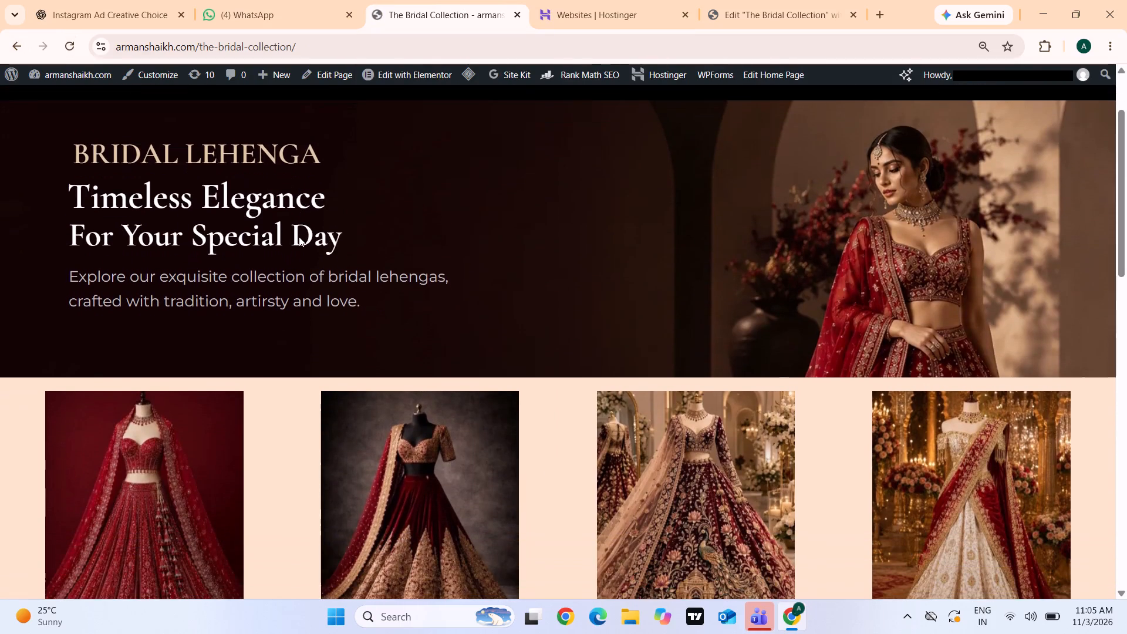
{"action": "scroll", "coordinate": [299, 237], "scroll_direction": "down", "scroll_amount": 4}
{"action": "scroll", "coordinate": [299, 237], "scroll_direction": "up", "scroll_amount": 4}
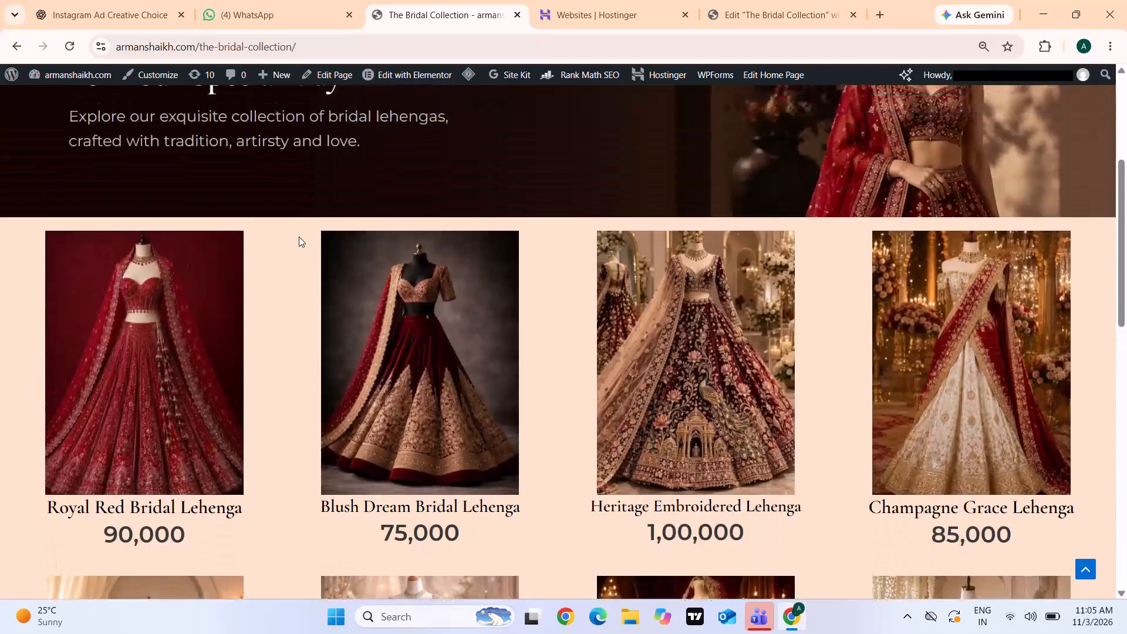
{"action": "scroll", "coordinate": [299, 237], "scroll_direction": "up", "scroll_amount": 1}
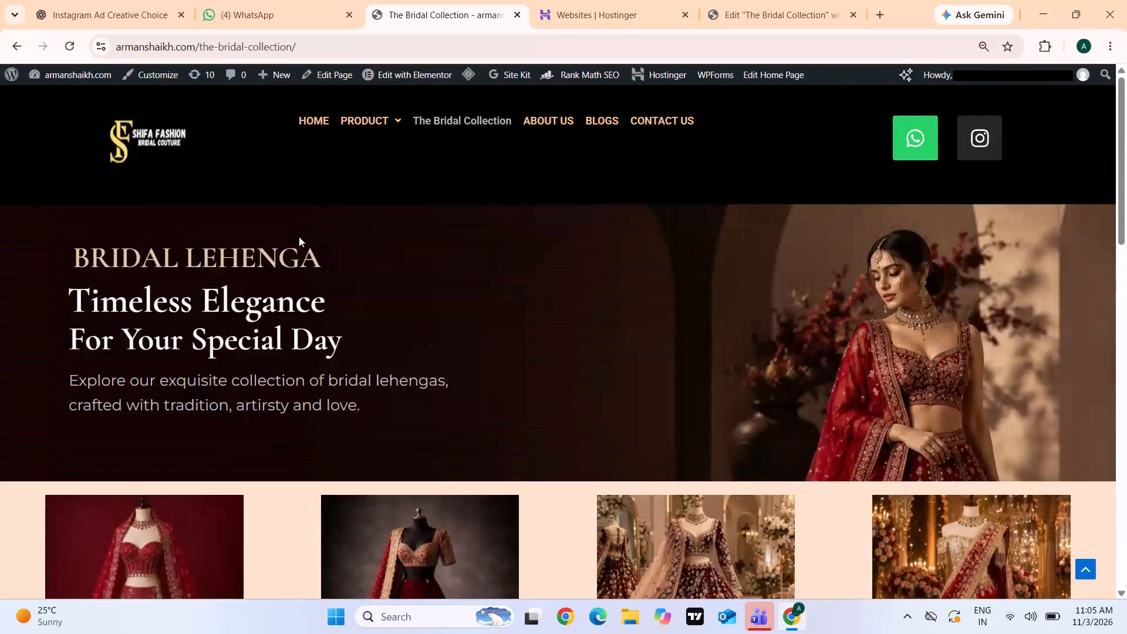
Back in the Elementor editor, shift the three hero banner headings slightly to the right, keeping their left edges roughly aligned.
{"action": "left_click", "coordinate": [830, 0]}
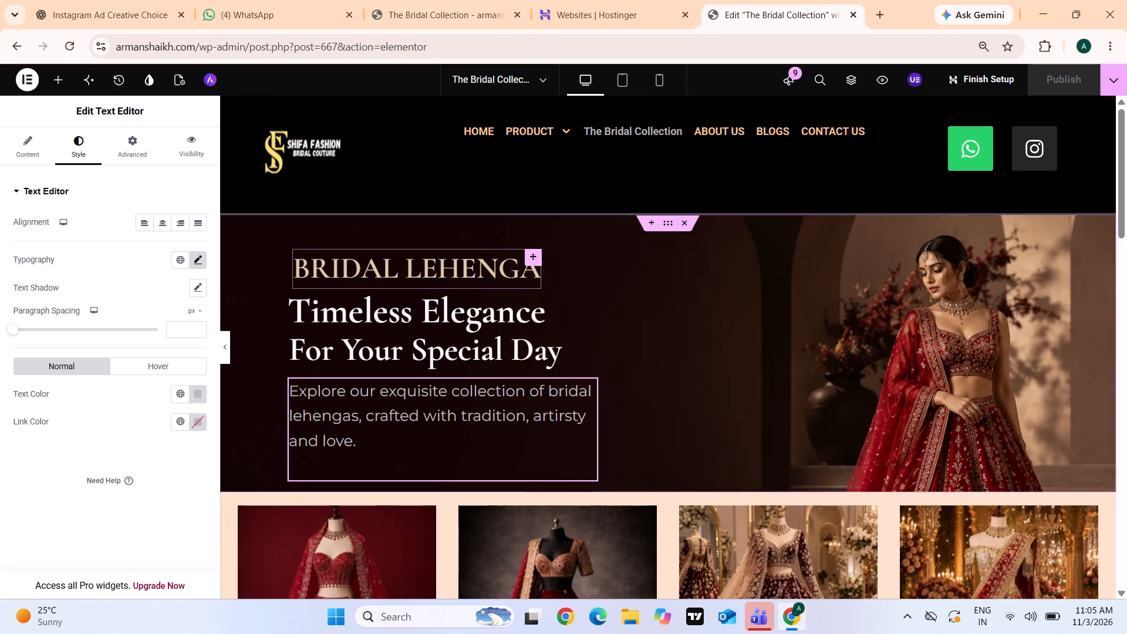
{"action": "left_click_drag", "start_coordinate": [382, 279], "coordinate": [406, 281]}
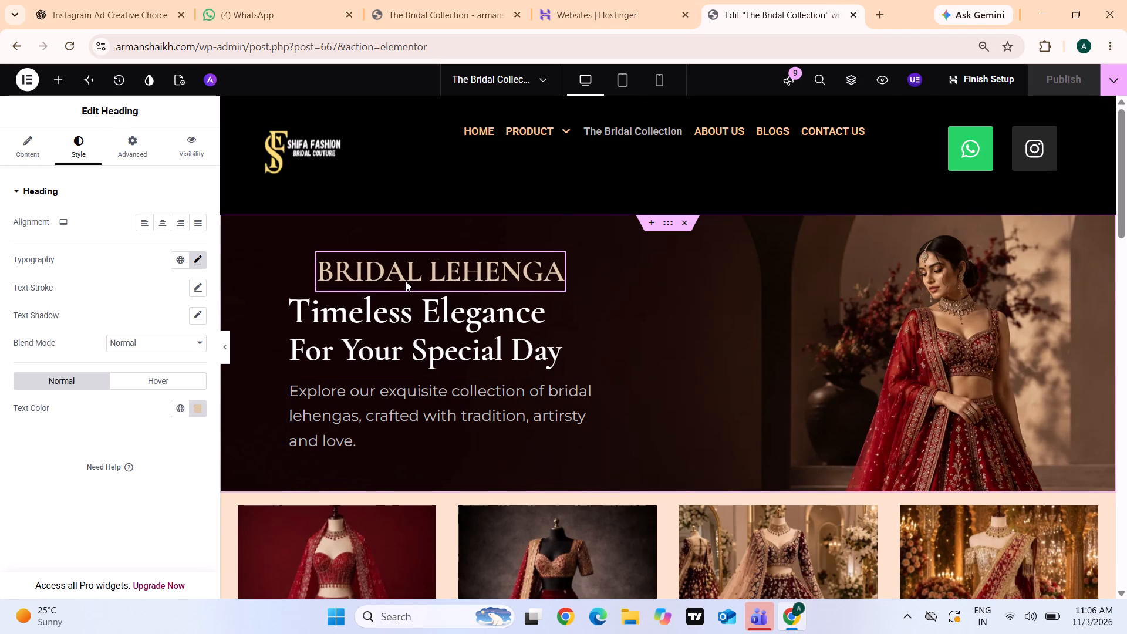
{"action": "left_click_drag", "start_coordinate": [406, 281], "coordinate": [406, 281]}
{"action": "left_click_drag", "start_coordinate": [409, 323], "coordinate": [437, 322]}
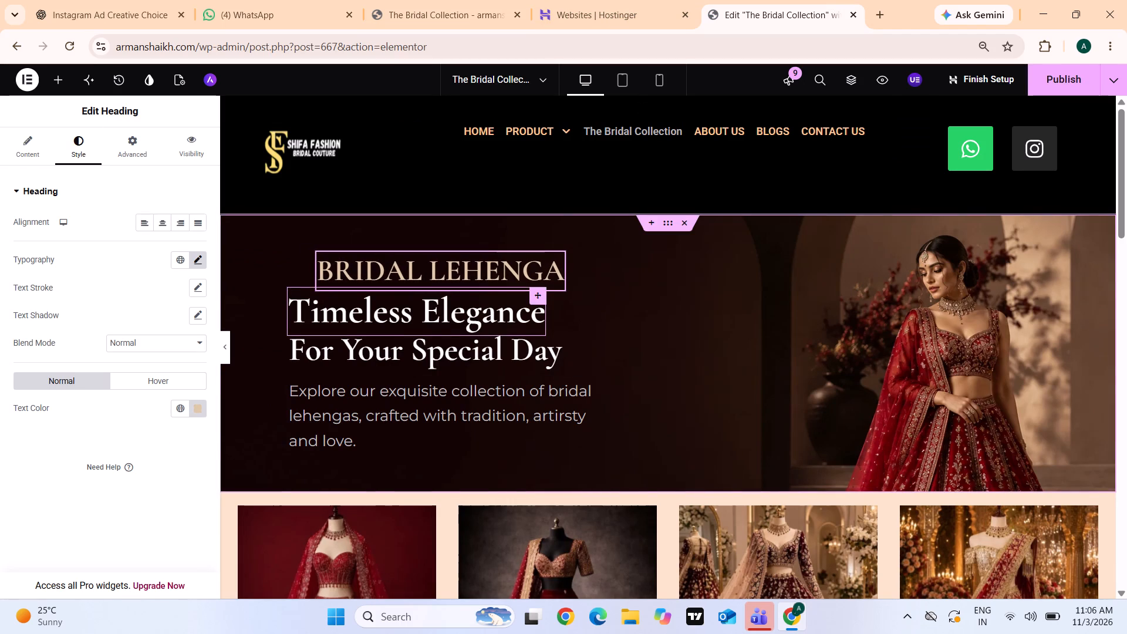
{"action": "left_click_drag", "start_coordinate": [437, 322], "coordinate": [441, 321]}
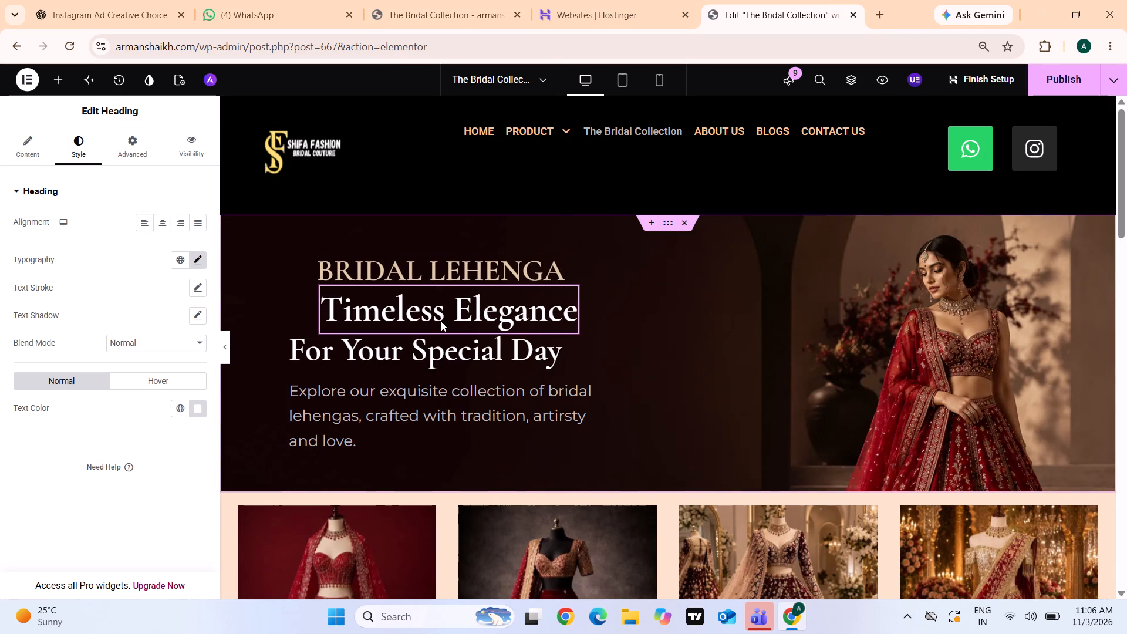
{"action": "left_click_drag", "start_coordinate": [441, 321], "coordinate": [435, 322]}
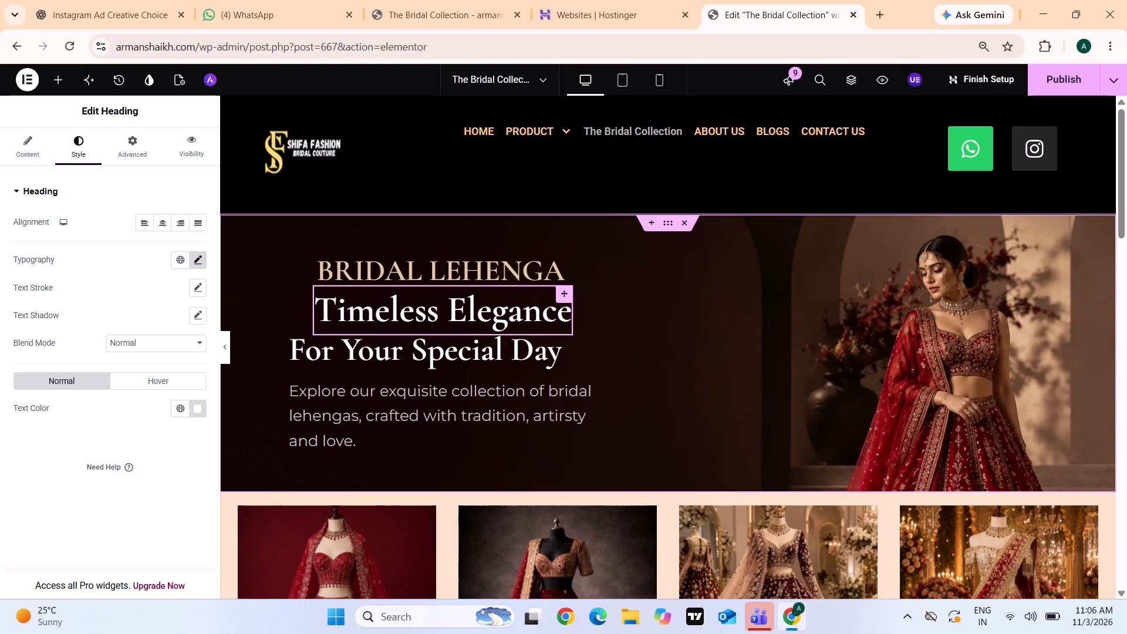
{"action": "left_click_drag", "start_coordinate": [432, 353], "coordinate": [458, 355]}
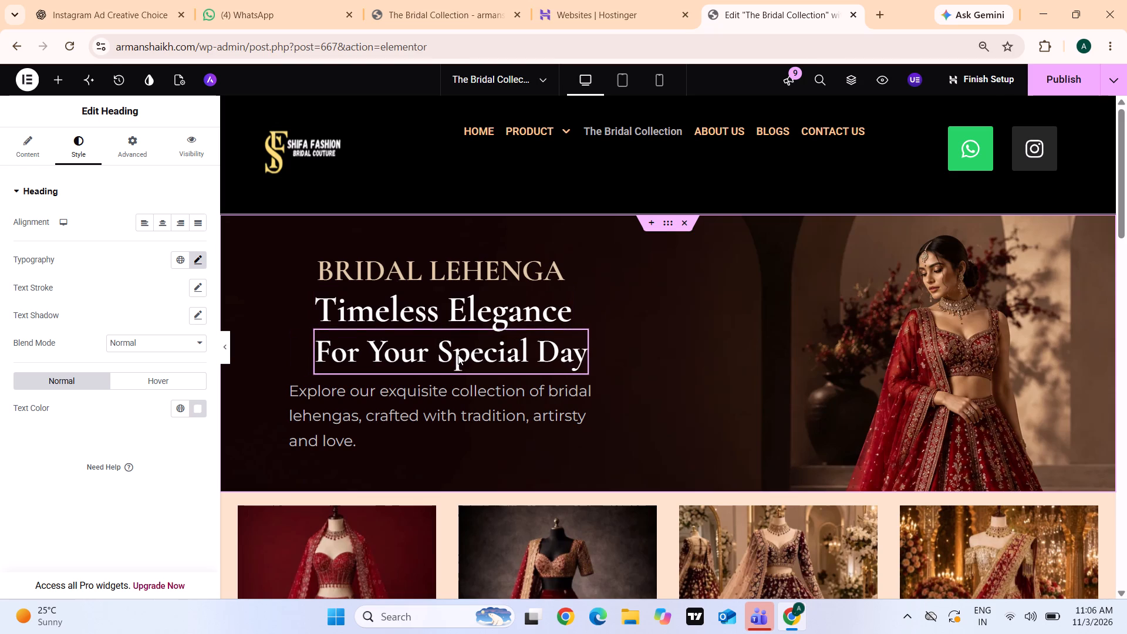
{"action": "left_click_drag", "start_coordinate": [458, 355], "coordinate": [458, 355]}
Shift the hero banner's description paragraph right to line up with the headings, and publish the page.
{"action": "left_click_drag", "start_coordinate": [454, 394], "coordinate": [473, 394]}
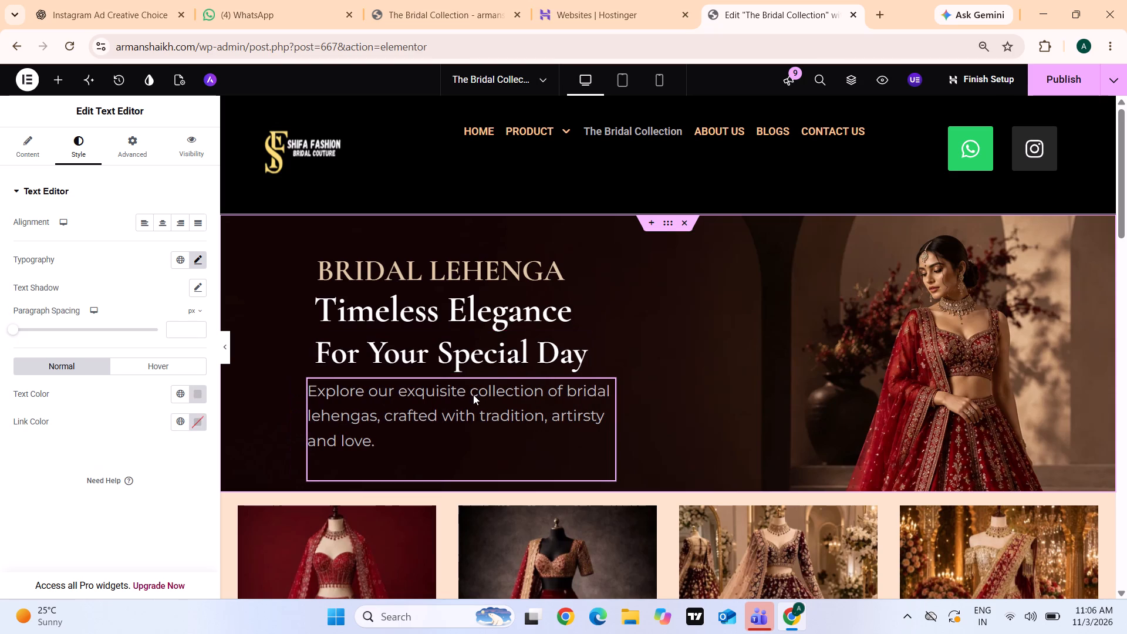
{"action": "left_click_drag", "start_coordinate": [473, 394], "coordinate": [478, 396]}
{"action": "left_click", "coordinate": [1038, 87]}
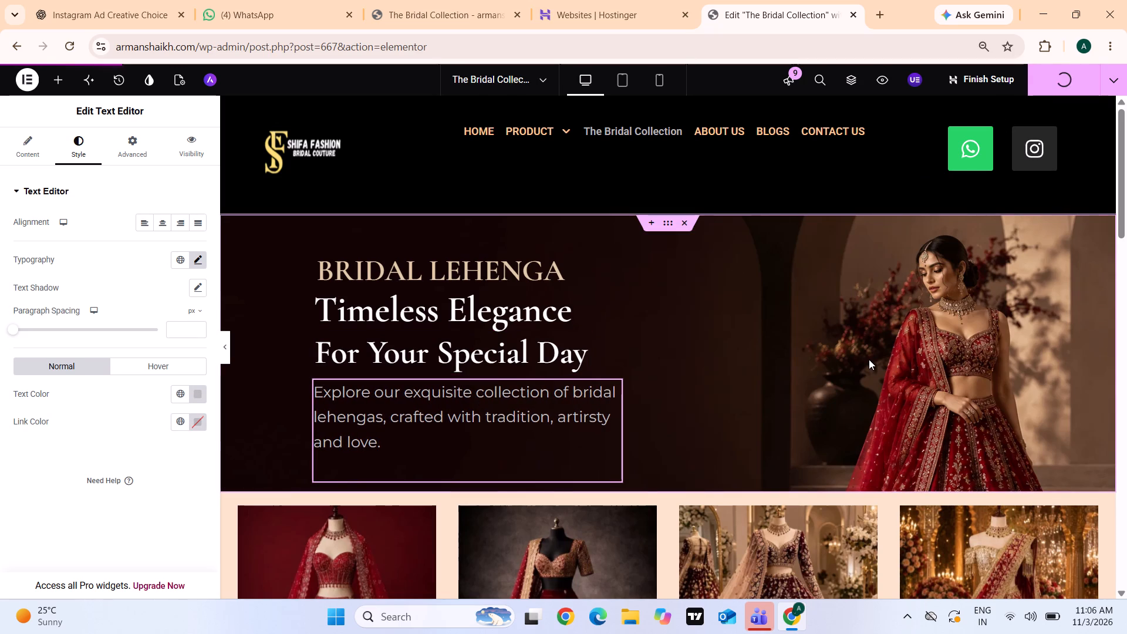
Set the font family of the Emerald Heritage lehenga title in the second product row to Cormorant Garamond.
{"action": "scroll", "coordinate": [869, 331], "scroll_direction": "down", "scroll_amount": 3}
{"action": "scroll", "coordinate": [868, 271], "scroll_direction": "down", "scroll_amount": 2}
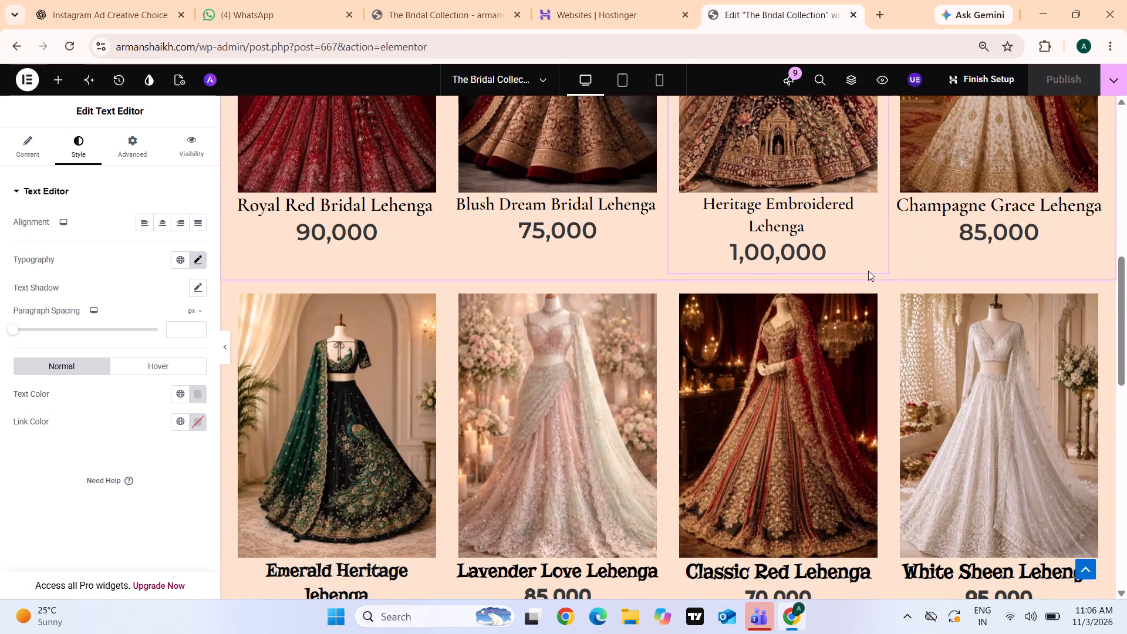
{"action": "scroll", "coordinate": [868, 271], "scroll_direction": "down", "scroll_amount": 3}
{"action": "left_click", "coordinate": [310, 357]}
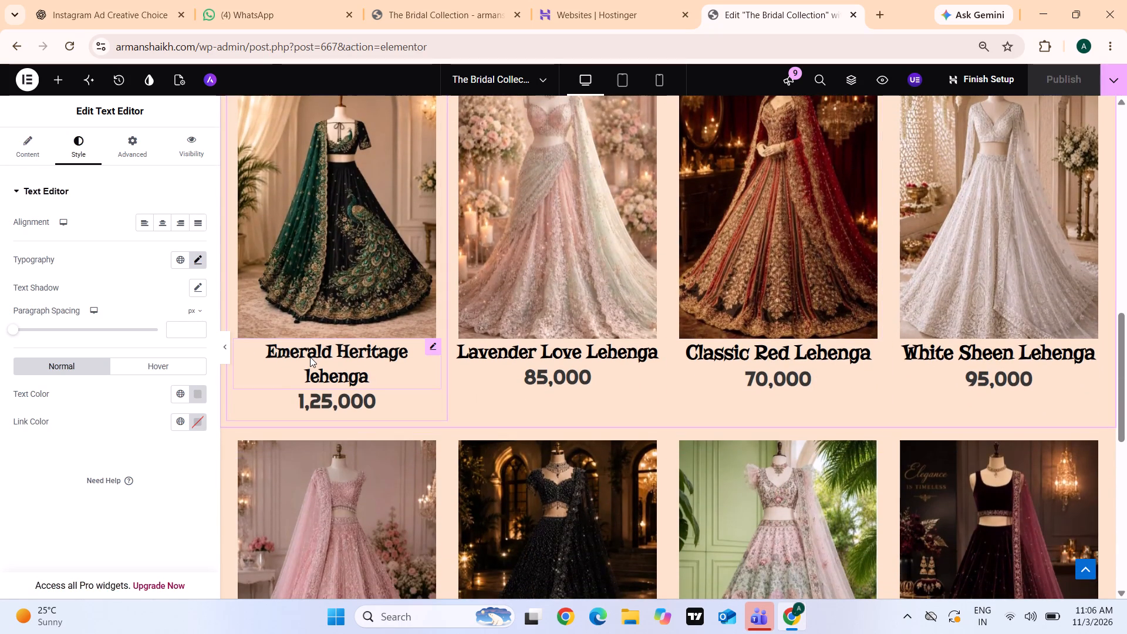
{"action": "left_click", "coordinate": [89, 144]}
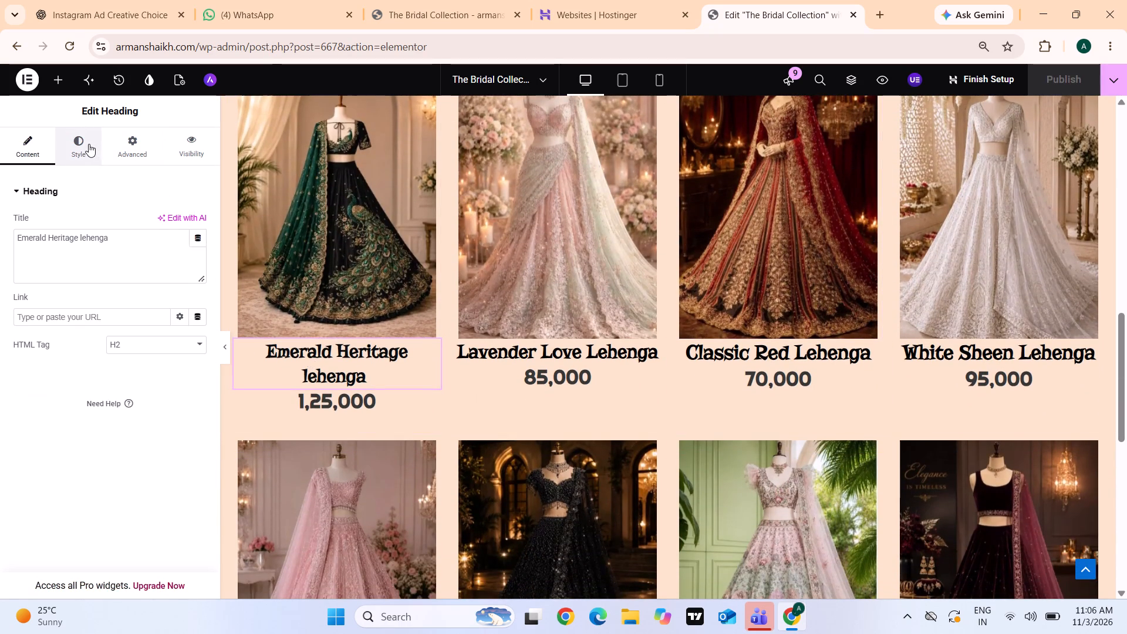
{"action": "left_click", "coordinate": [195, 259]}
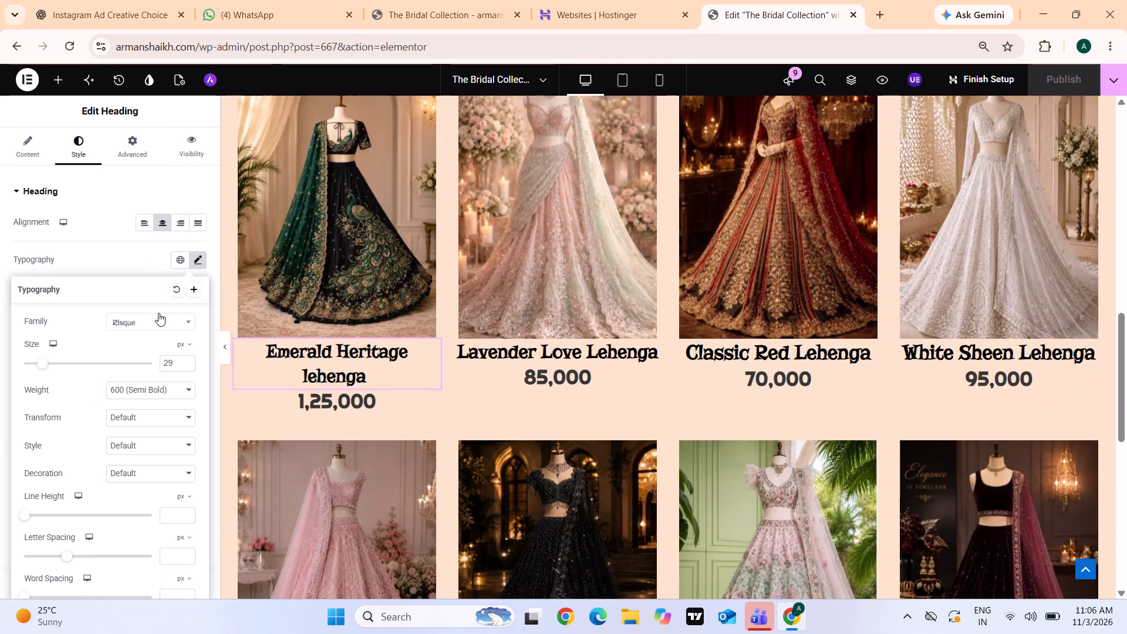
{"action": "left_click", "coordinate": [158, 313]}
{"action": "type", "text": "corm"}
{"action": "left_click", "coordinate": [150, 392]}
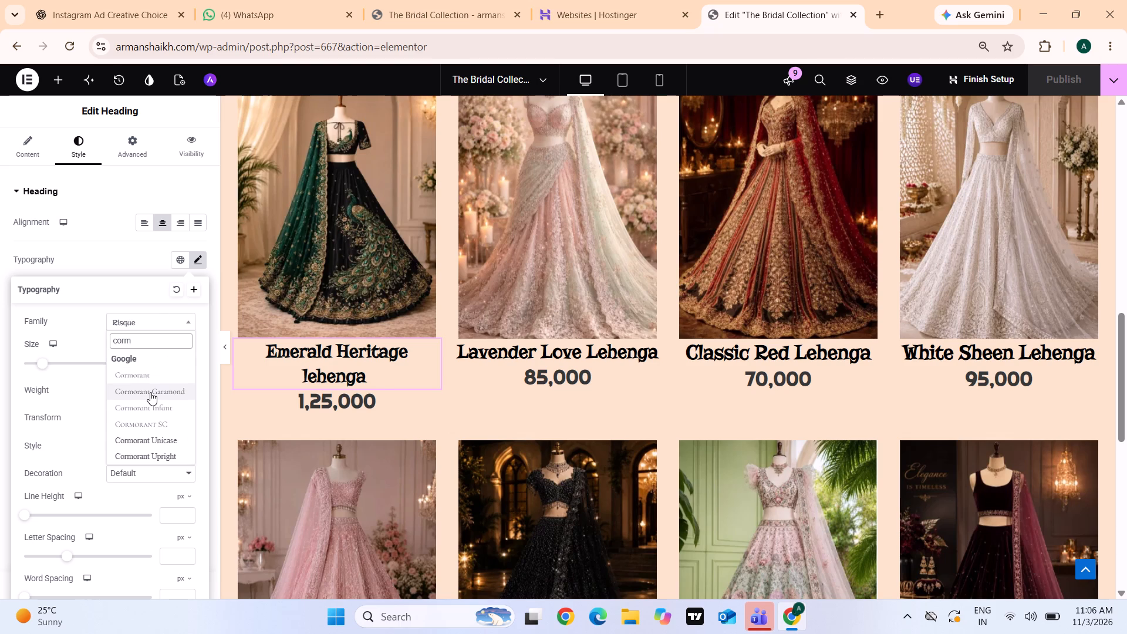
Set the 1,25,000 price under the Emerald Heritage lehenga to the Montserrat font at 35 px.
{"action": "left_click", "coordinate": [328, 376]}
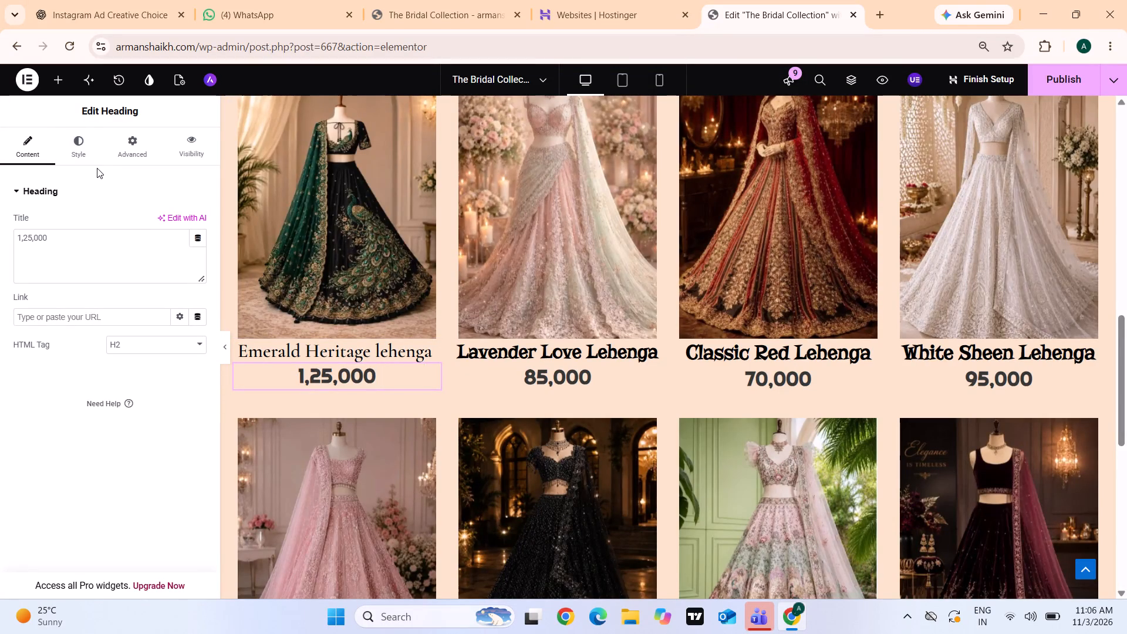
{"action": "left_click", "coordinate": [83, 160]}
{"action": "left_click", "coordinate": [202, 259]}
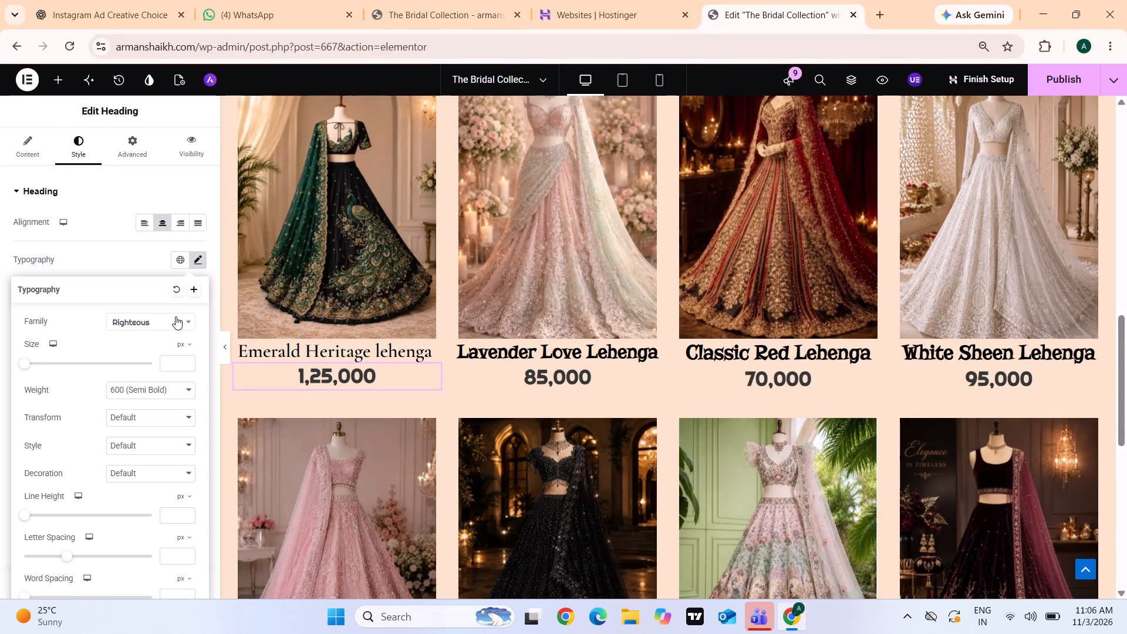
{"action": "left_click", "coordinate": [176, 316]}
{"action": "type", "text": "mont"}
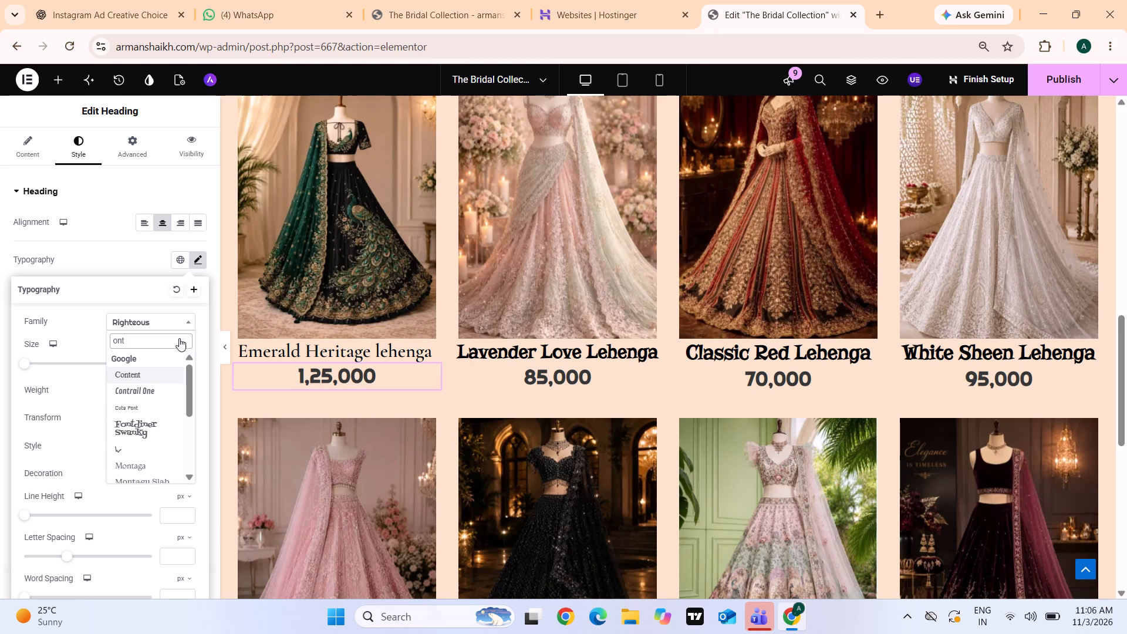
{"action": "key", "text": "BackSpace"}
{"action": "key", "text": "BackSpace"}
{"action": "key", "text": "BackSpace"}
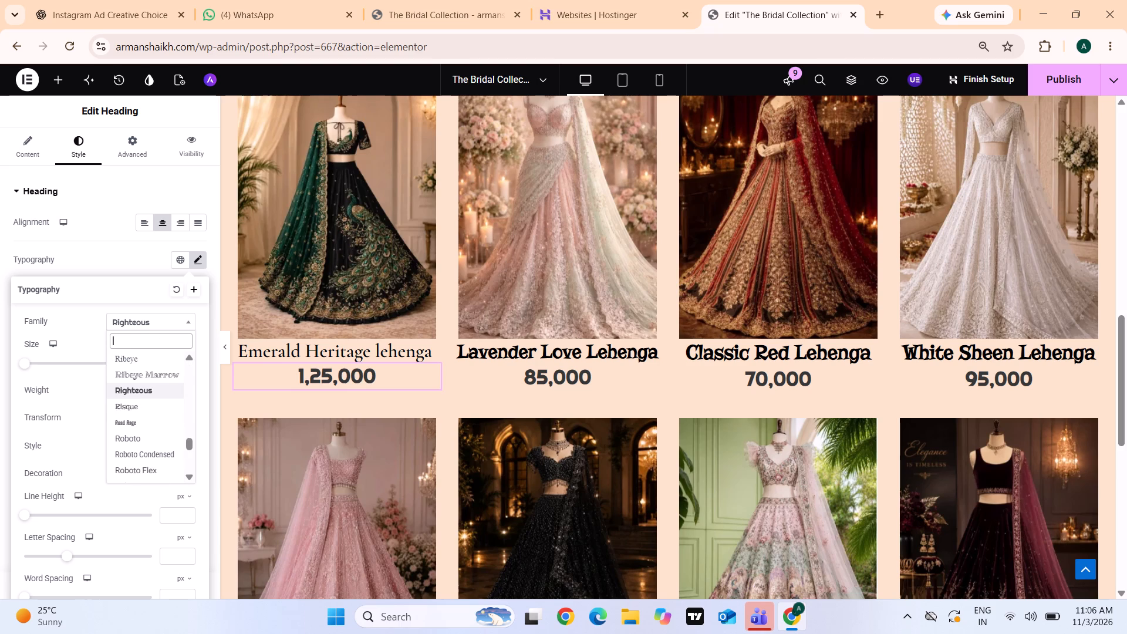
{"action": "type", "text": "mont"}
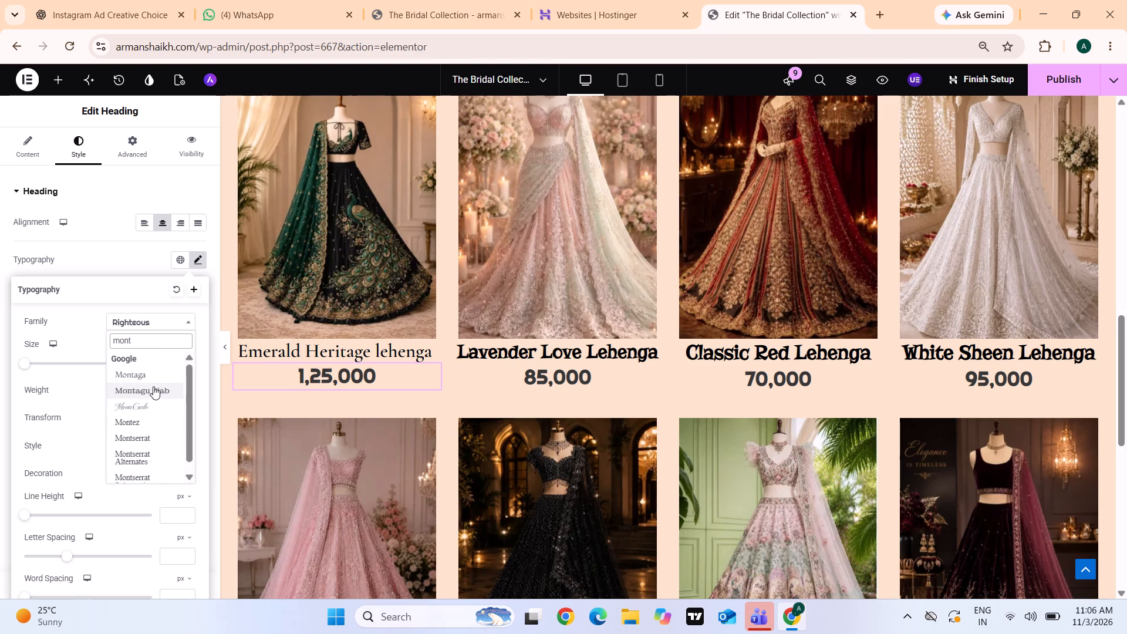
{"action": "left_click", "coordinate": [146, 430]}
{"action": "left_click", "coordinate": [168, 365]}
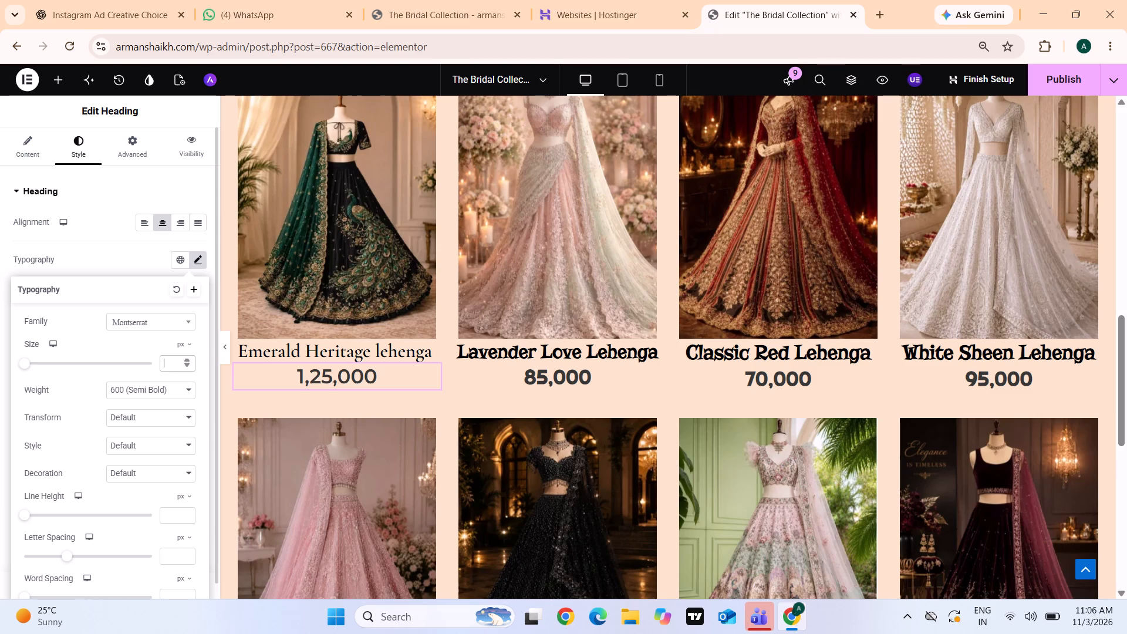
{"action": "type", "text": "35"}
Set the font size of the Emerald Heritage lehenga title to 30 px.
{"action": "left_click", "coordinate": [301, 345]}
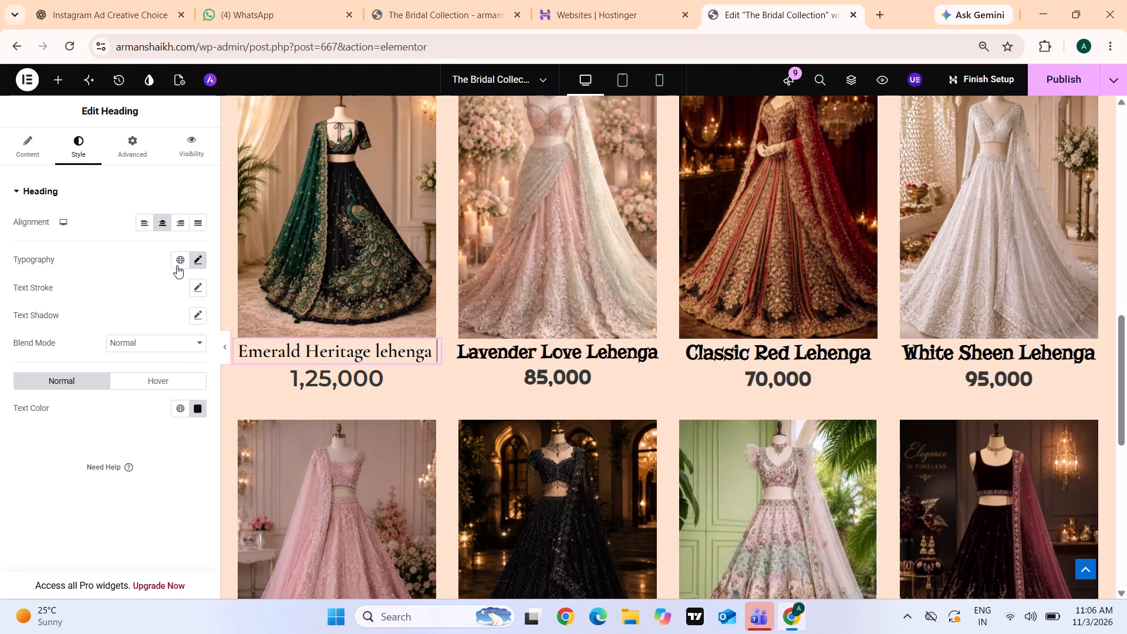
{"action": "left_click", "coordinate": [194, 256]}
{"action": "left_click", "coordinate": [184, 358]}
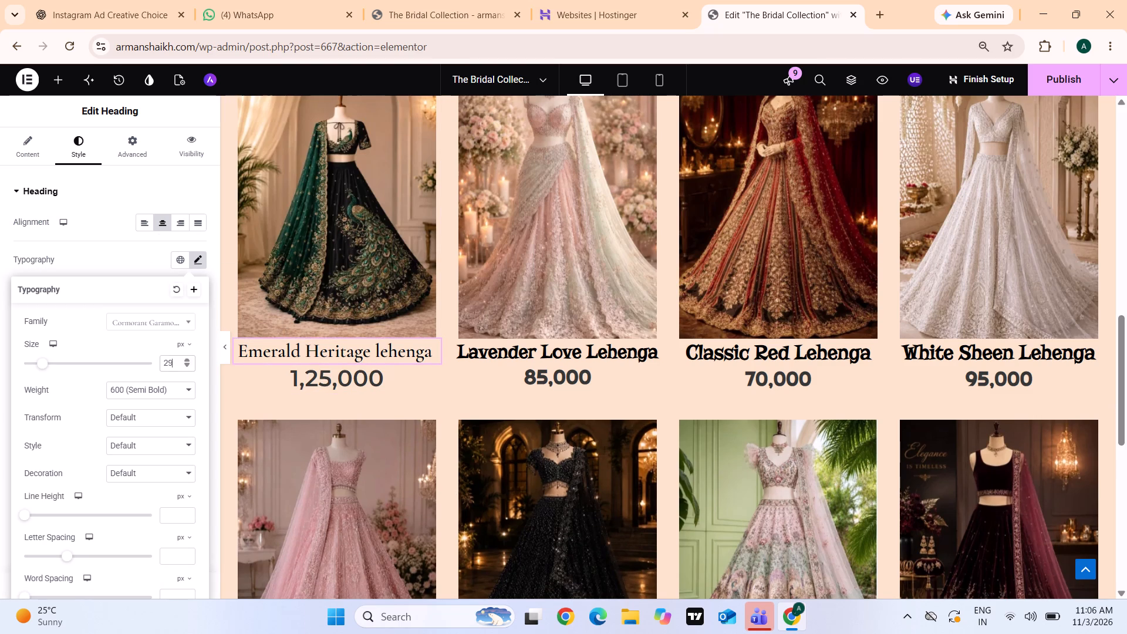
{"action": "left_click", "coordinate": [172, 365]}
{"action": "key", "text": "BackSpace"}
{"action": "key", "text": "BackSpace"}
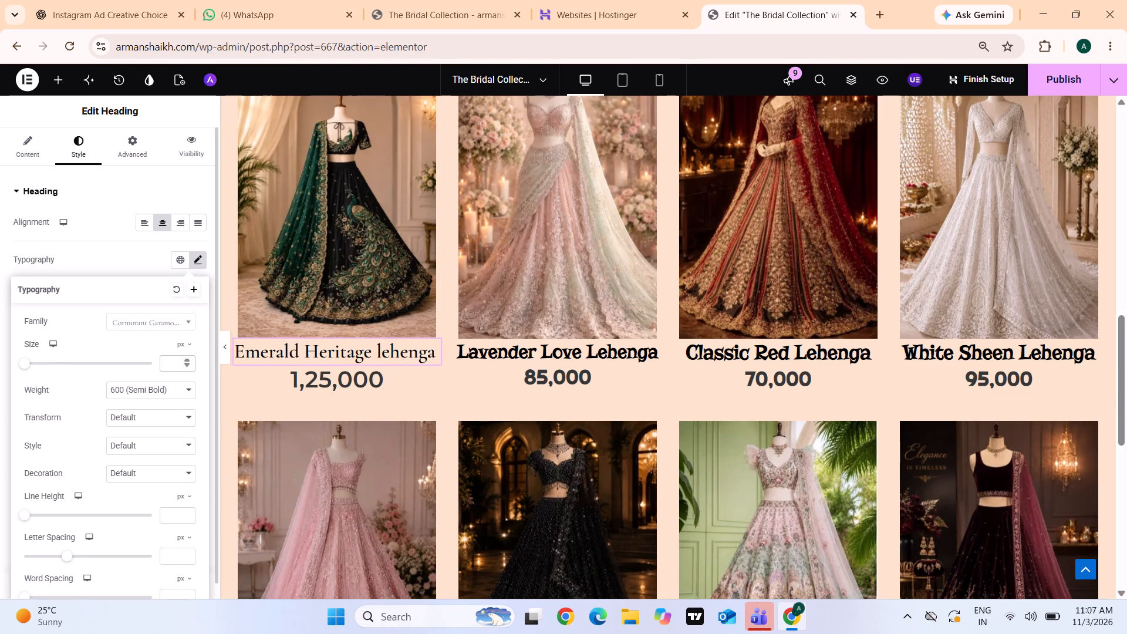
{"action": "type", "text": "30"}
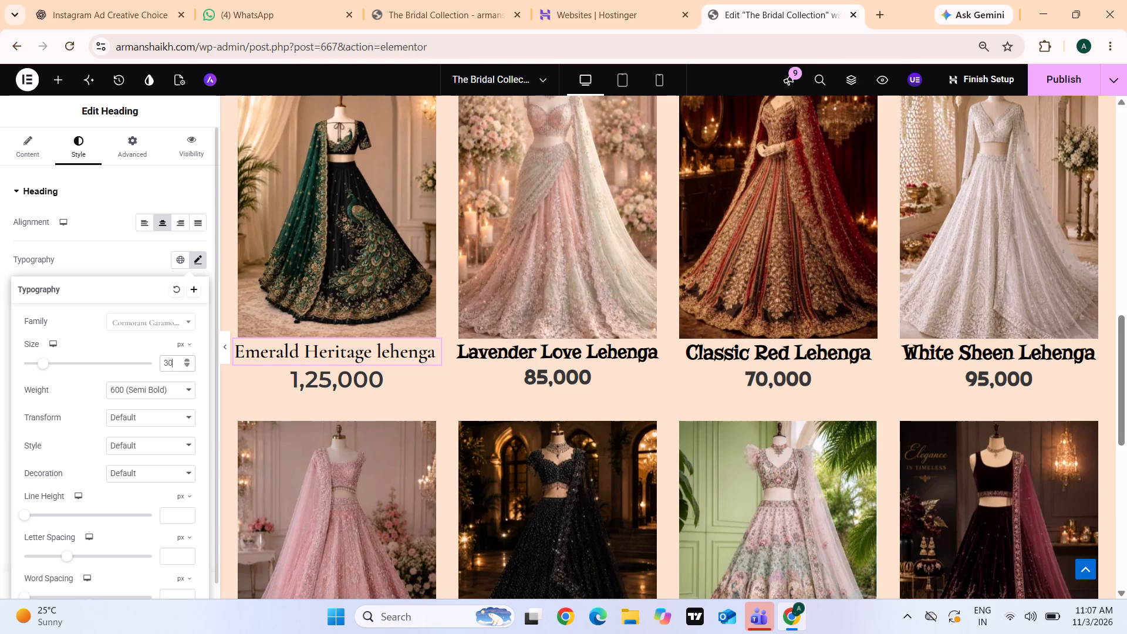
Set the font family of the Lavender Love Lehenga title to Cormorant Garamond.
{"action": "left_click", "coordinate": [547, 356]}
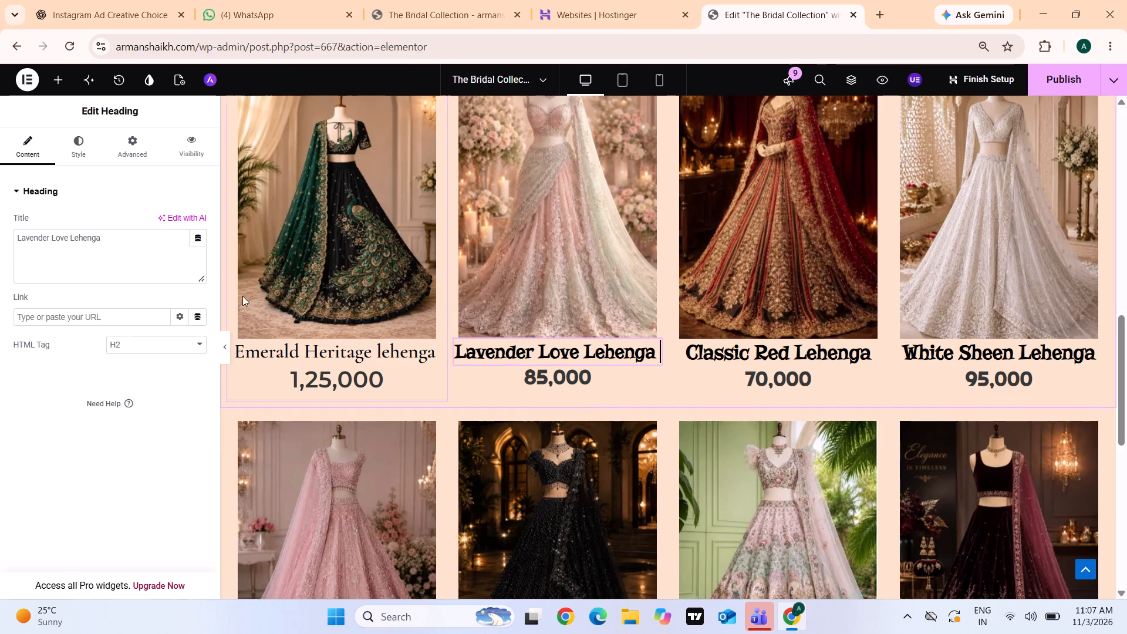
{"action": "left_click", "coordinate": [85, 150]}
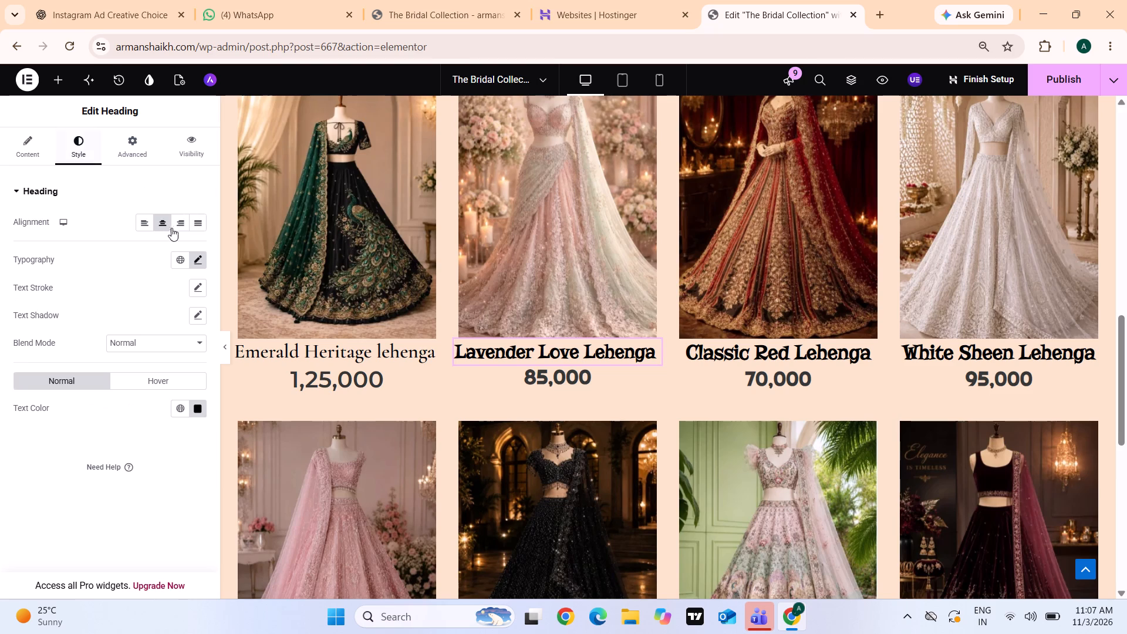
{"action": "left_click", "coordinate": [194, 259]}
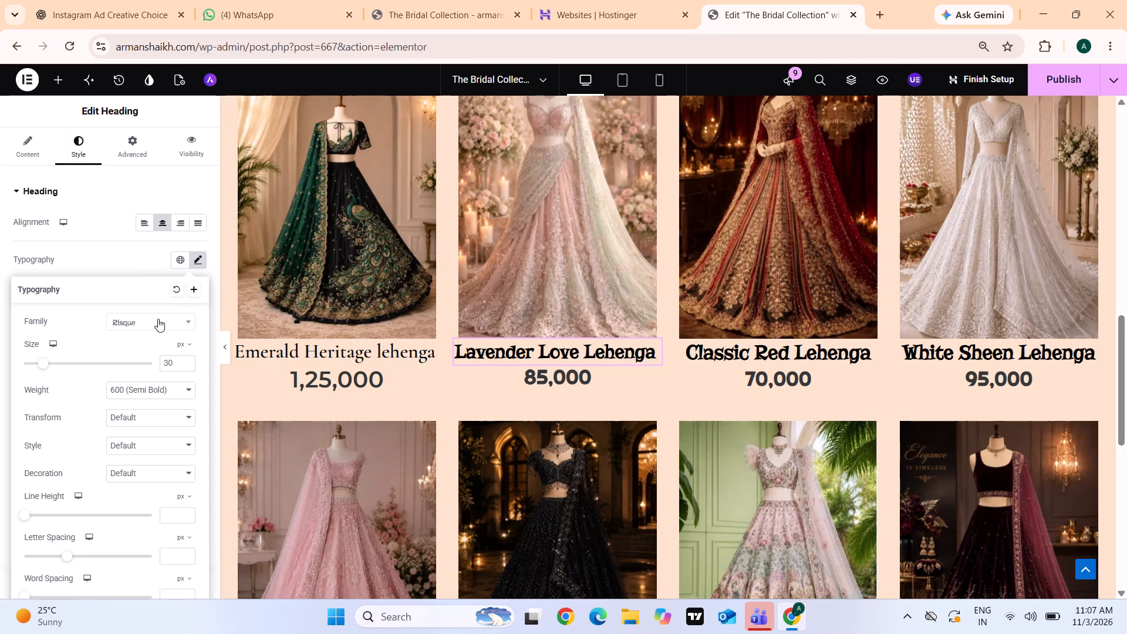
{"action": "left_click", "coordinate": [158, 319]}
{"action": "type", "text": "cortn"}
{"action": "key", "text": "BackSpace"}
{"action": "key", "text": "m"}
{"action": "key", "text": "BackSpace"}
{"action": "key", "text": "BackSpace"}
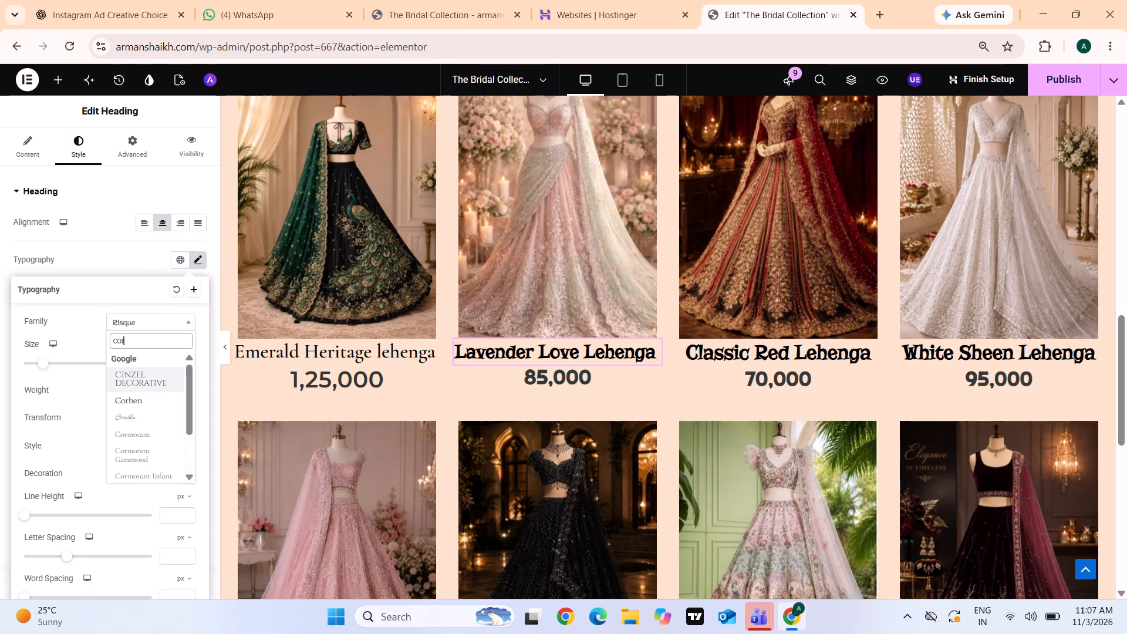
{"action": "key", "text": "m"}
{"action": "left_click", "coordinate": [151, 390]}
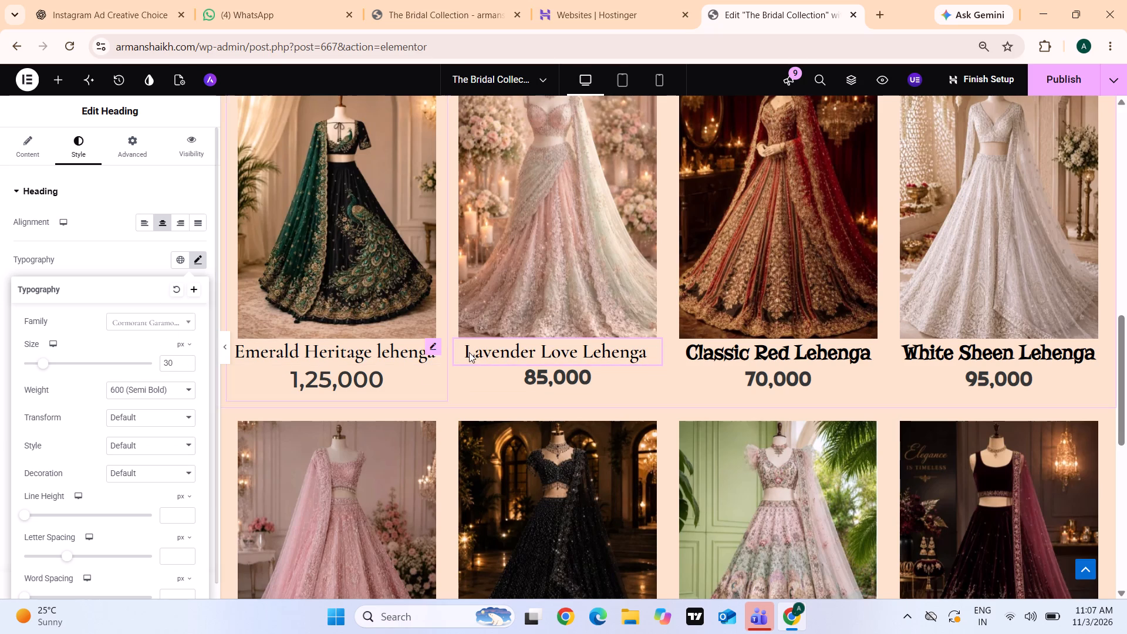
Set the 85,000 price under the Lavender Love Lehenga to the Montserrat font at 35 px.
{"action": "left_click", "coordinate": [554, 375]}
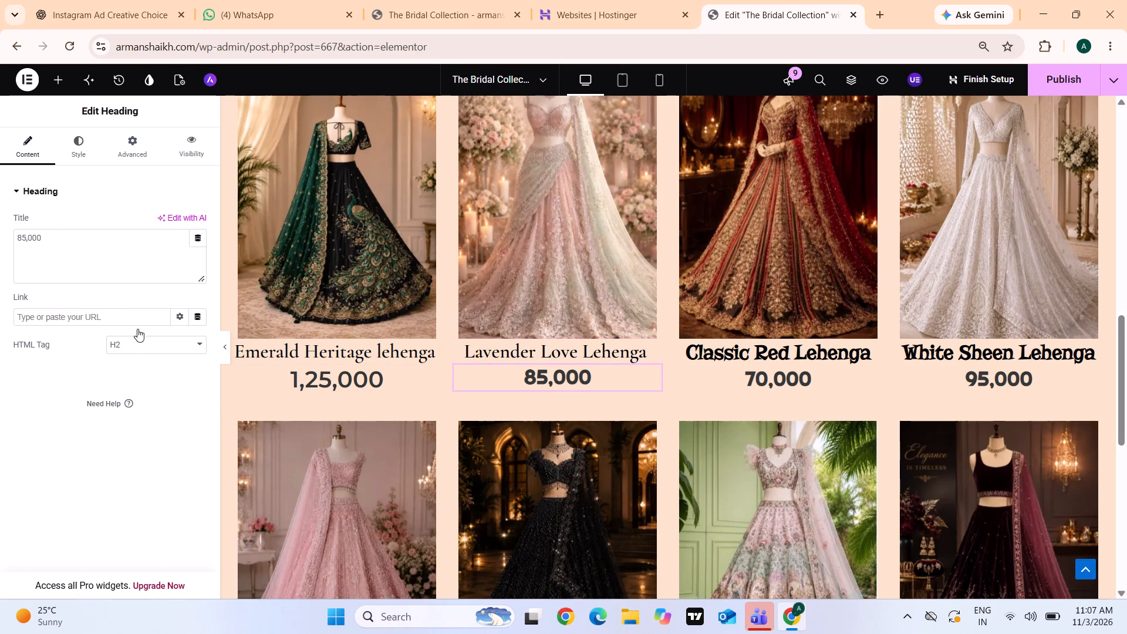
{"action": "left_click", "coordinate": [94, 159]}
{"action": "left_click", "coordinate": [198, 252]}
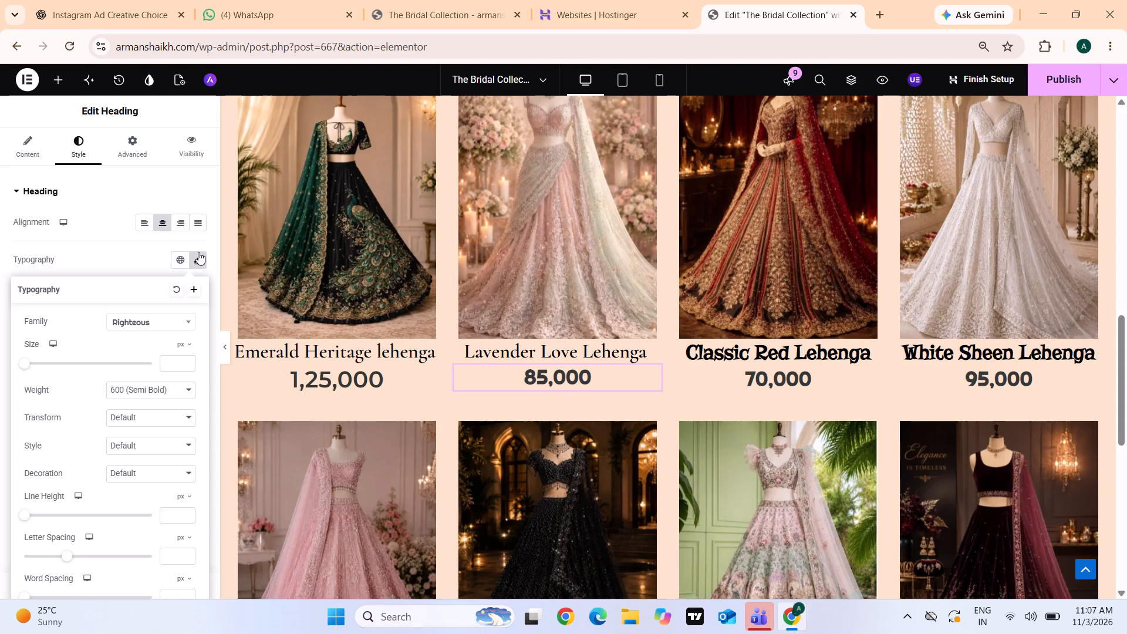
{"action": "left_click", "coordinate": [175, 318]}
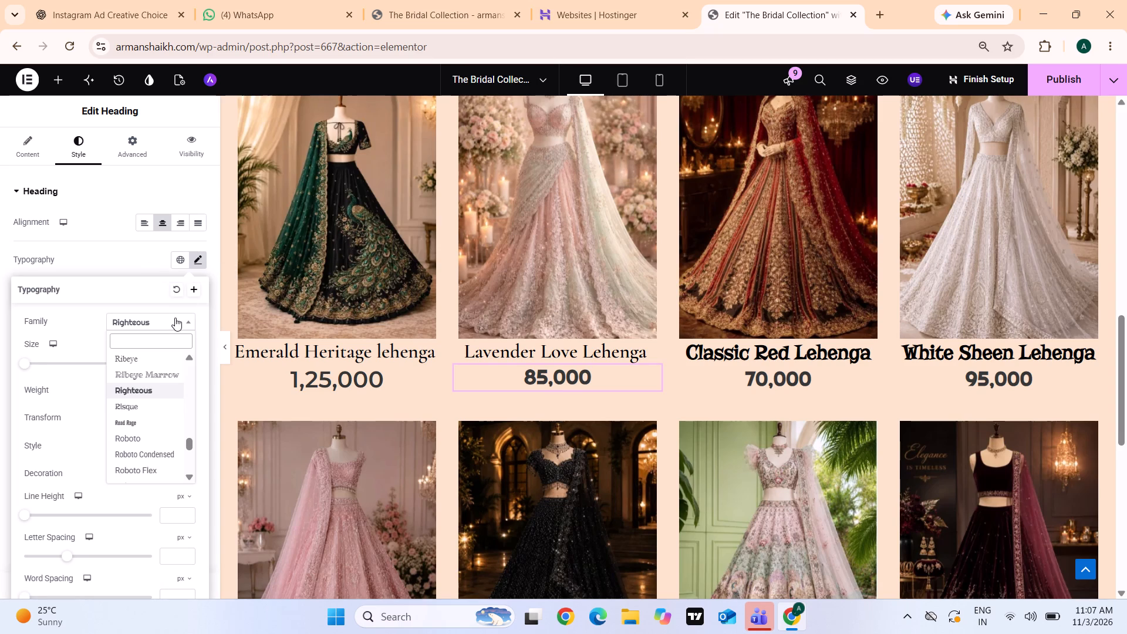
{"action": "type", "text": "mont"}
{"action": "left_click", "coordinate": [151, 436]}
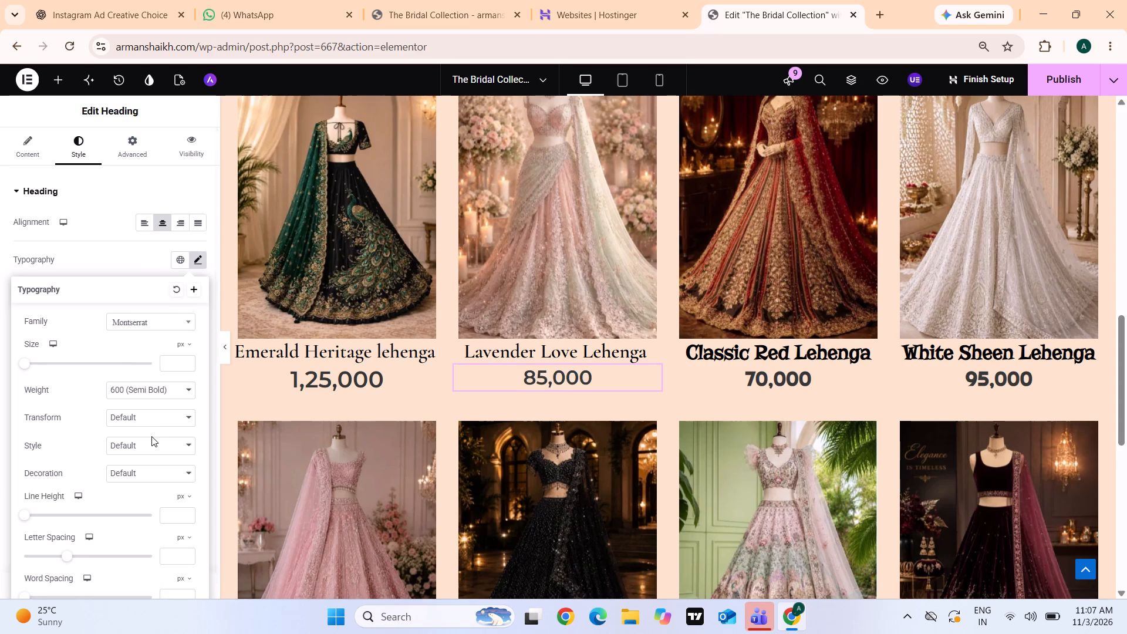
{"action": "left_click", "coordinate": [168, 369]}
{"action": "type", "text": "35"}
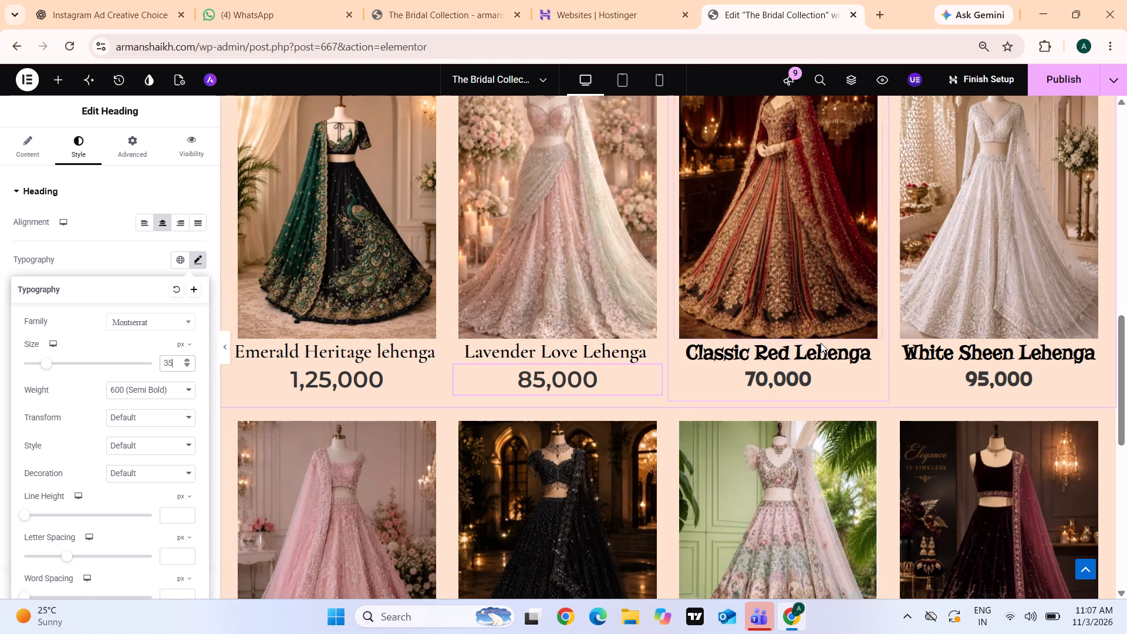
Set the font family of the Classic Red Lehenga title to Cormorant Garamond.
{"action": "left_click", "coordinate": [821, 343]}
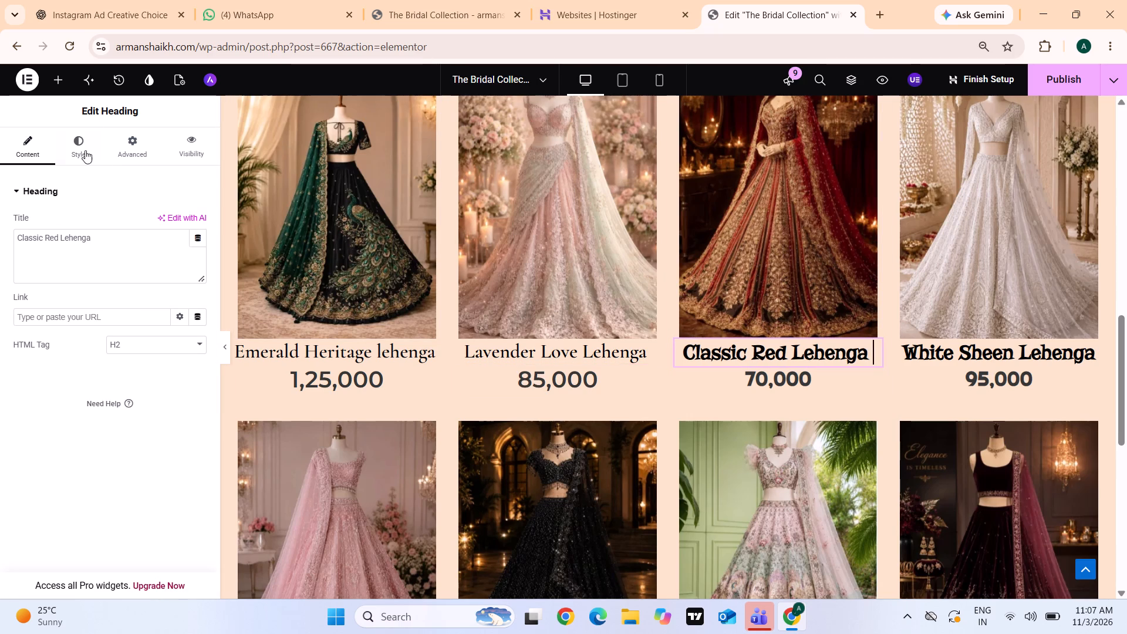
{"action": "left_click", "coordinate": [77, 137]}
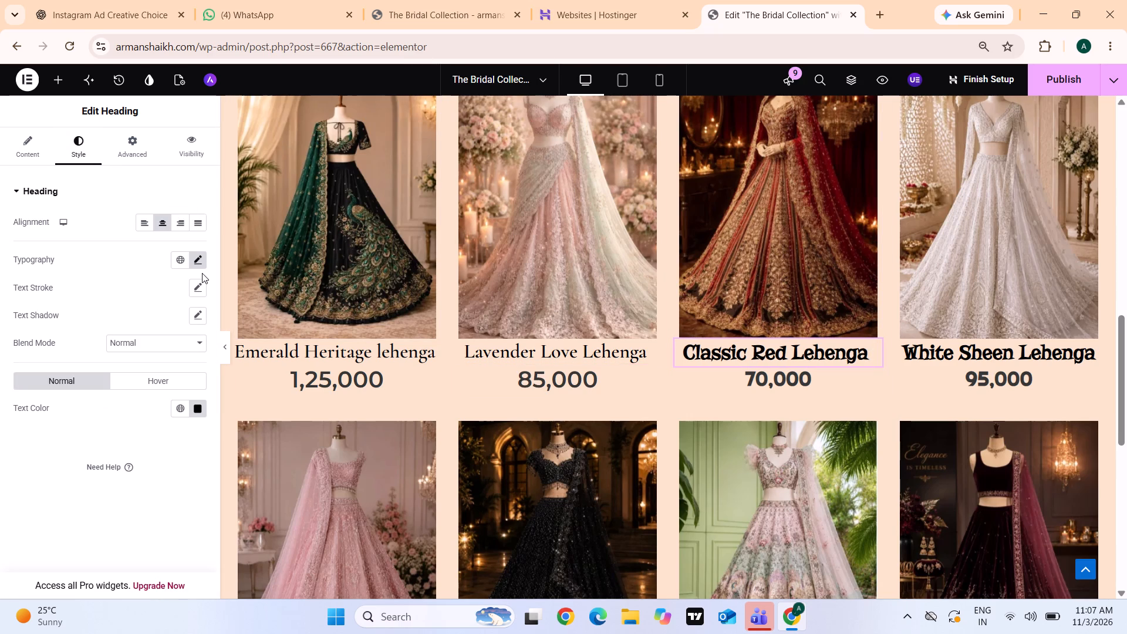
{"action": "left_click", "coordinate": [202, 273]}
{"action": "left_click", "coordinate": [194, 253]}
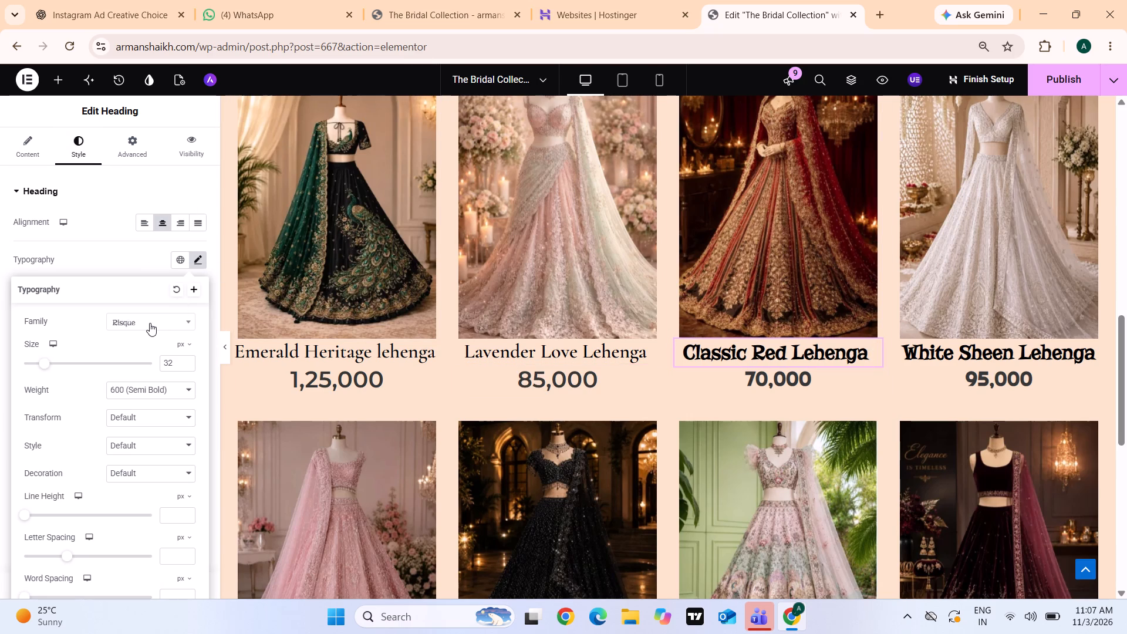
{"action": "left_click", "coordinate": [150, 323]}
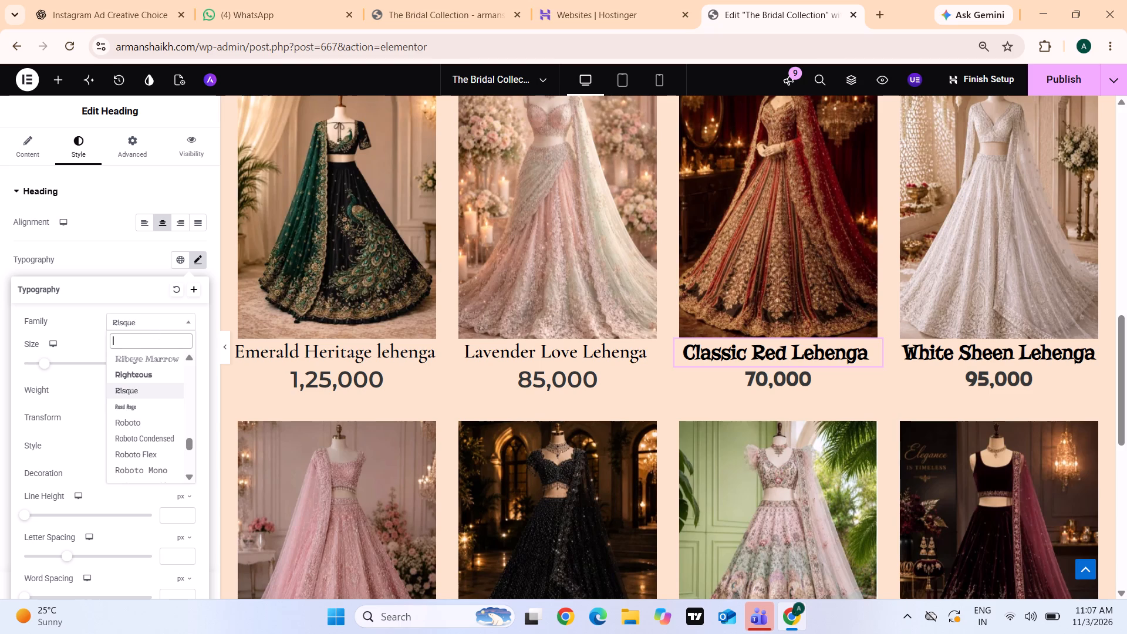
{"action": "type", "text": "corm"}
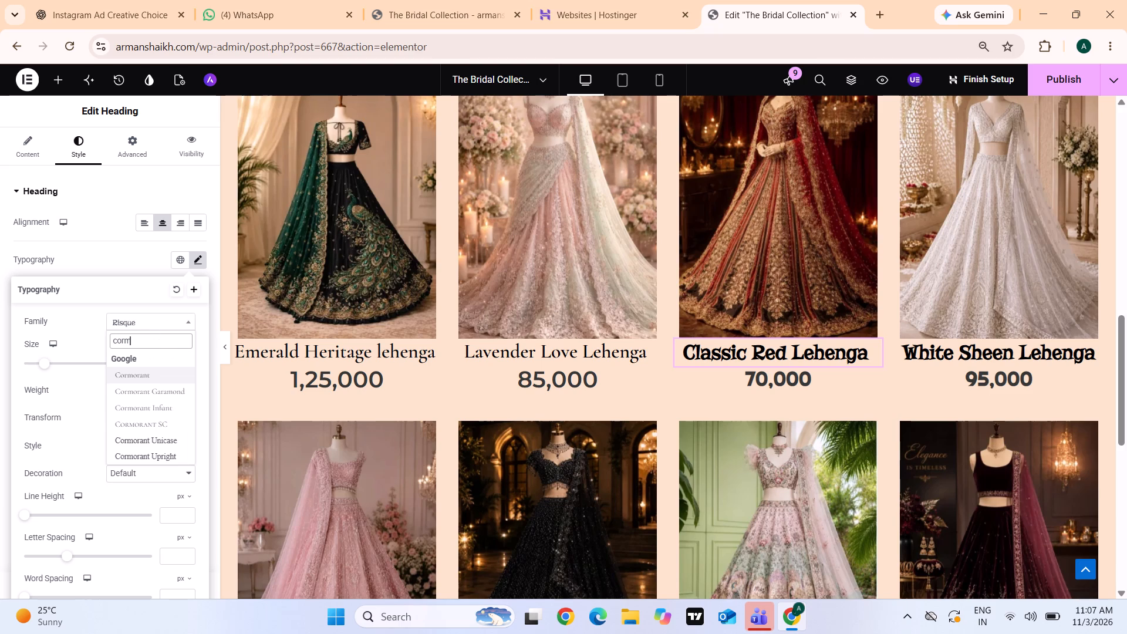
{"action": "left_click", "coordinate": [150, 393]}
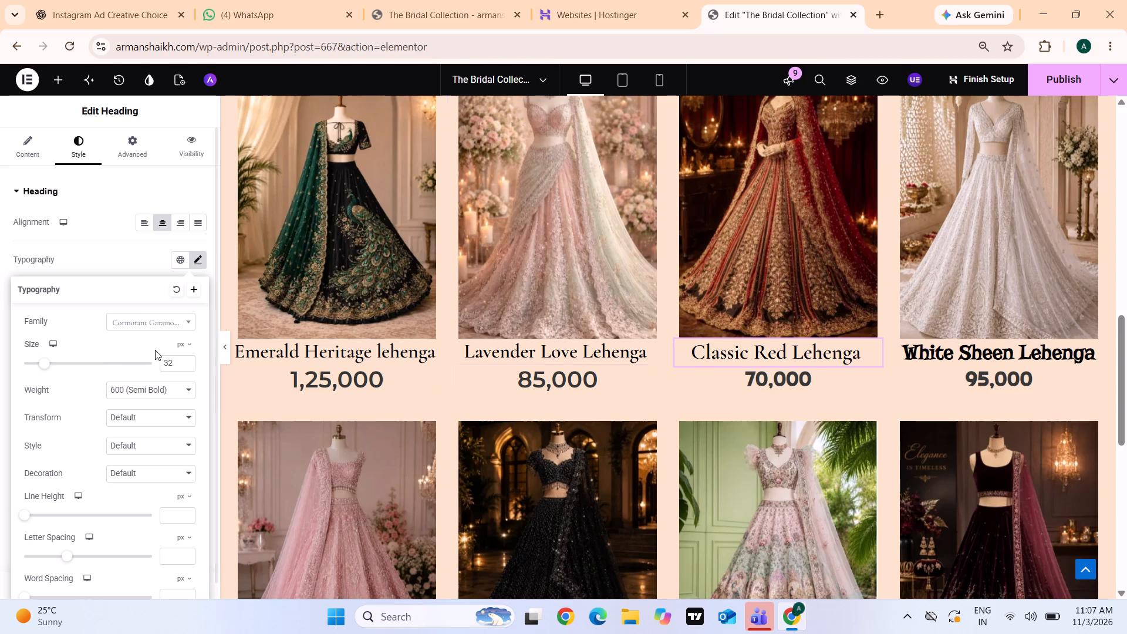
Set the 70,000 price under the Classic Red Lehenga to 35 px in the Montserrat font.
{"action": "left_click", "coordinate": [788, 375]}
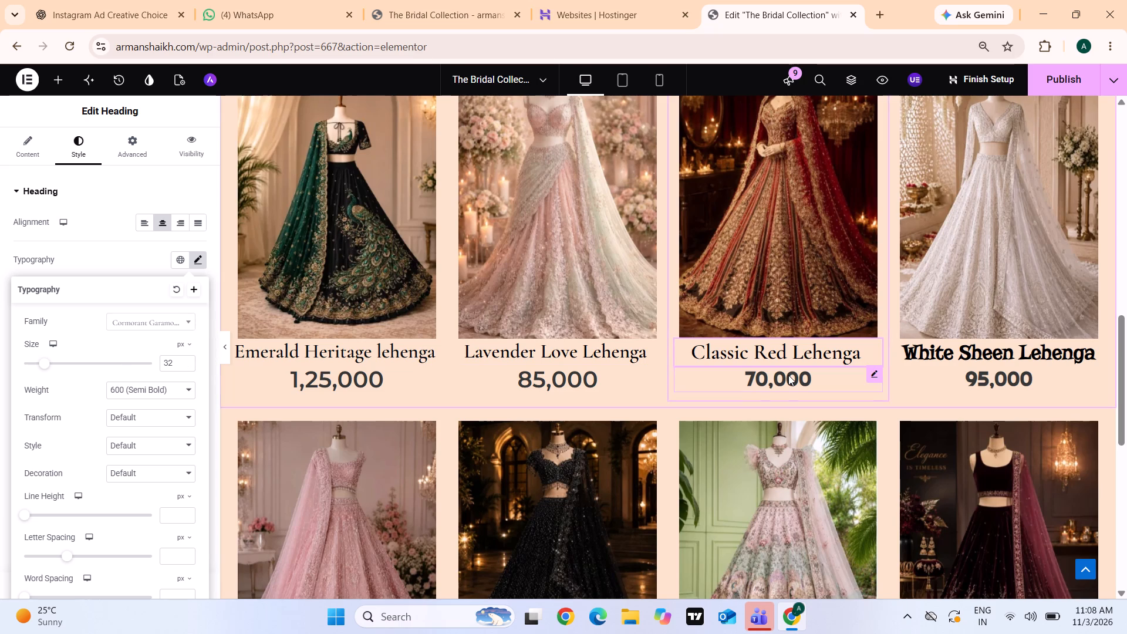
{"action": "left_click", "coordinate": [106, 239]}
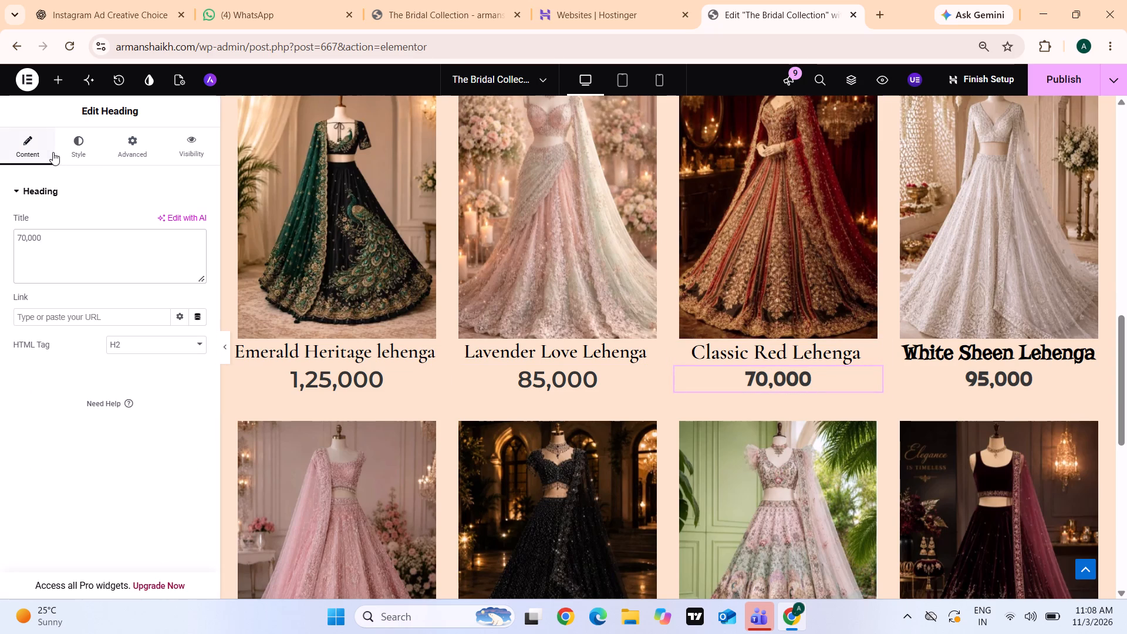
{"action": "left_click", "coordinate": [85, 143]}
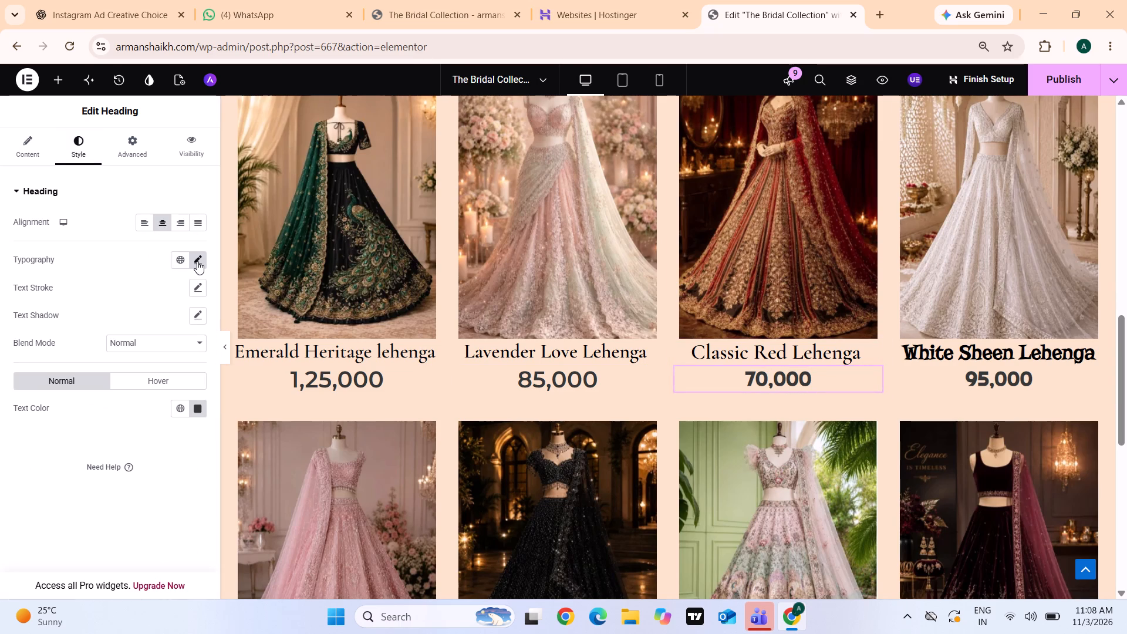
{"action": "left_click", "coordinate": [197, 261]}
{"action": "left_click", "coordinate": [170, 369]}
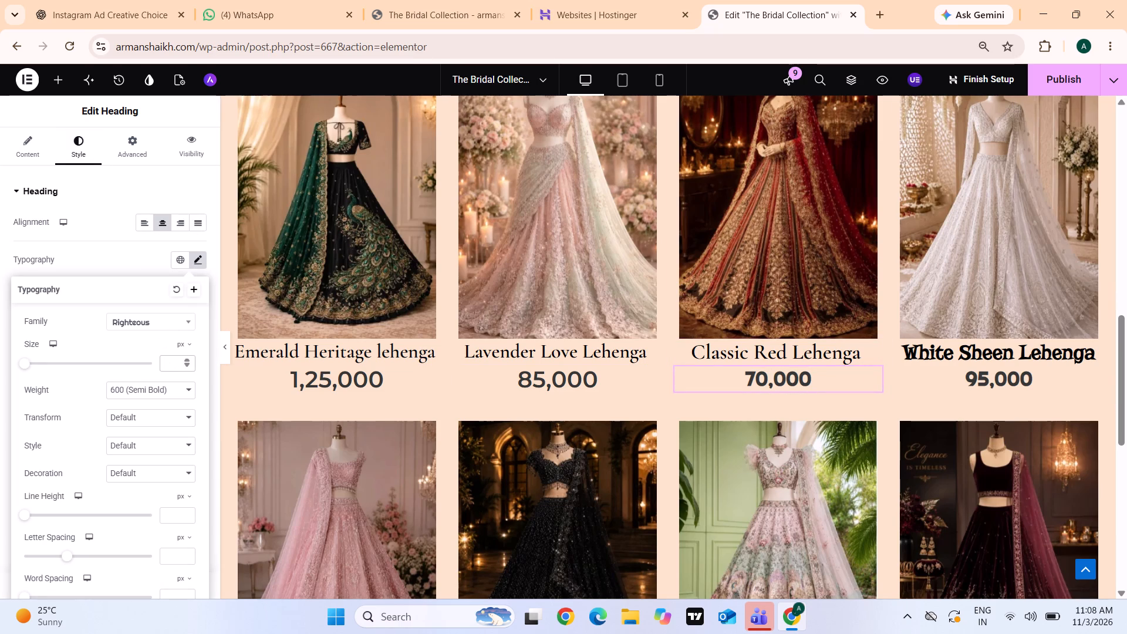
{"action": "type", "text": "35"}
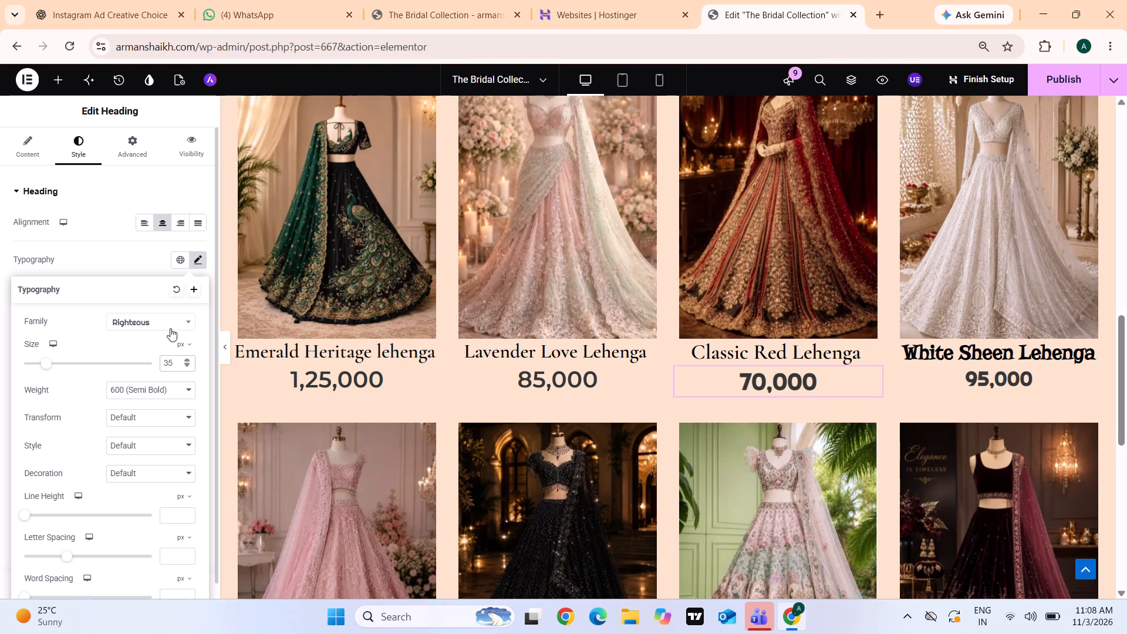
{"action": "left_click", "coordinate": [170, 328]}
{"action": "type", "text": "mont"}
{"action": "left_click", "coordinate": [164, 434]}
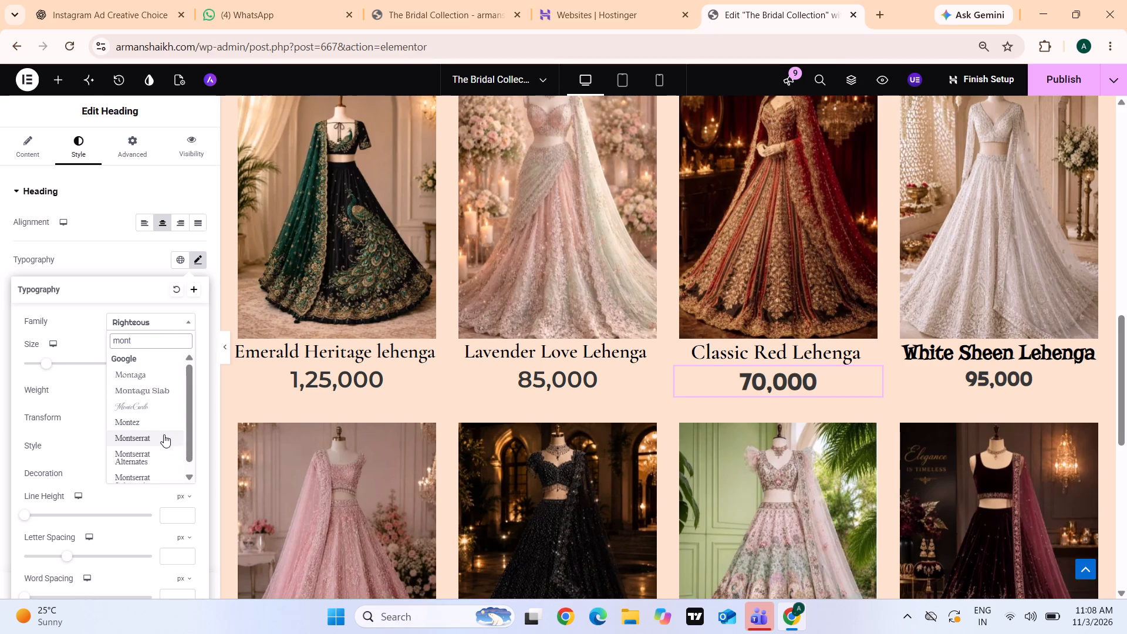
Set the font family of the White Sheen Lehenga title to Cormorant Garamond.
{"action": "left_click", "coordinate": [963, 346]}
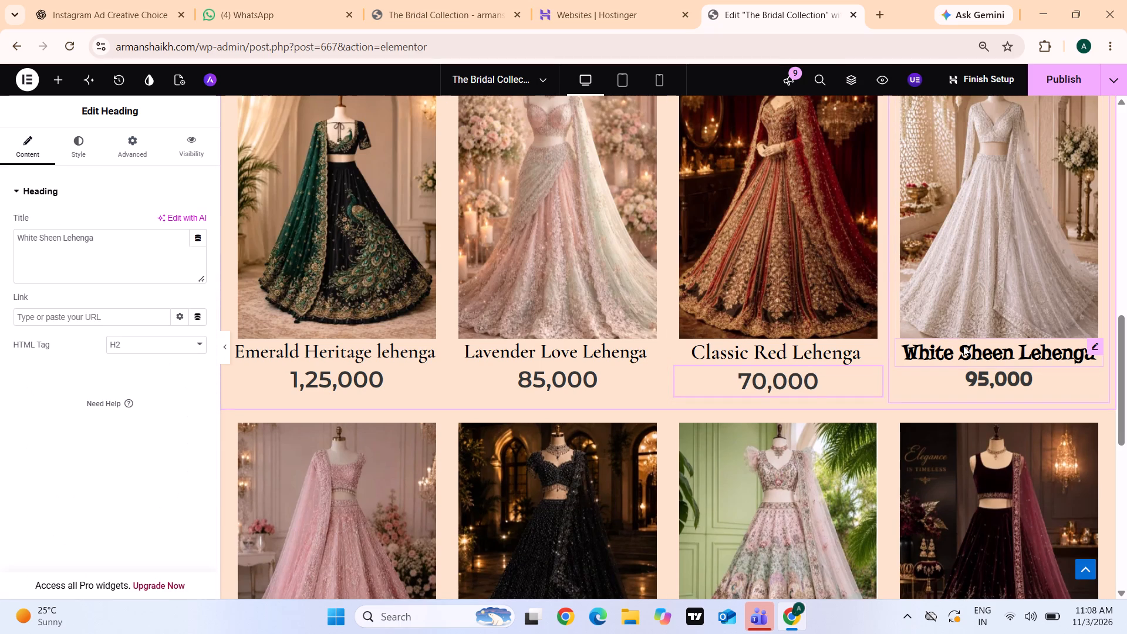
{"action": "left_click", "coordinate": [96, 136]}
{"action": "left_click", "coordinate": [198, 261]}
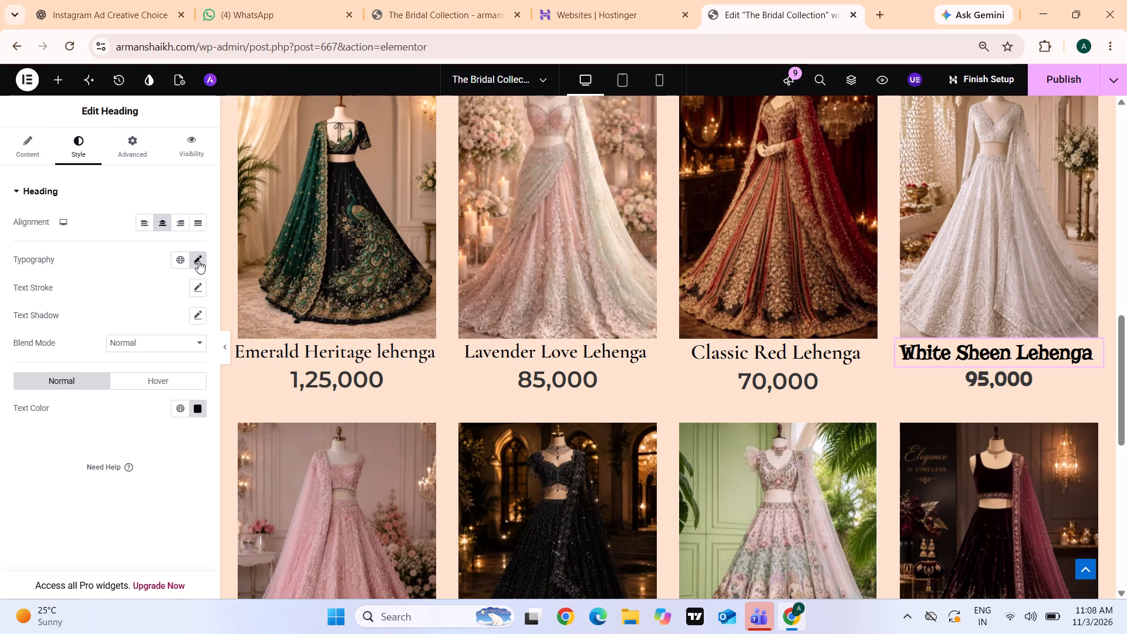
{"action": "left_click", "coordinate": [183, 369]}
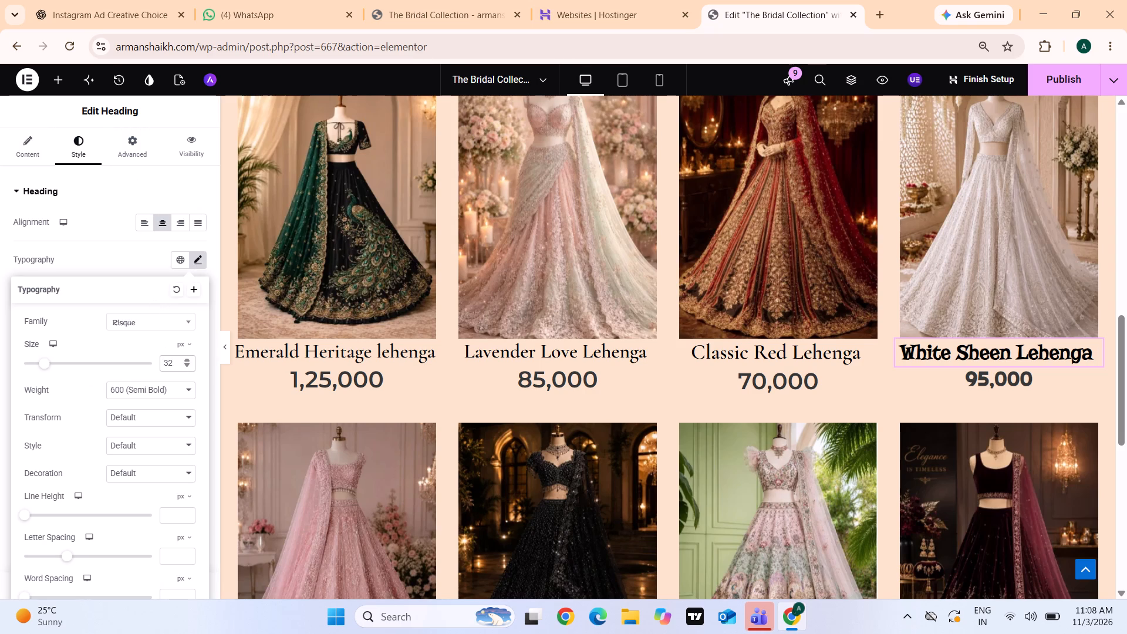
{"action": "left_click", "coordinate": [151, 311]}
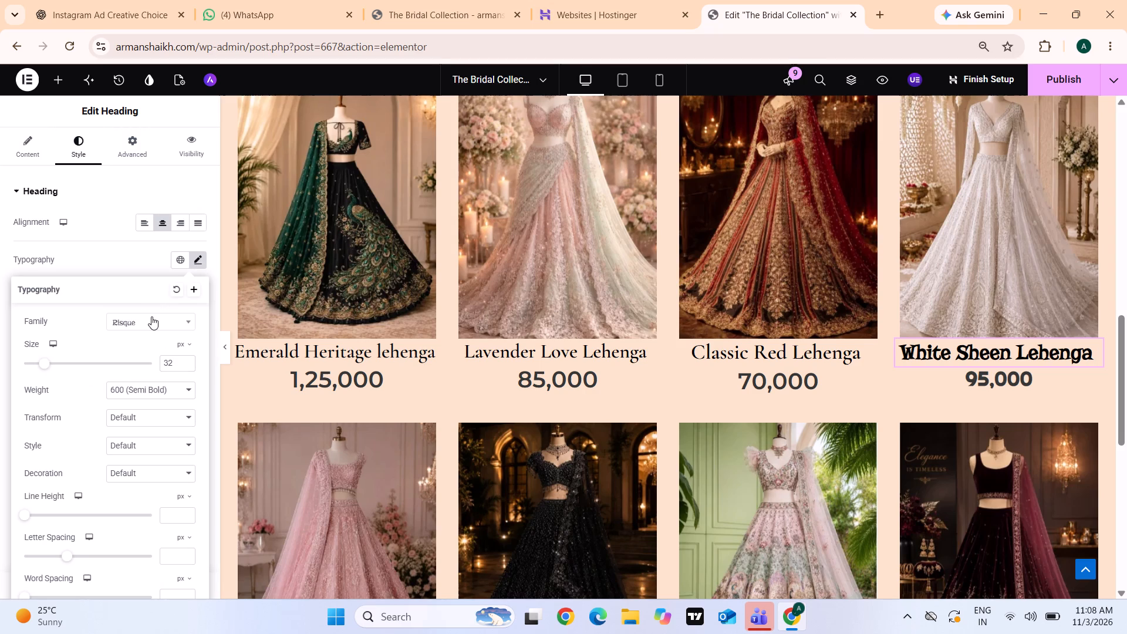
{"action": "left_click", "coordinate": [151, 316]}
{"action": "type", "text": "comr"}
{"action": "key", "text": "BackSpace"}
{"action": "key", "text": "BackSpace"}
{"action": "type", "text": "rm"}
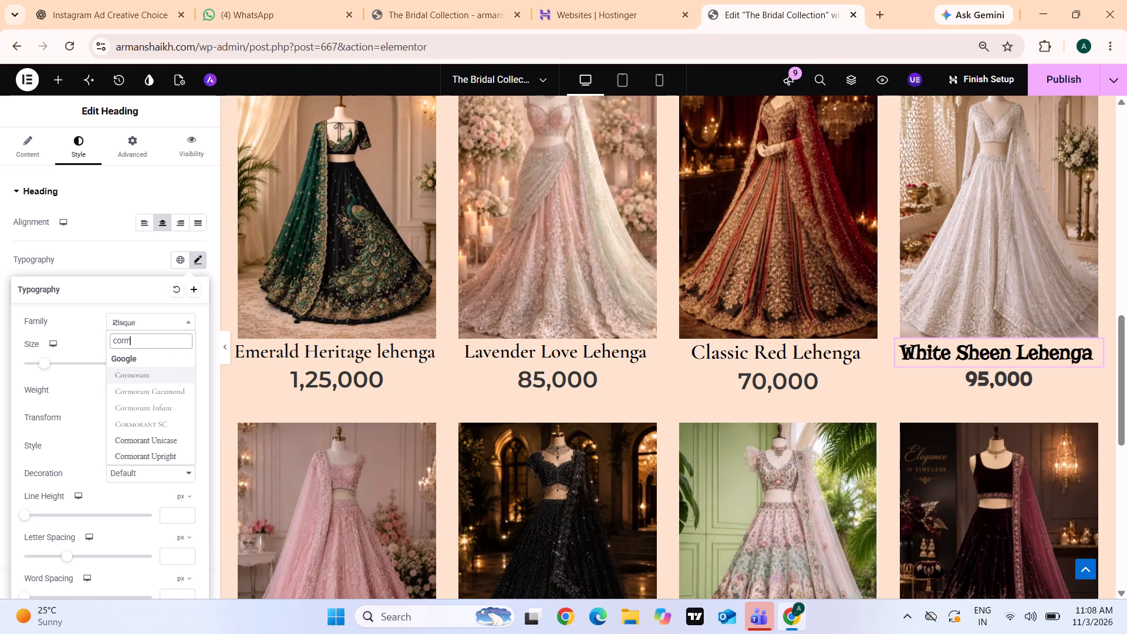
{"action": "left_click", "coordinate": [151, 392]}
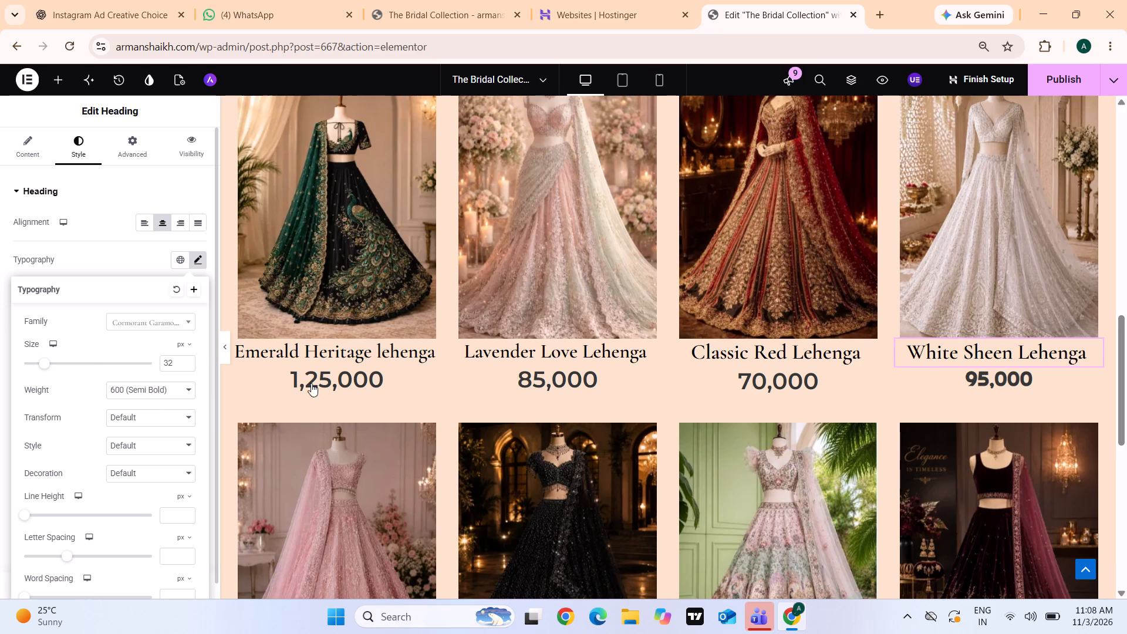
Set the 95,000 price under the White Sheen Lehenga to the Montserrat font at 35 px.
{"action": "left_click", "coordinate": [1003, 386]}
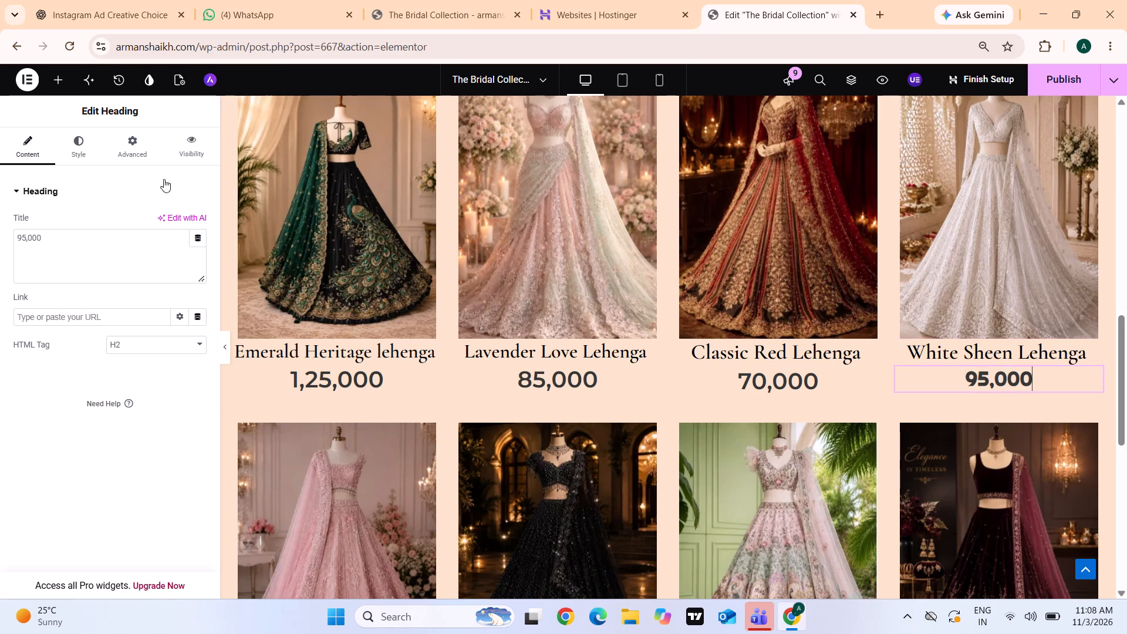
{"action": "left_click", "coordinate": [77, 136]}
{"action": "left_click", "coordinate": [195, 250]}
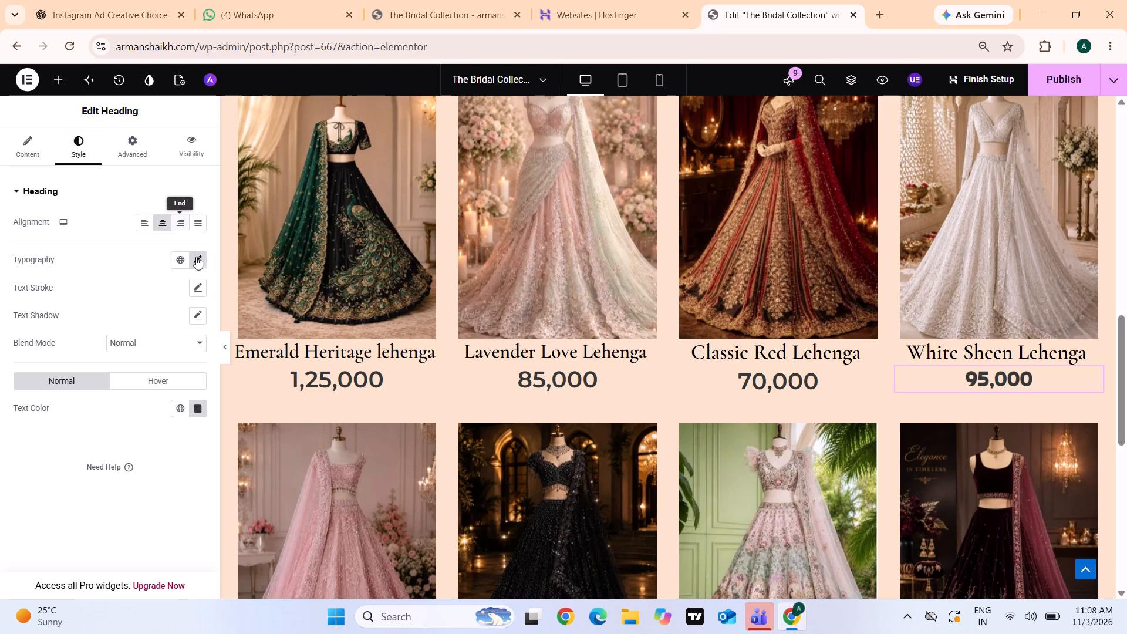
{"action": "left_click", "coordinate": [196, 261]}
{"action": "left_click", "coordinate": [162, 323]}
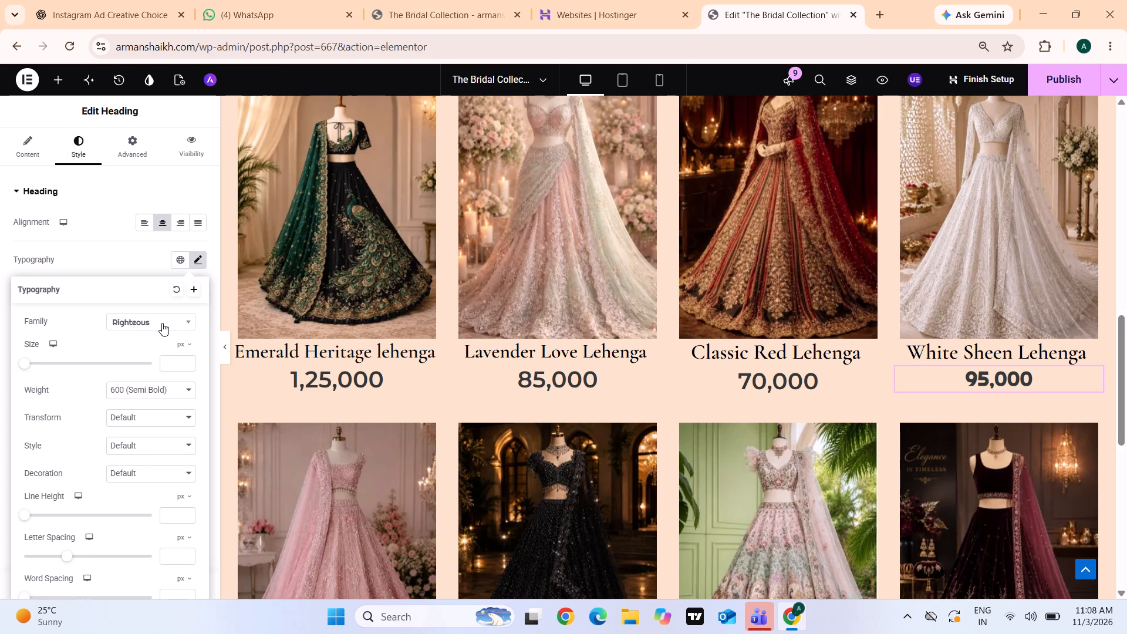
{"action": "type", "text": "mont"}
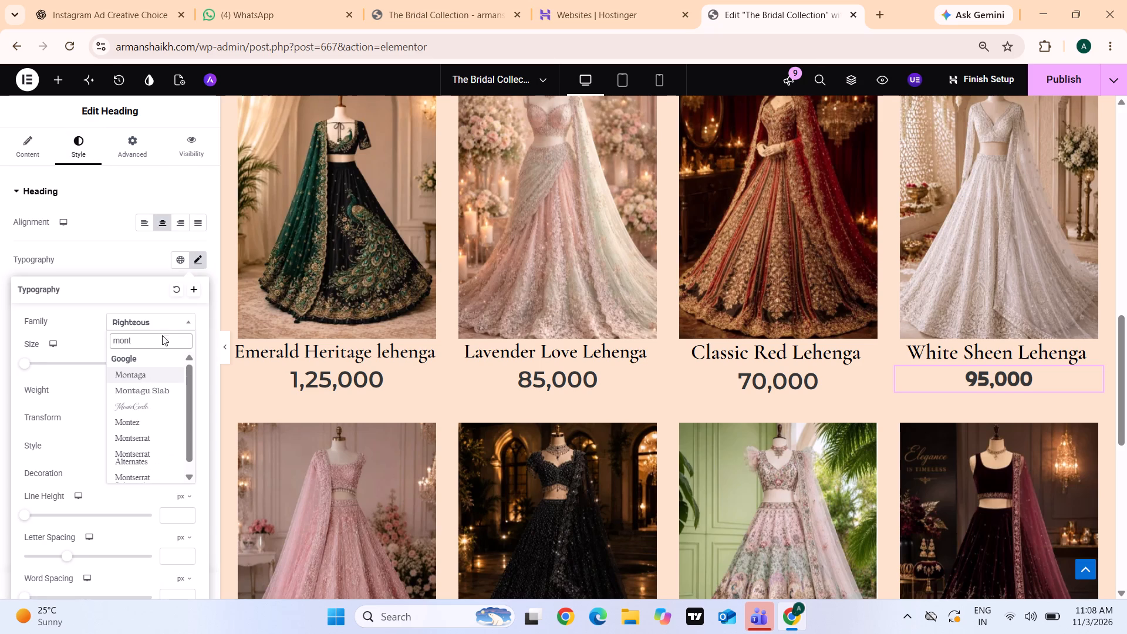
{"action": "left_click", "coordinate": [164, 433]}
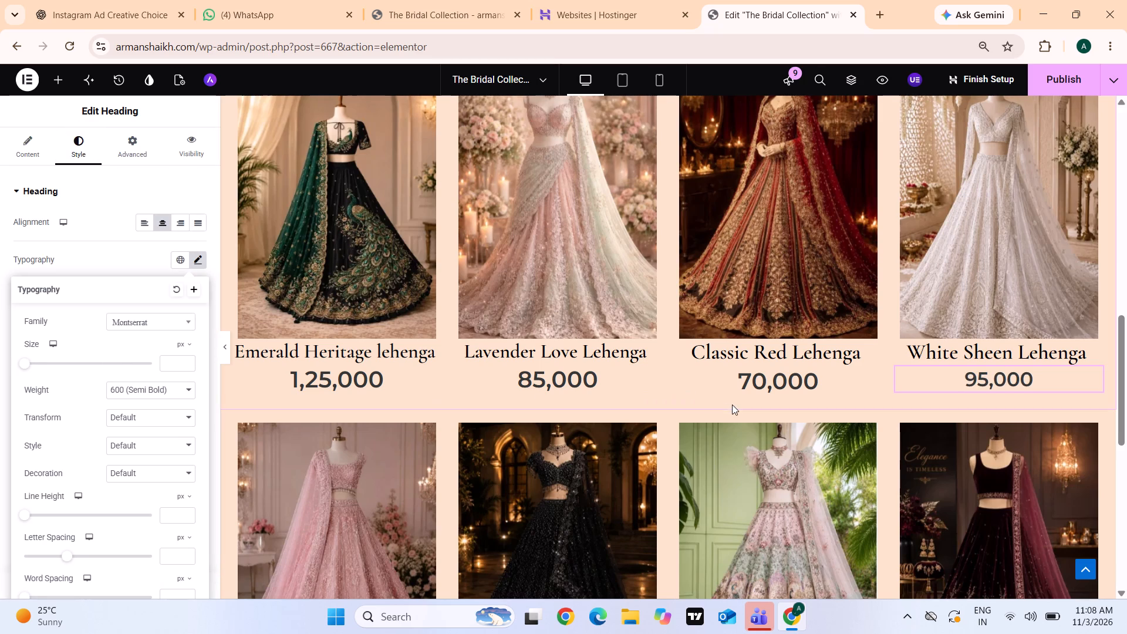
{"action": "left_click", "coordinate": [176, 360]}
{"action": "type", "text": "35"}
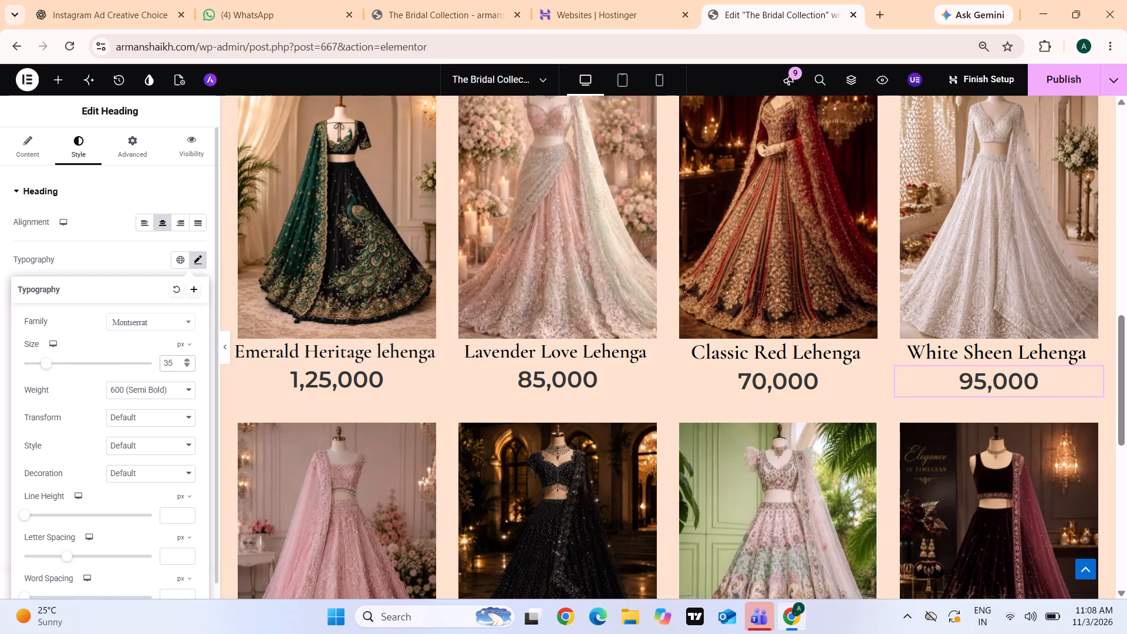
Set the font family of the Rose Petal Lehenga title to Cormorant Garamond.
{"action": "scroll", "coordinate": [176, 360], "scroll_direction": "down", "scroll_amount": 2}
{"action": "scroll", "coordinate": [295, 451], "scroll_direction": "down", "scroll_amount": 1}
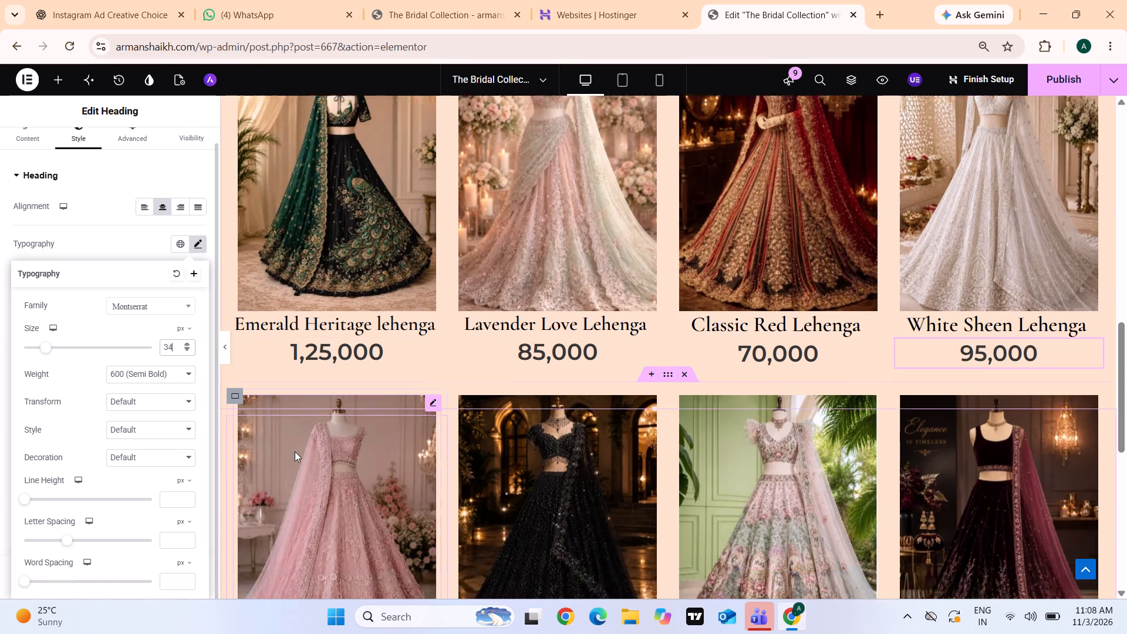
{"action": "scroll", "coordinate": [295, 451], "scroll_direction": "down", "scroll_amount": 2}
{"action": "left_click", "coordinate": [319, 404]}
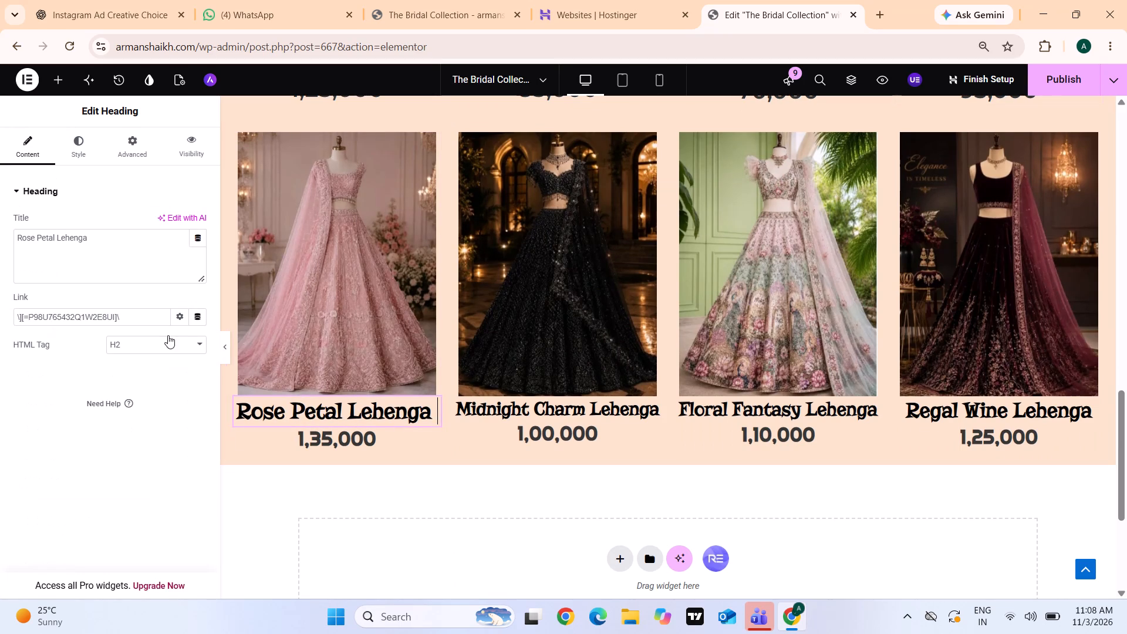
{"action": "left_click", "coordinate": [85, 146]}
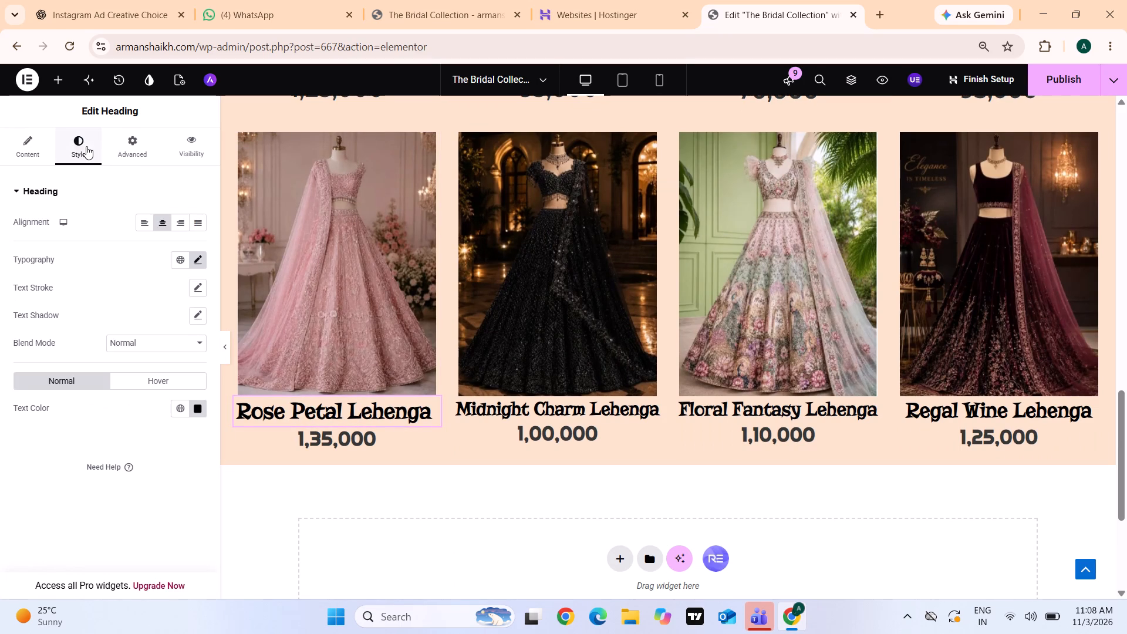
{"action": "left_click", "coordinate": [195, 261]}
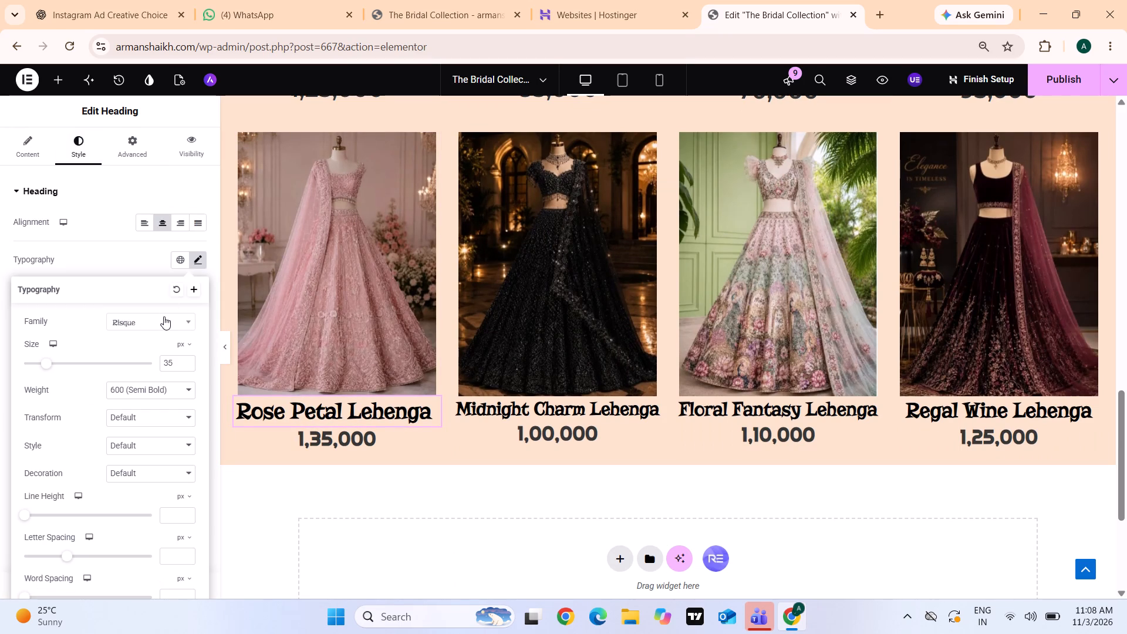
{"action": "left_click", "coordinate": [164, 316]}
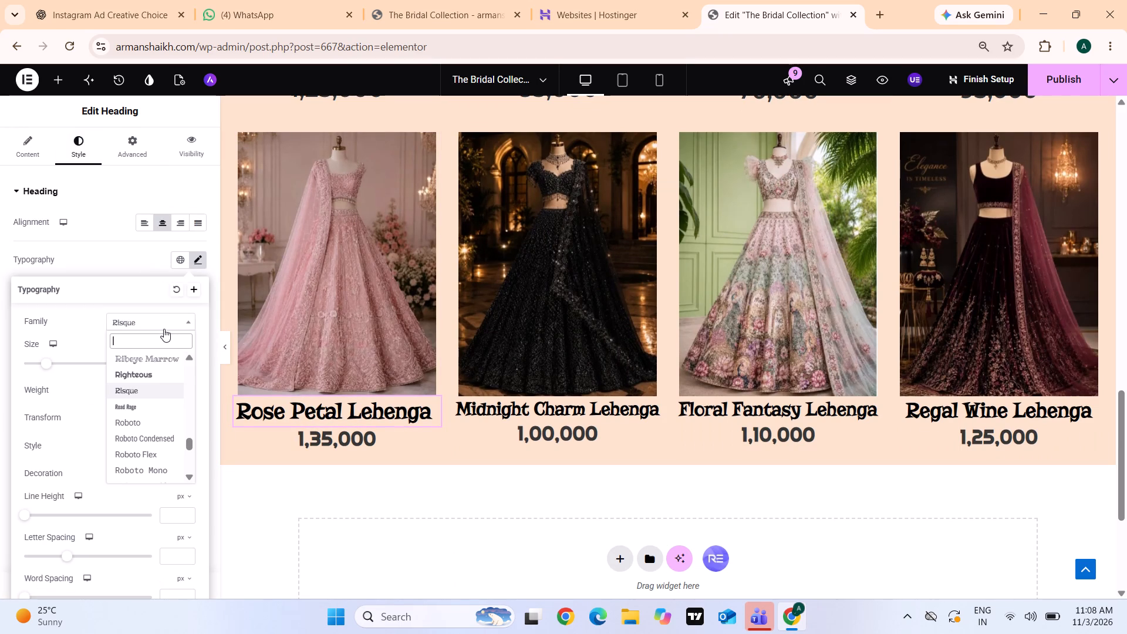
{"action": "type", "text": "corm"}
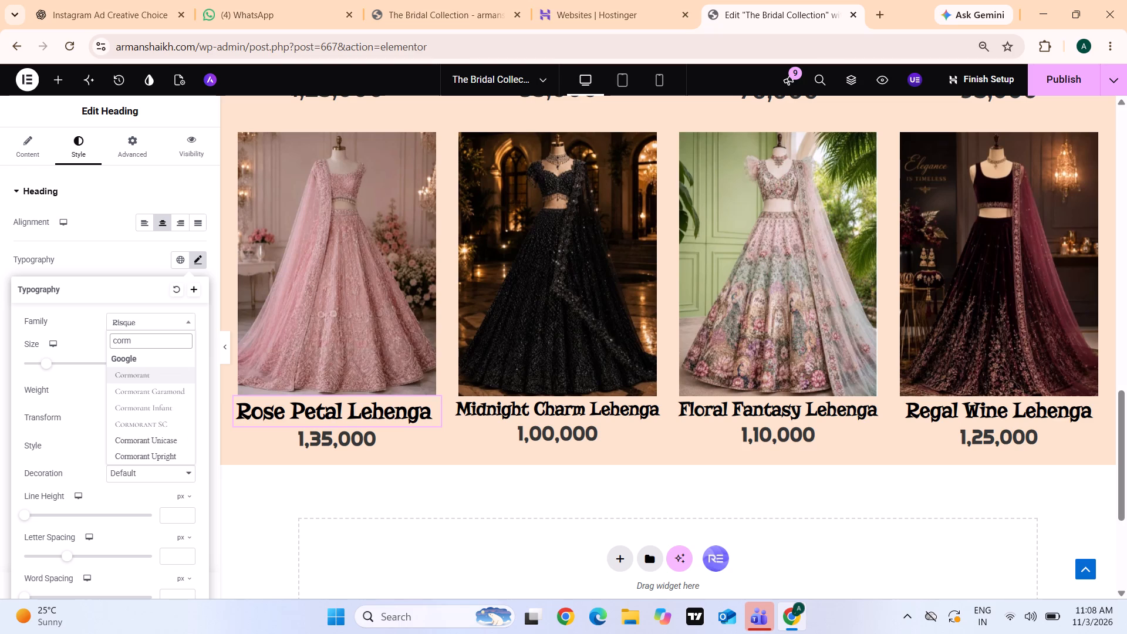
{"action": "left_click", "coordinate": [180, 391]}
Set the 1,35,000 price under the Rose Petal Lehenga to the Montserrat font at 35 px.
{"action": "left_click", "coordinate": [288, 439]}
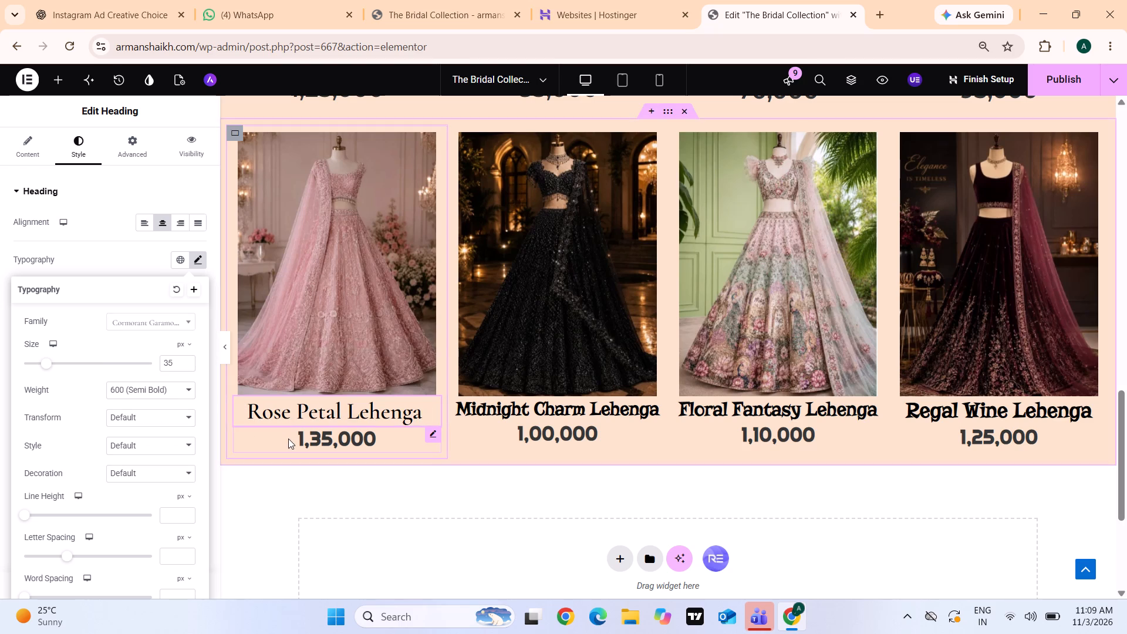
{"action": "left_click", "coordinate": [82, 147]}
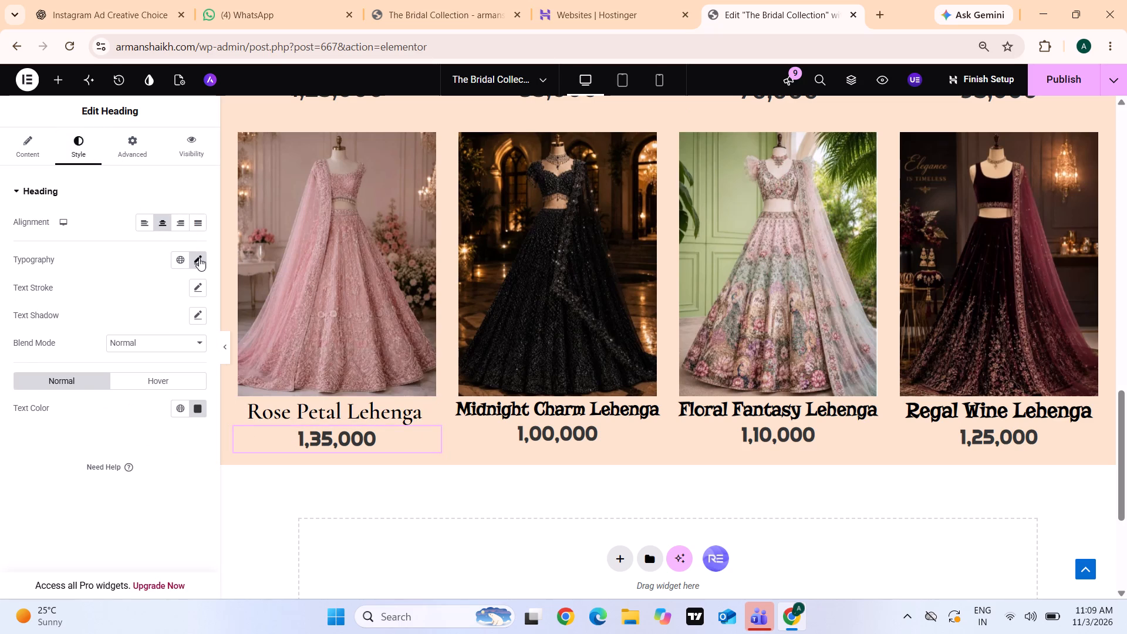
{"action": "left_click", "coordinate": [199, 258]}
{"action": "left_click", "coordinate": [173, 321]}
{"action": "type", "text": "mont"}
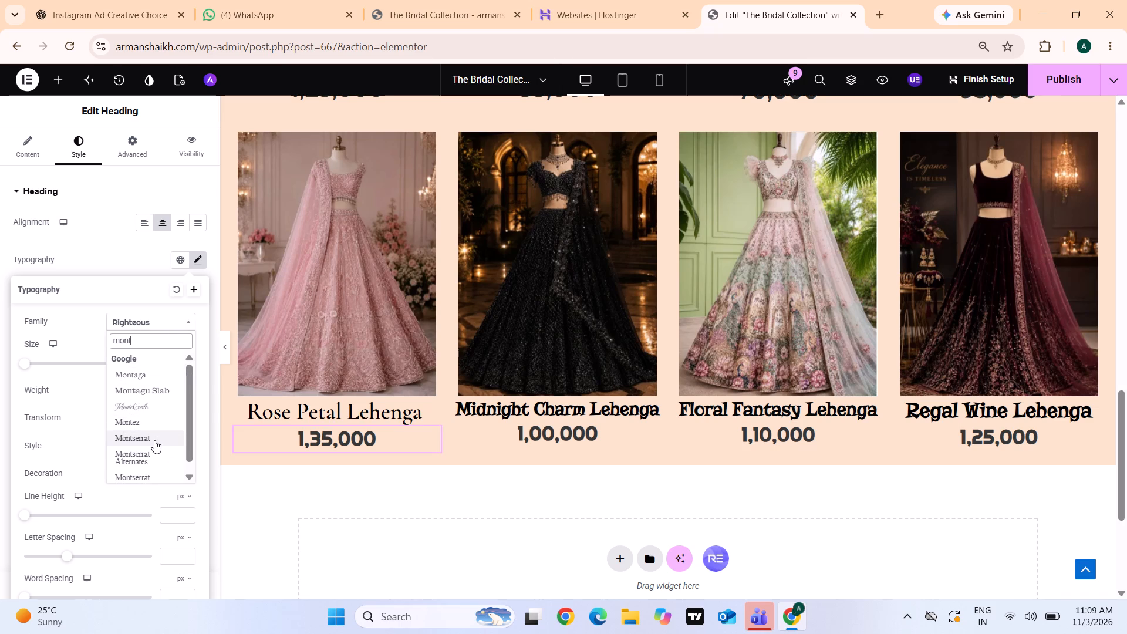
{"action": "left_click", "coordinate": [154, 440]}
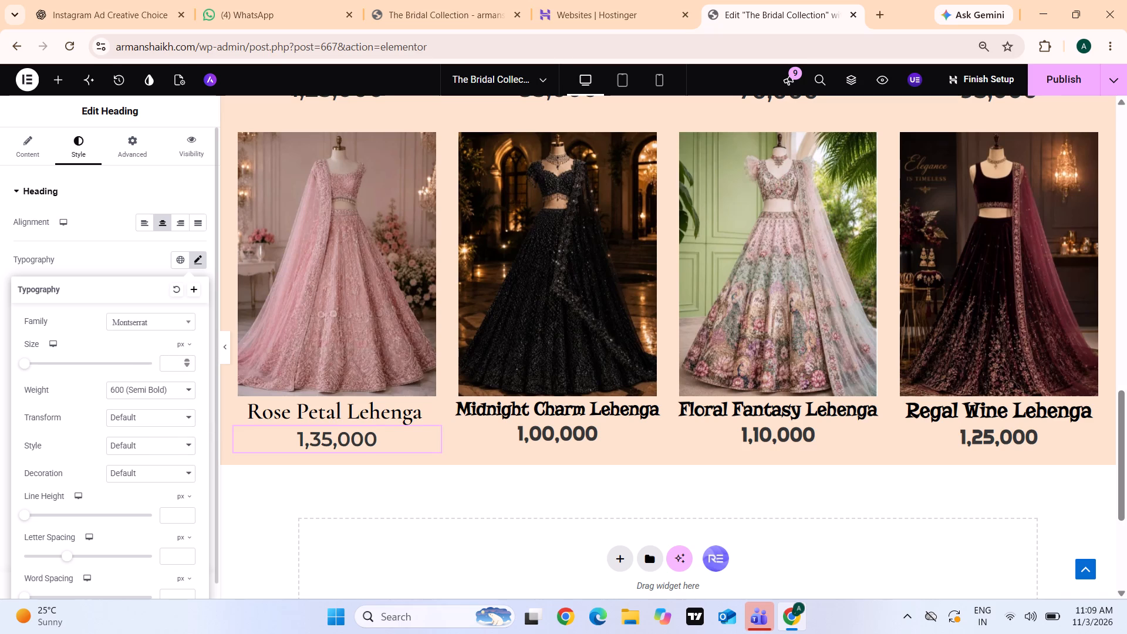
{"action": "left_click", "coordinate": [171, 359]}
{"action": "type", "text": "35"}
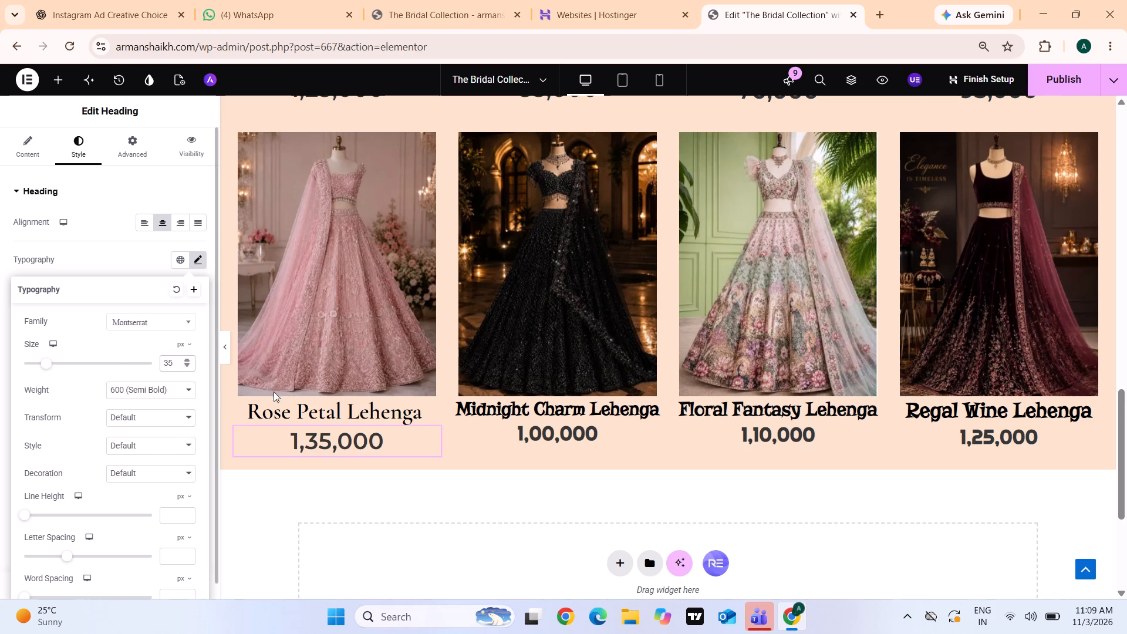
Set the font family of the Midnight Charm Lehenga title to Cormorant Garamond.
{"action": "left_click", "coordinate": [559, 410]}
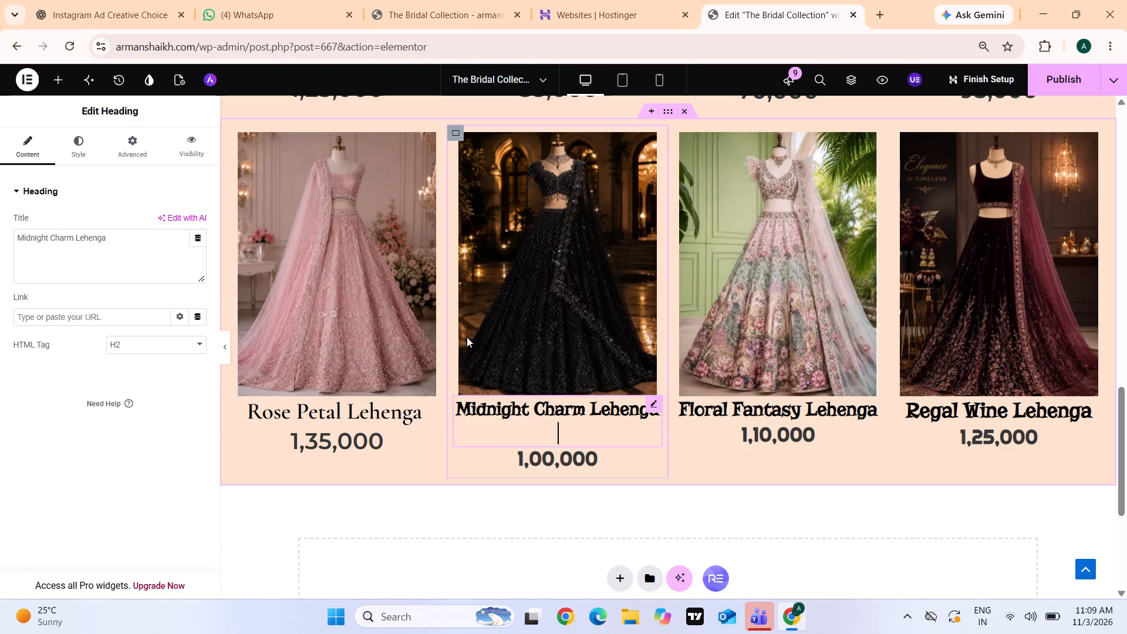
{"action": "left_click", "coordinate": [75, 140]}
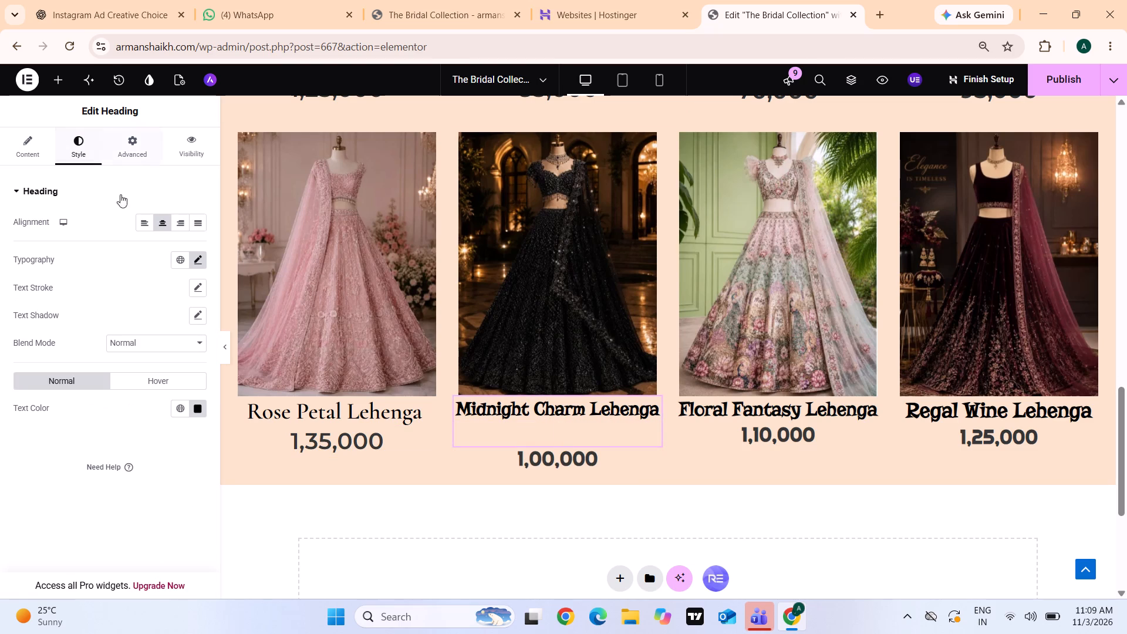
{"action": "left_click", "coordinate": [197, 251]}
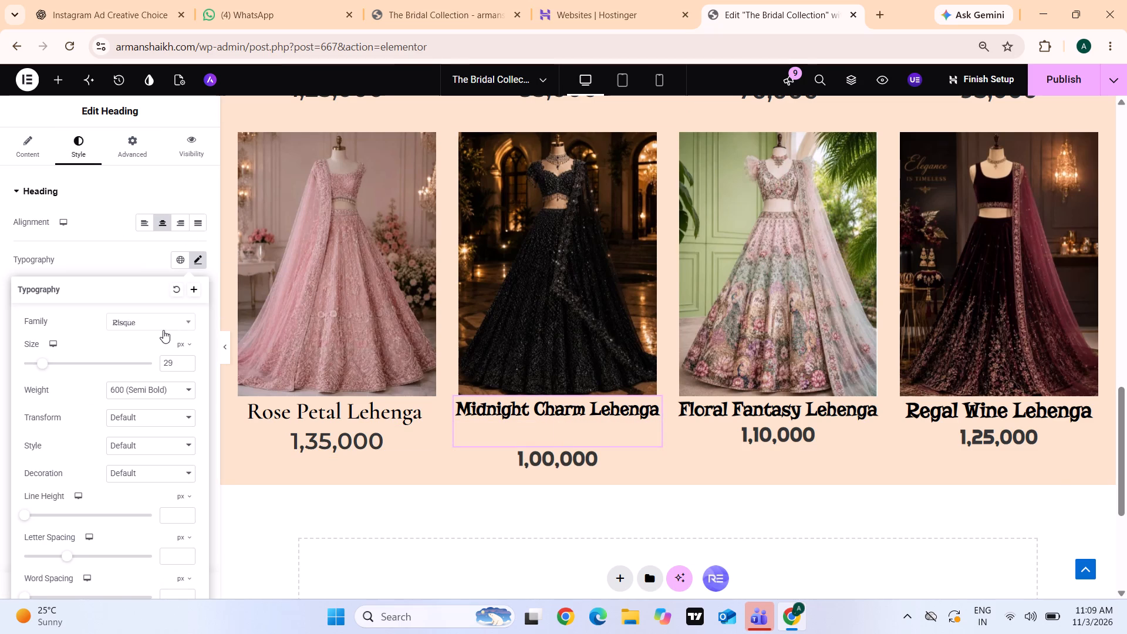
{"action": "left_click", "coordinate": [160, 326]}
{"action": "type", "text": "corm"}
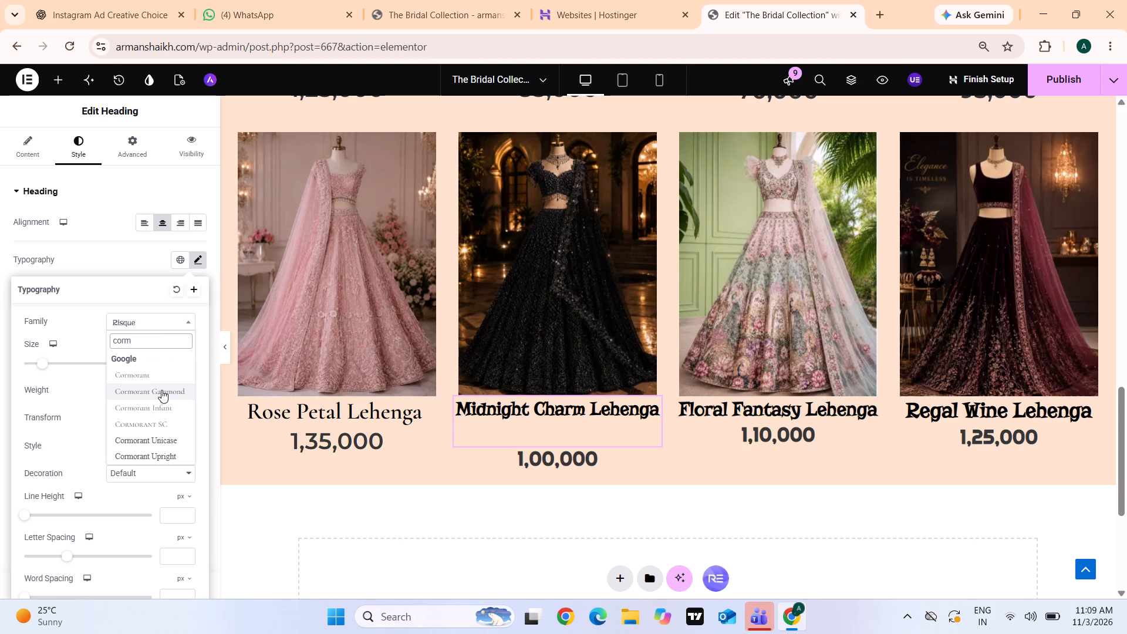
{"action": "left_click", "coordinate": [161, 390]}
Set the 1,00,000 price under the Midnight Charm Lehenga to the Montserrat font at 35 px.
{"action": "left_click", "coordinate": [546, 436]}
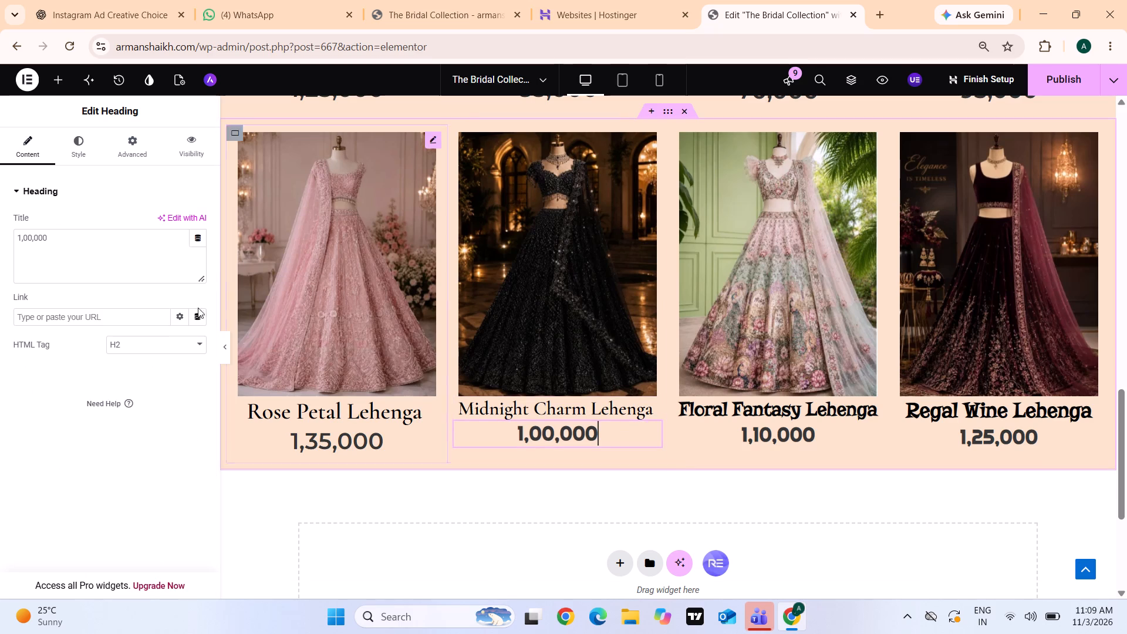
{"action": "left_click", "coordinate": [75, 134]}
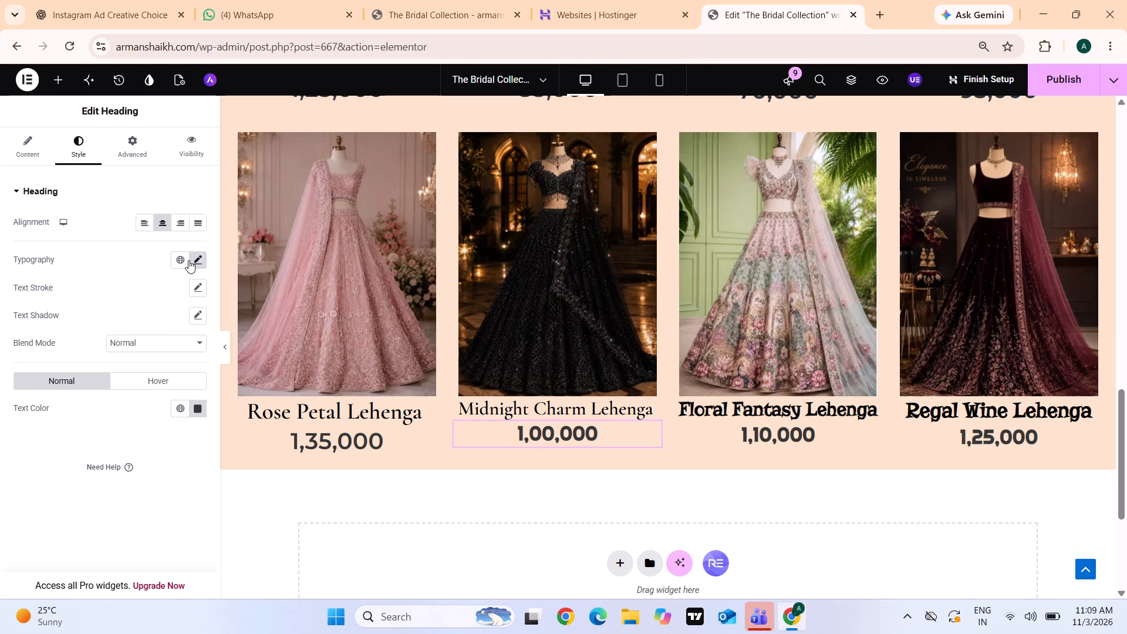
{"action": "left_click", "coordinate": [202, 260]}
{"action": "left_click", "coordinate": [169, 319]}
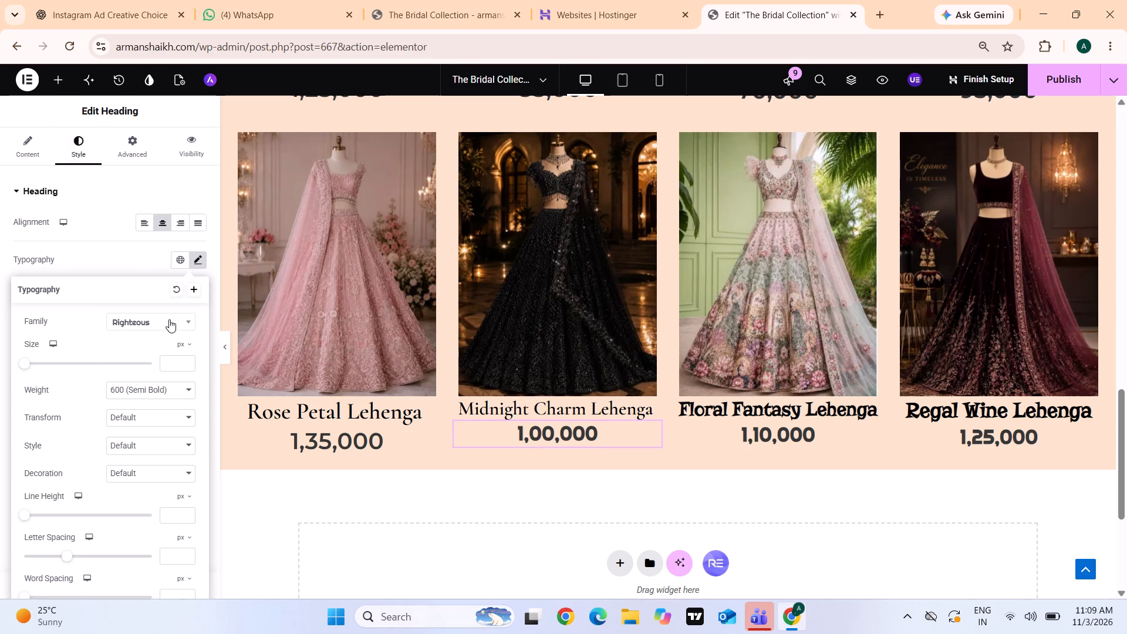
{"action": "type", "text": "mont"}
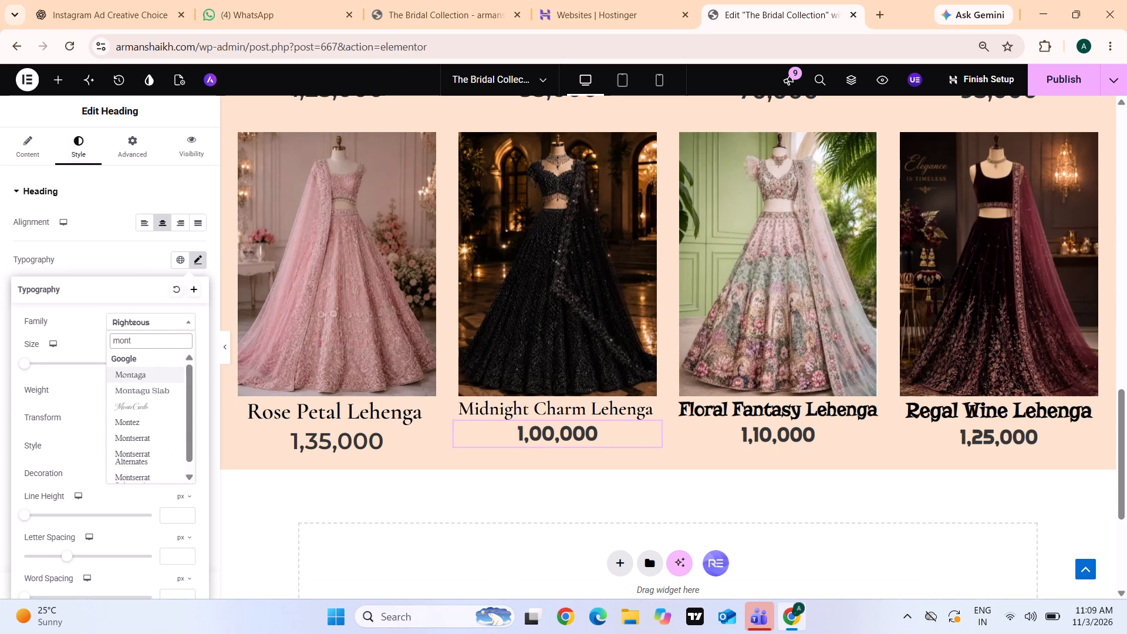
{"action": "left_click", "coordinate": [160, 443]}
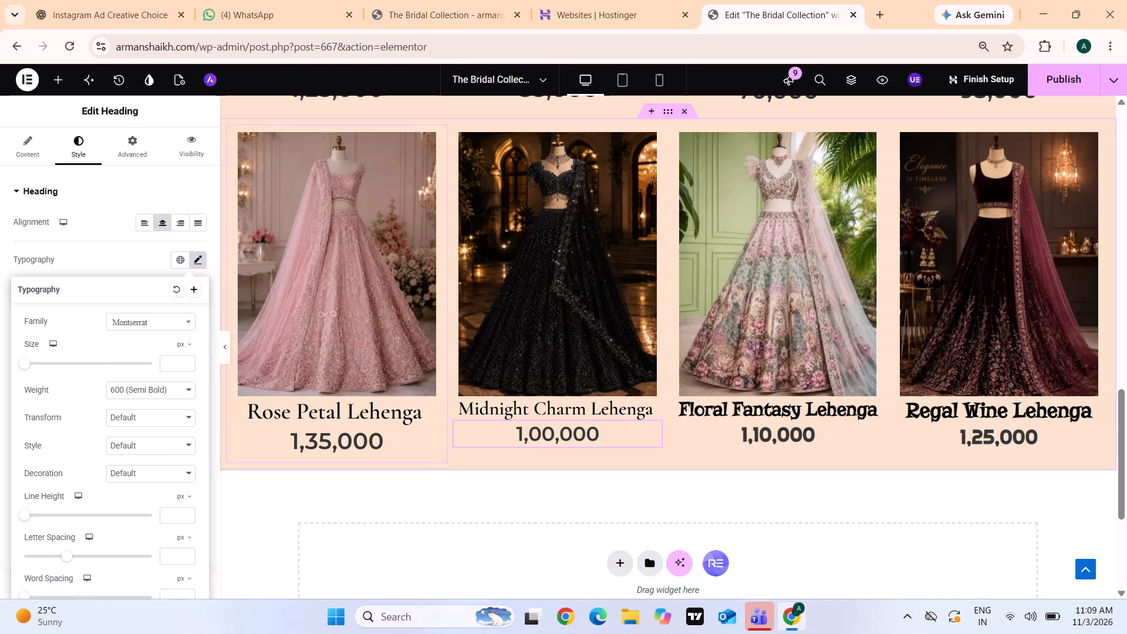
{"action": "left_click", "coordinate": [173, 362]}
{"action": "type", "text": "35"}
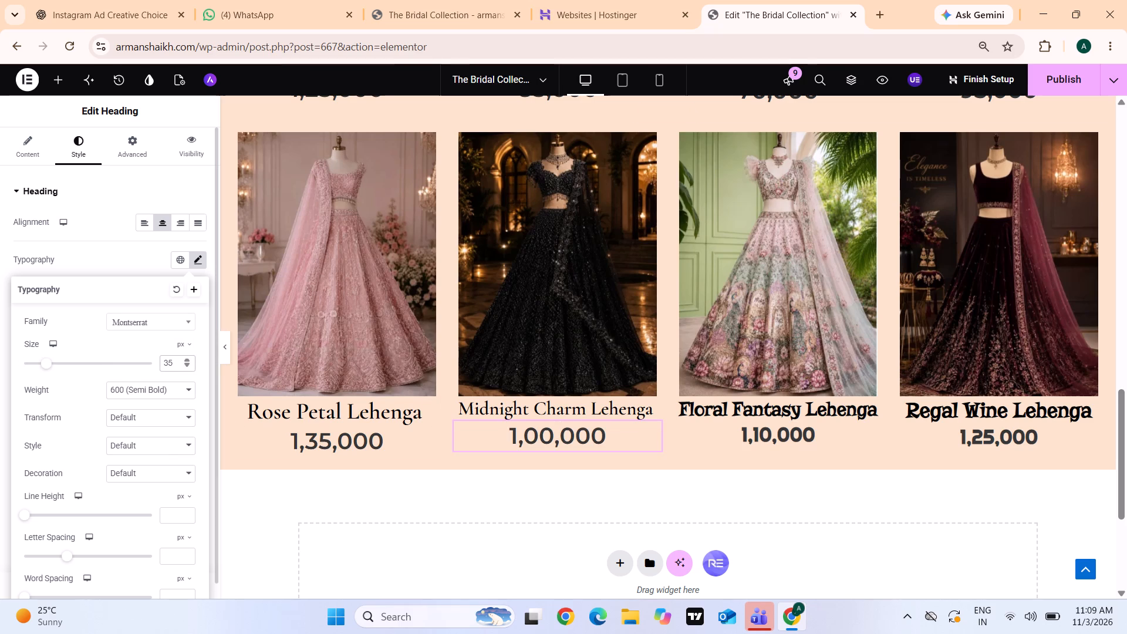
Set the font family of the Floral Fantasy Lehenga title to Cormorant Garamond.
{"action": "left_click", "coordinate": [718, 413]}
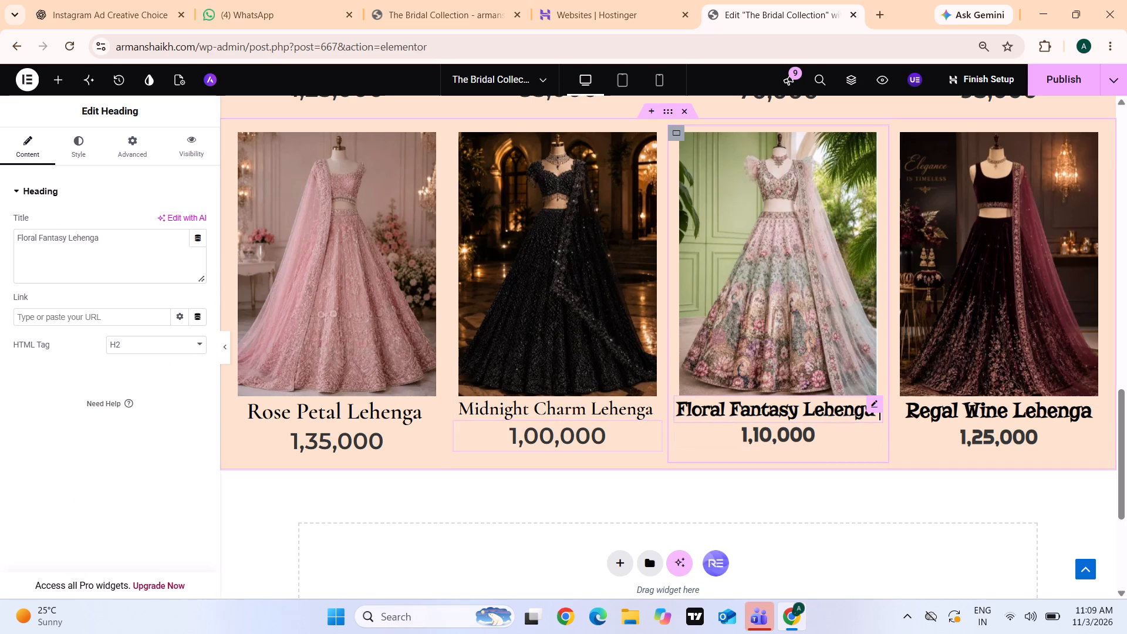
{"action": "left_click", "coordinate": [77, 150]}
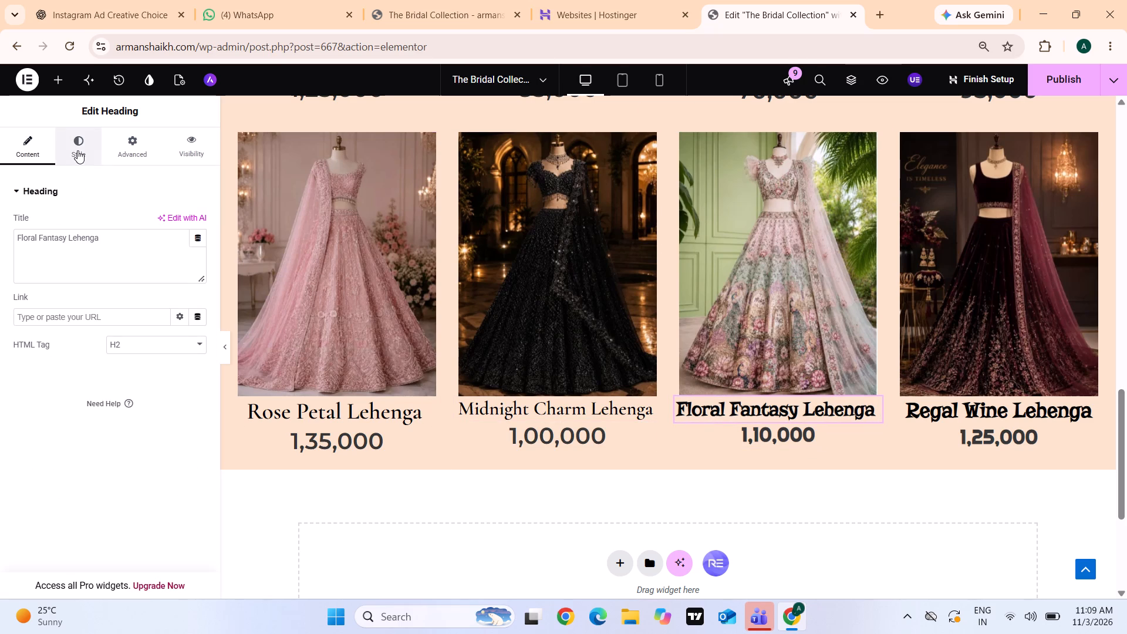
{"action": "left_click", "coordinate": [201, 264]}
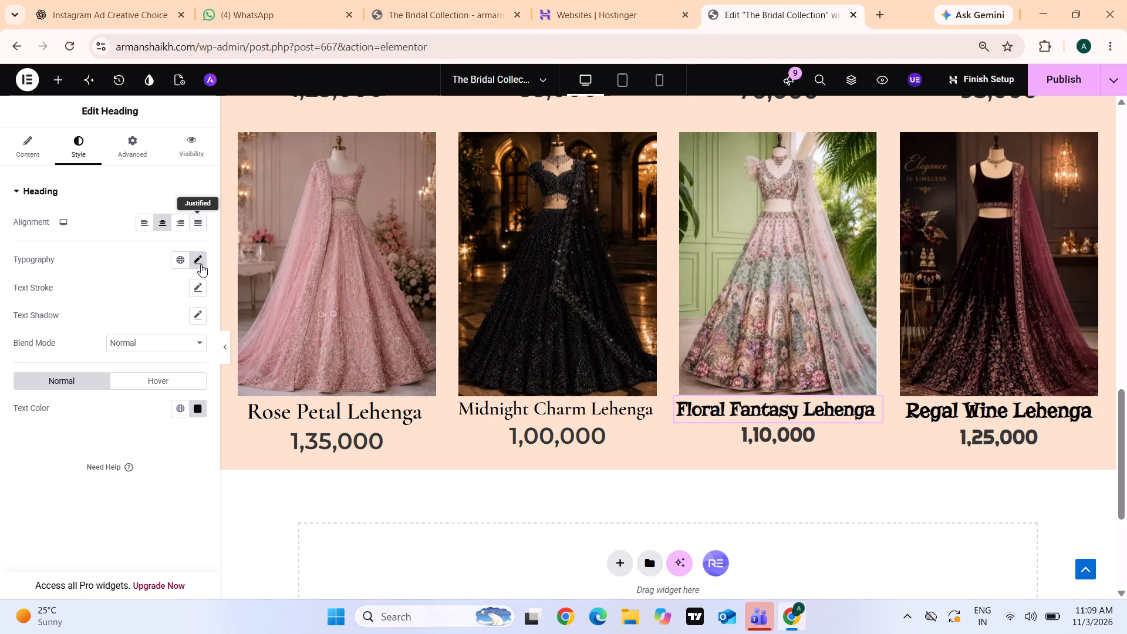
{"action": "left_click", "coordinate": [154, 328]}
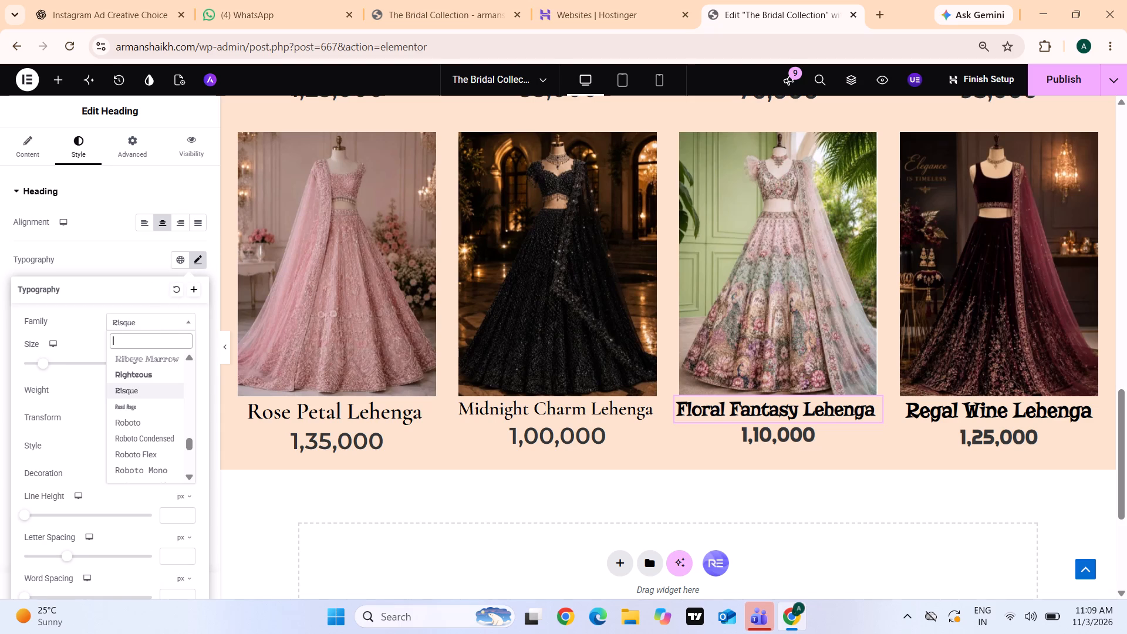
{"action": "type", "text": "corm"}
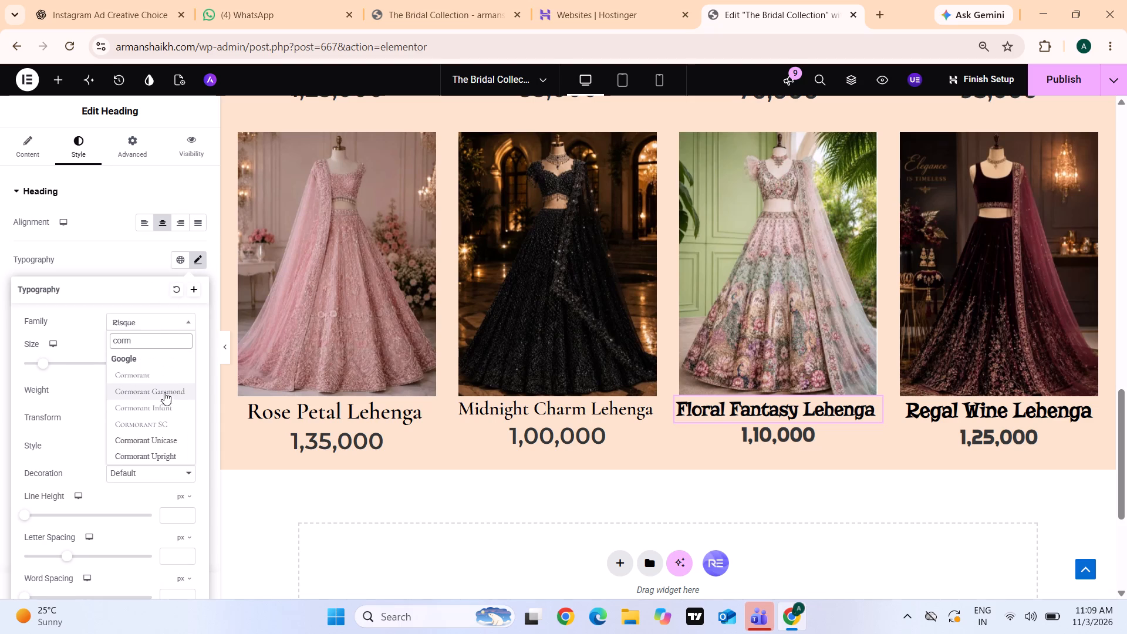
{"action": "left_click", "coordinate": [164, 398]}
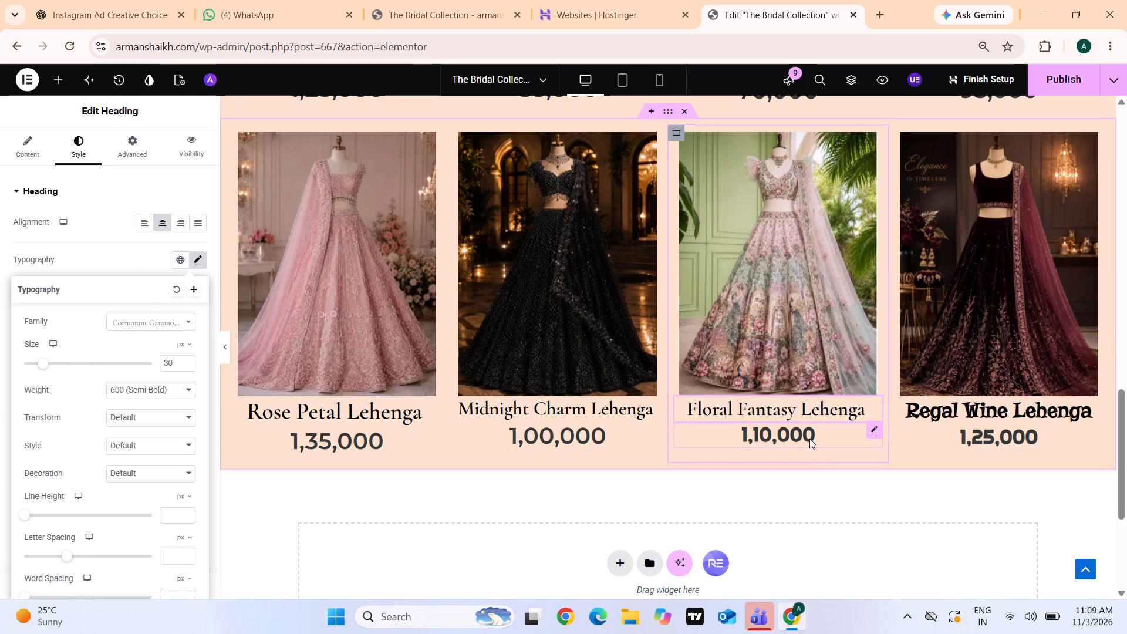
Set the 1,10,000 price under the Floral Fantasy Lehenga to the Montserrat font at 35 px.
{"action": "left_click", "coordinate": [809, 439]}
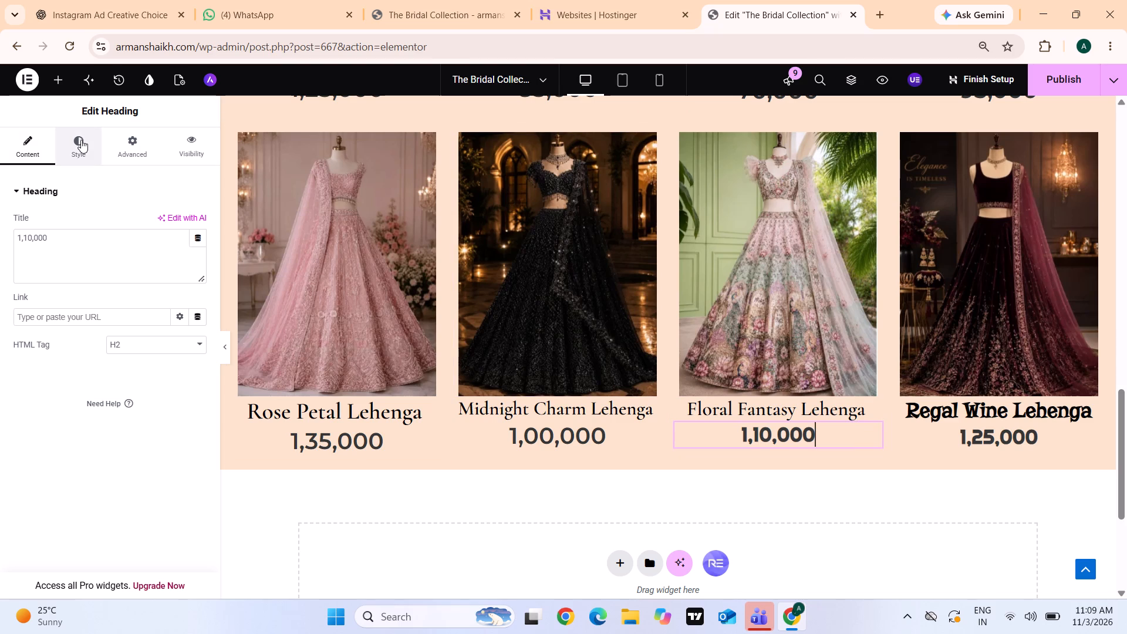
{"action": "left_click", "coordinate": [81, 140]}
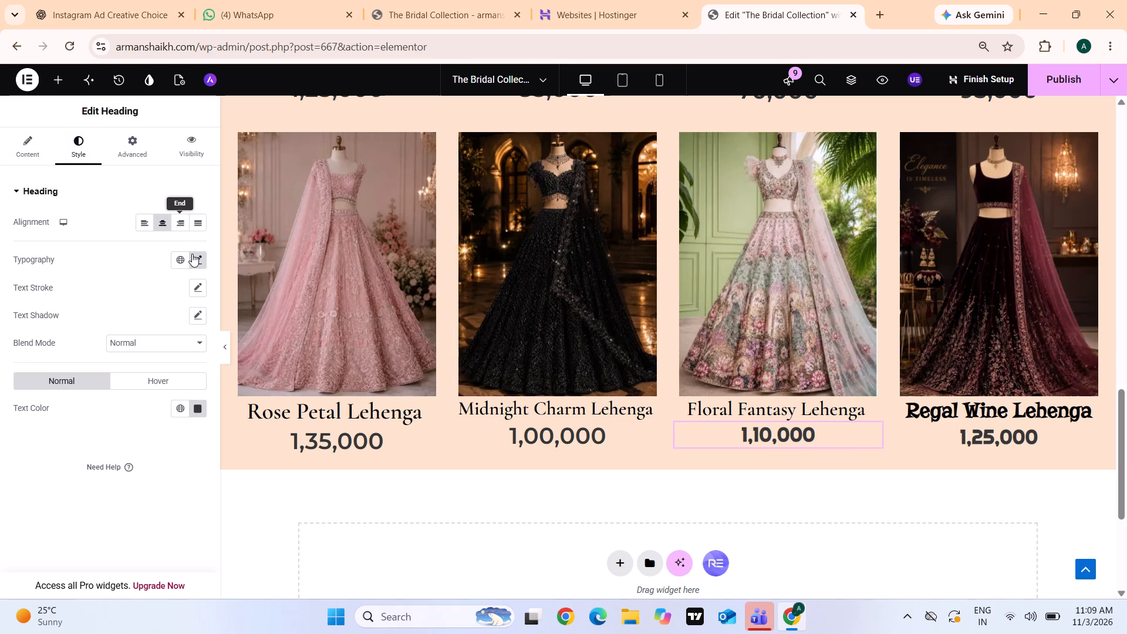
{"action": "left_click", "coordinate": [192, 254]}
{"action": "left_click", "coordinate": [163, 325]}
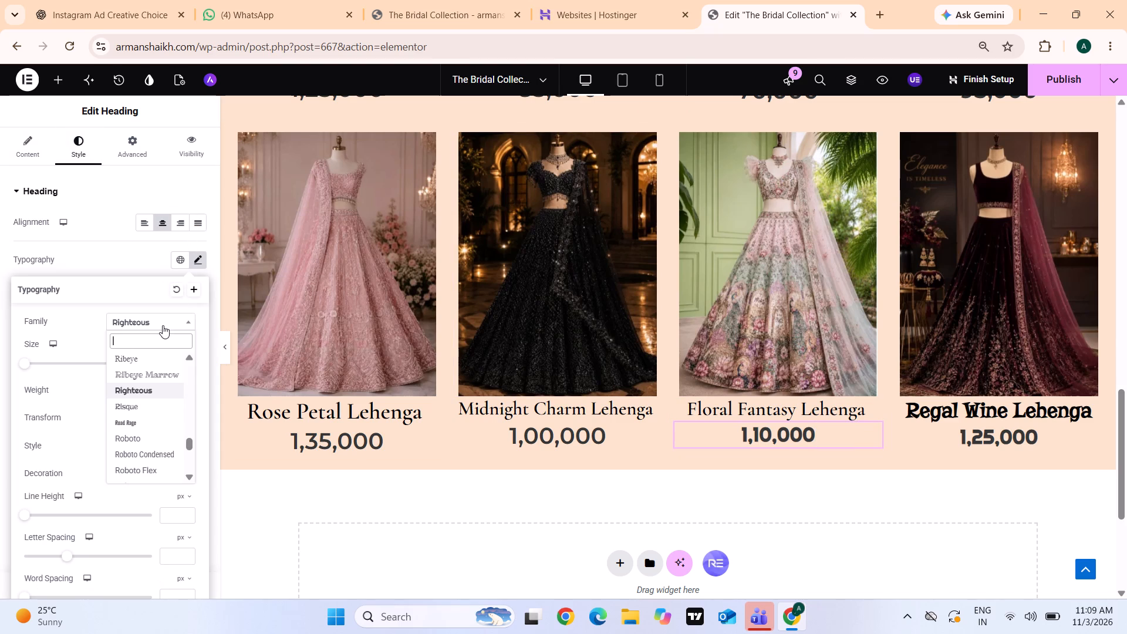
{"action": "type", "text": "mont"}
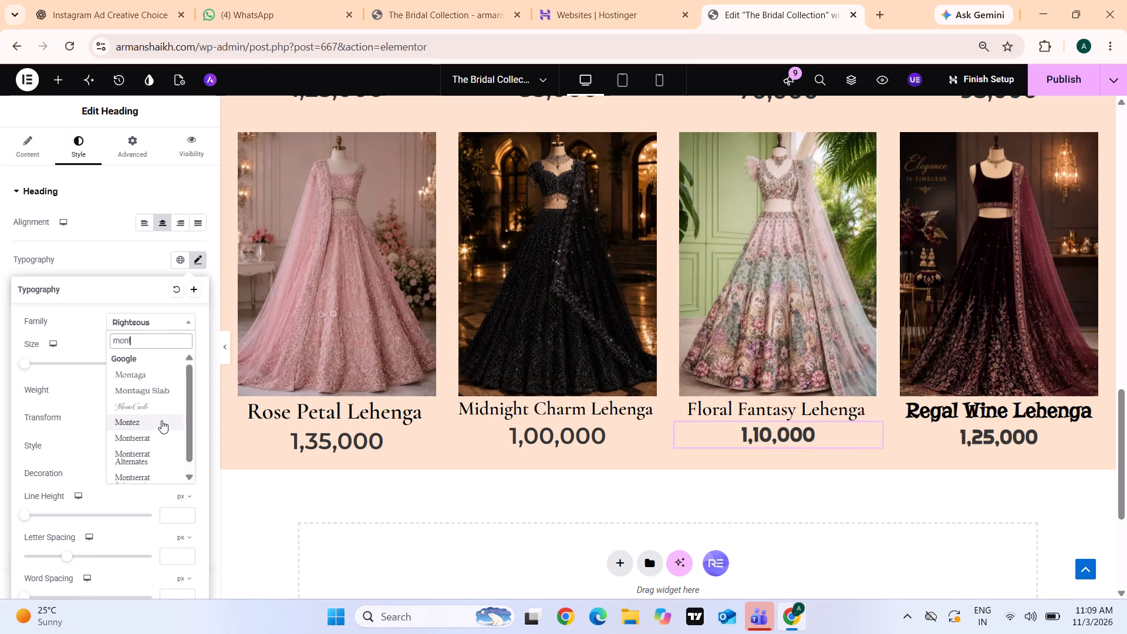
{"action": "left_click", "coordinate": [160, 431]}
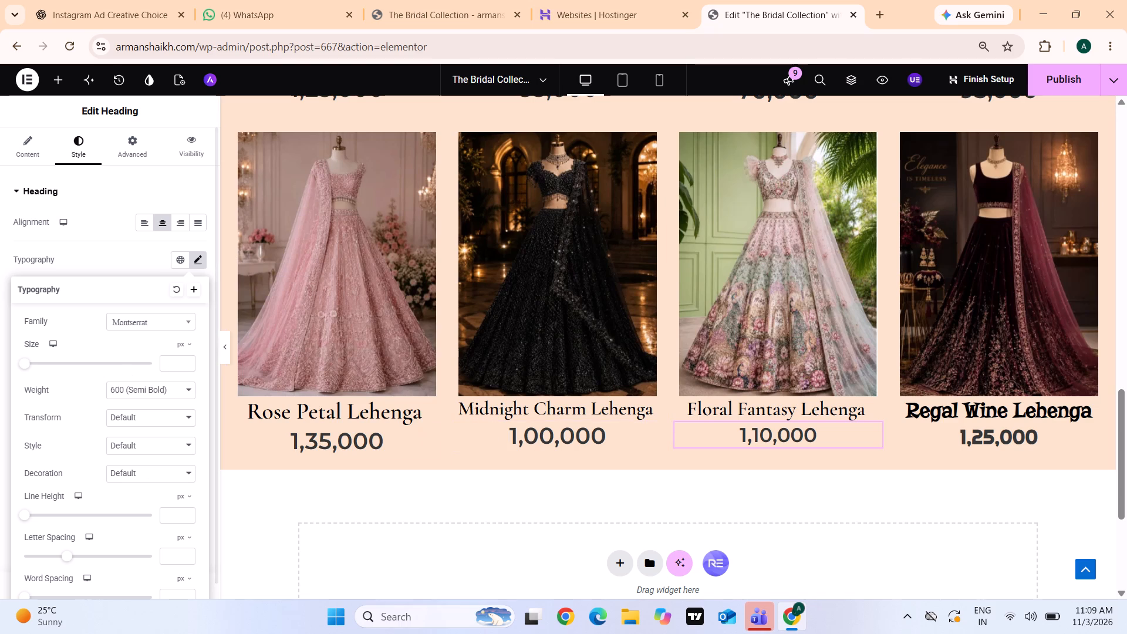
{"action": "left_click", "coordinate": [169, 363]}
{"action": "type", "text": "35"}
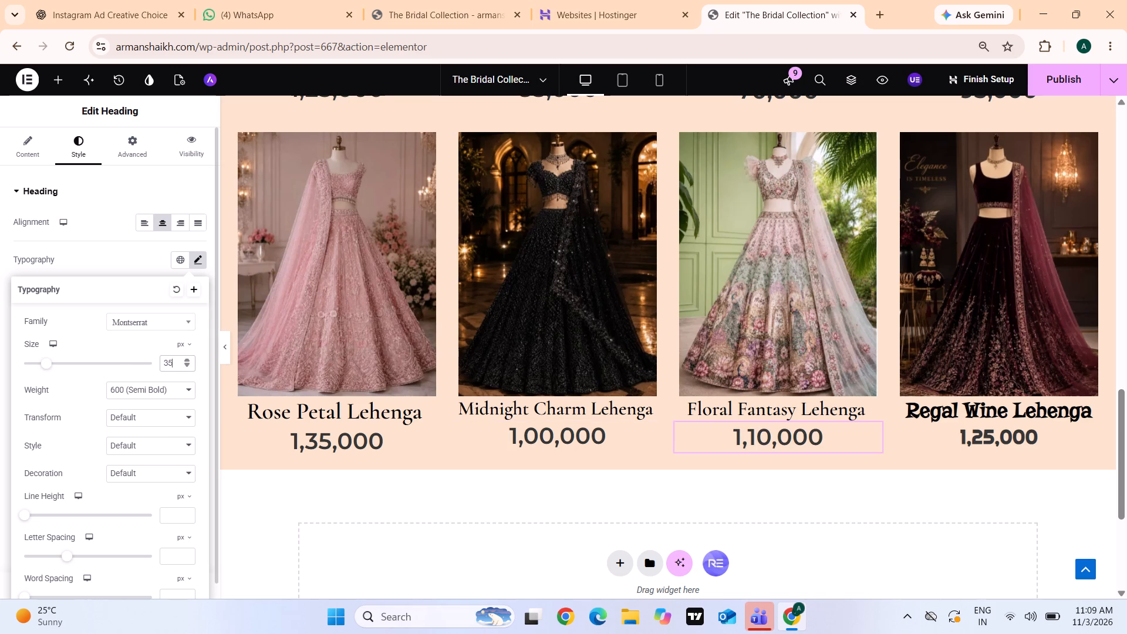
Set the font family of the Regal Wine Lehenga title to Cormorant Garamond.
{"action": "left_click", "coordinate": [966, 407]}
{"action": "left_click", "coordinate": [81, 146]}
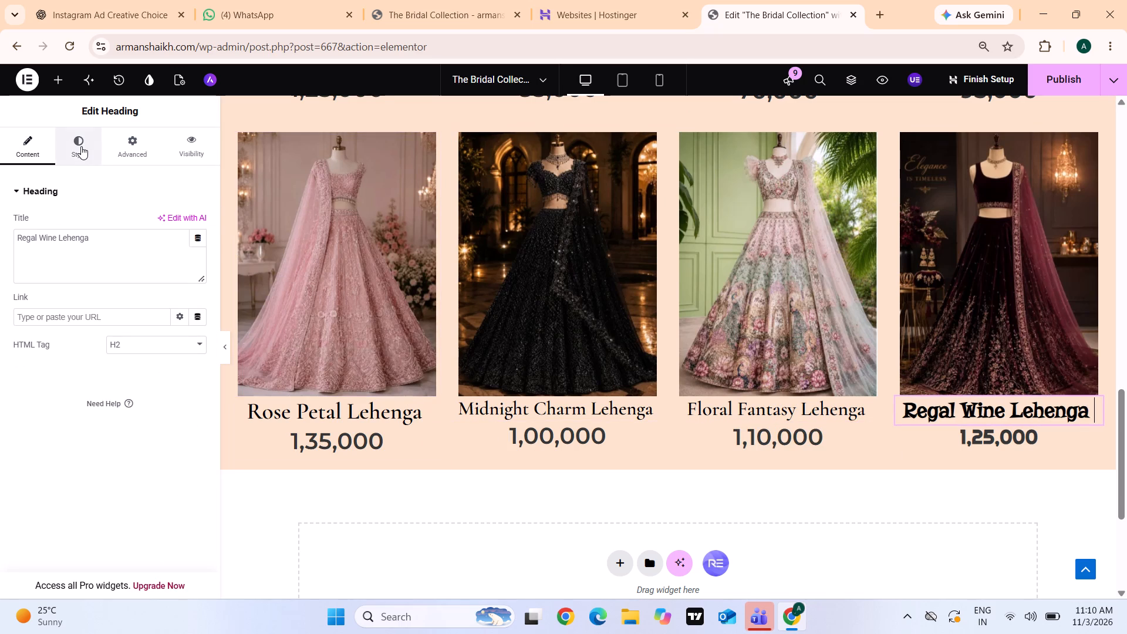
{"action": "left_click", "coordinate": [198, 255]}
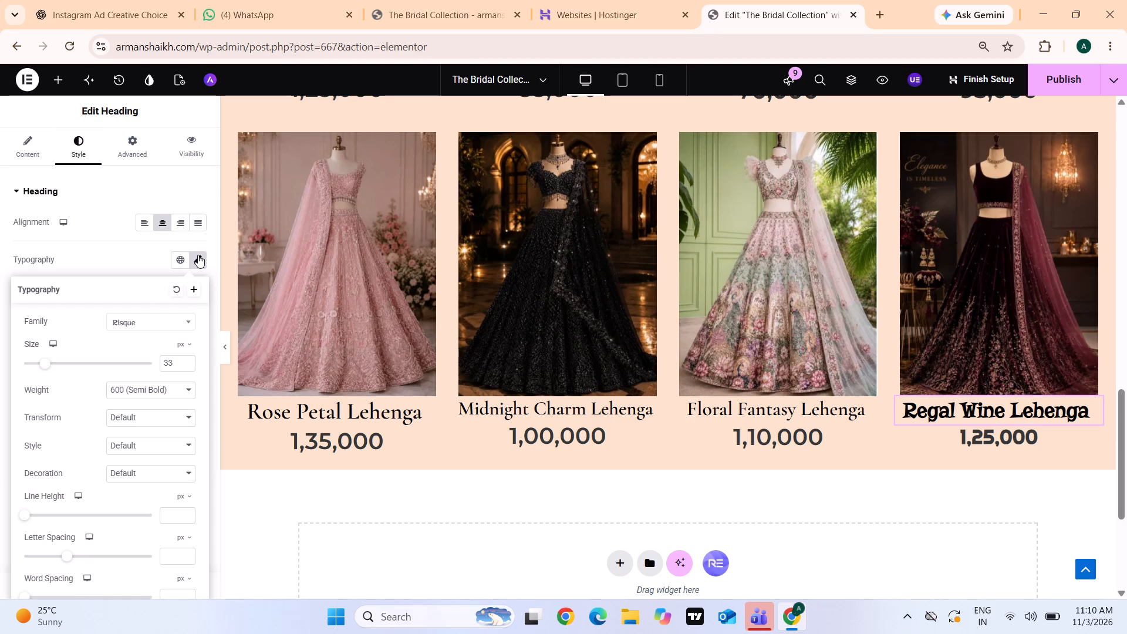
{"action": "left_click", "coordinate": [161, 317]}
{"action": "type", "text": "coe"}
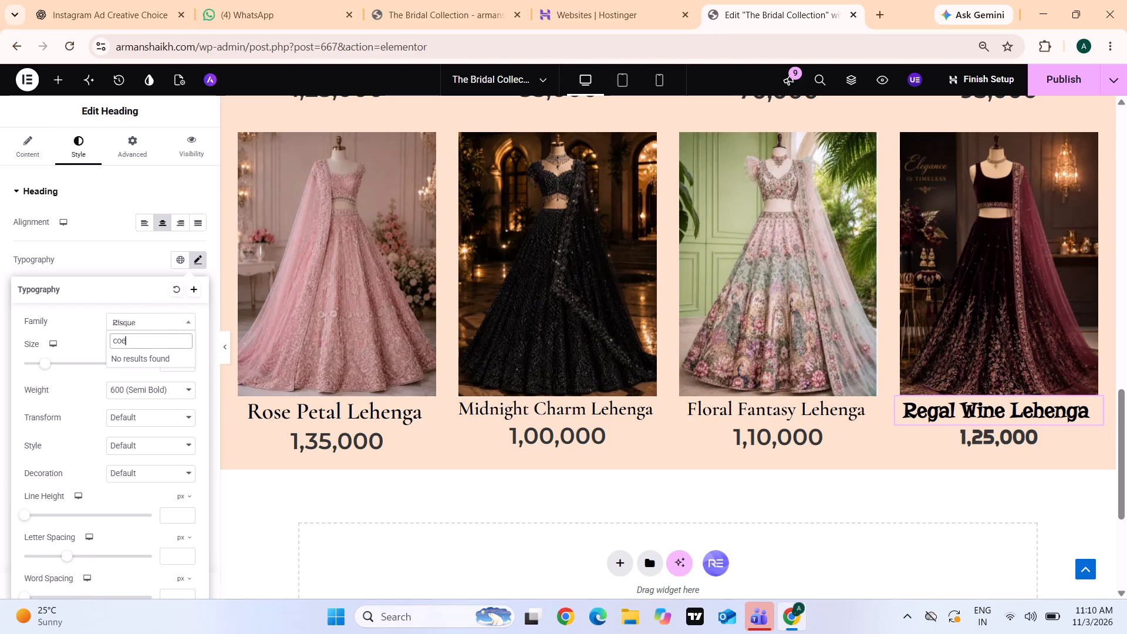
{"action": "key", "text": "BackSpace"}
{"action": "type", "text": "rm"}
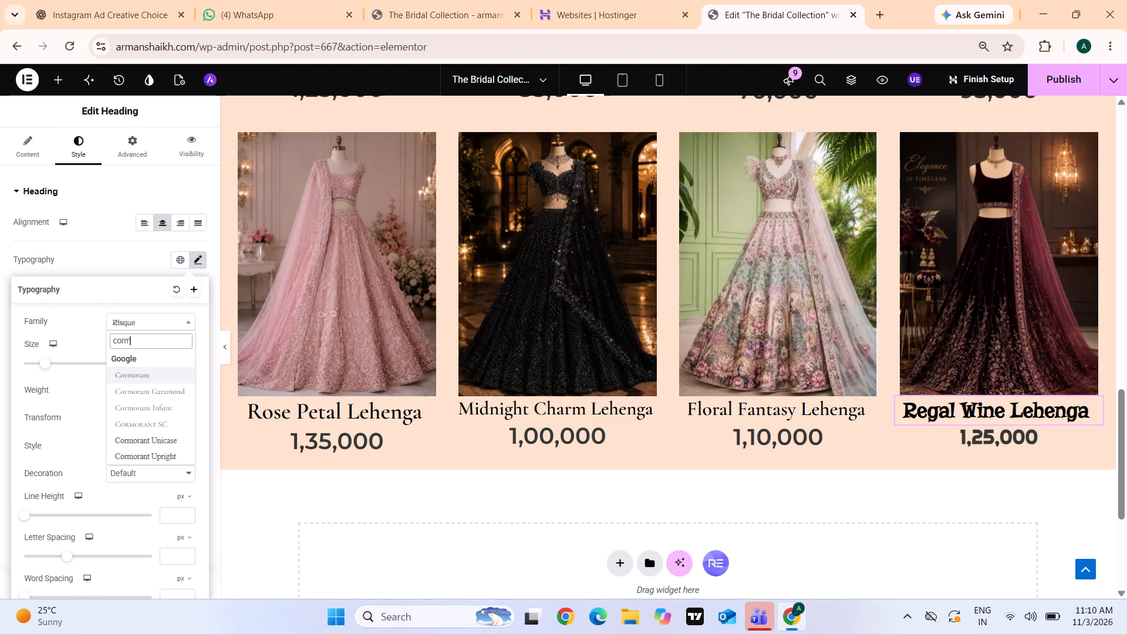
{"action": "left_click", "coordinate": [168, 390]}
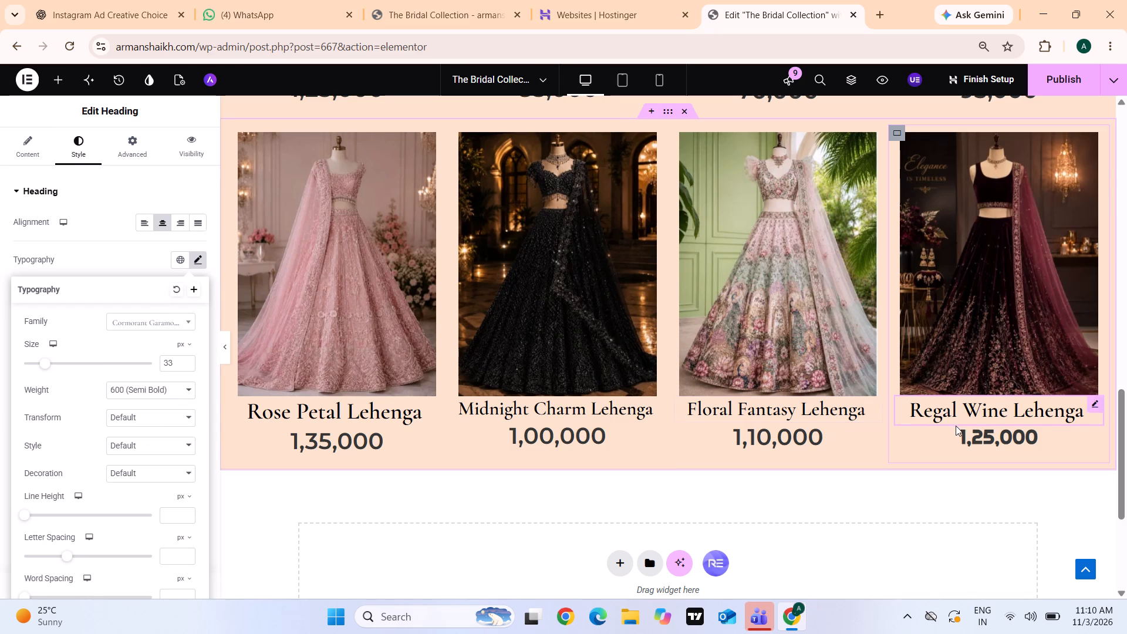
Set the 1,25,000 price under the Regal Wine Lehenga to the Montserrat font at 35 px.
{"action": "left_click", "coordinate": [971, 441]}
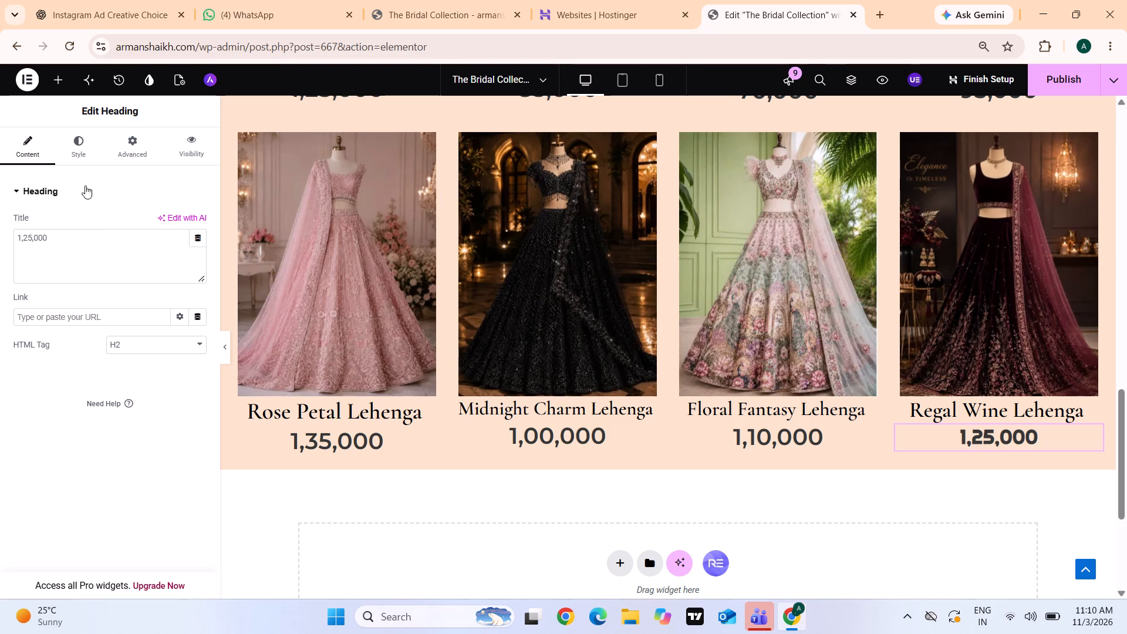
{"action": "left_click", "coordinate": [77, 161]}
{"action": "left_click", "coordinate": [205, 258]}
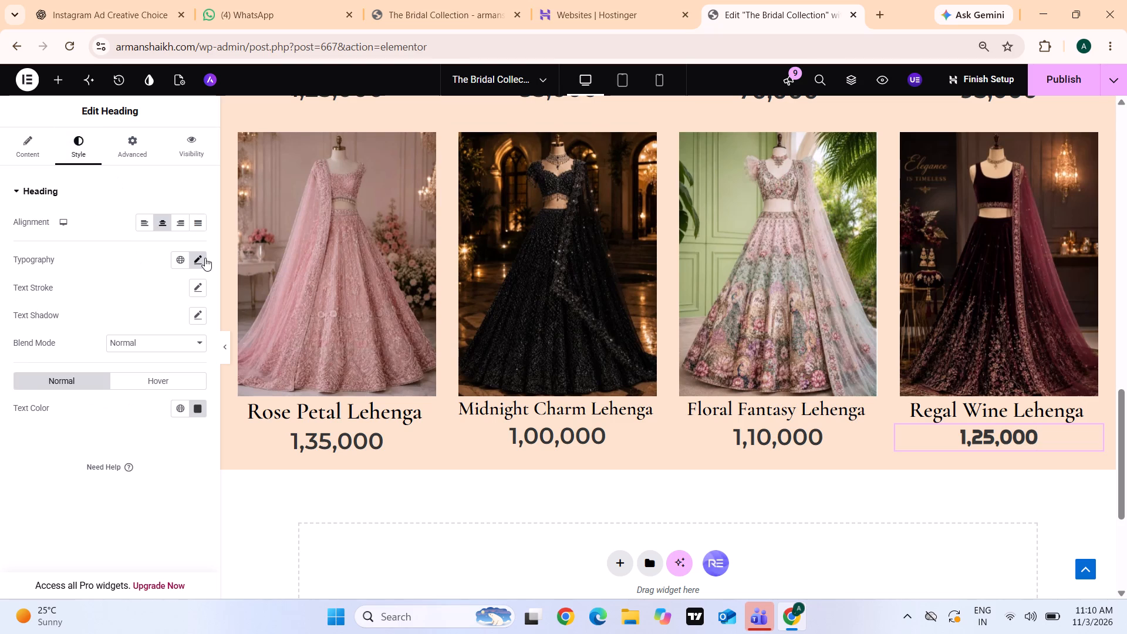
{"action": "left_click", "coordinate": [168, 325]}
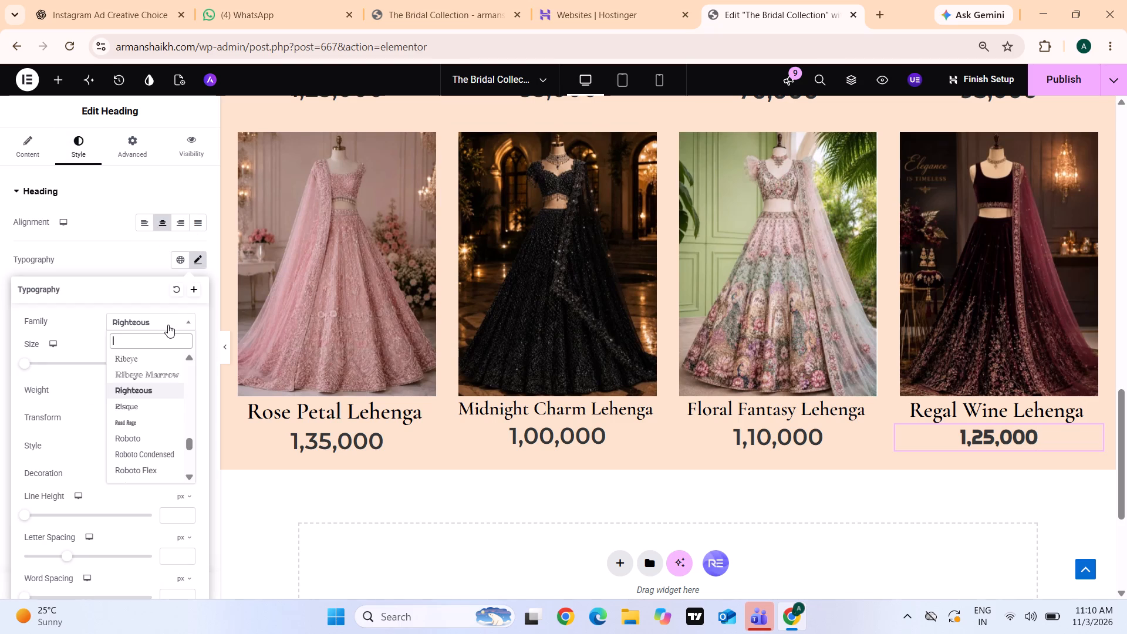
{"action": "type", "text": "mot"}
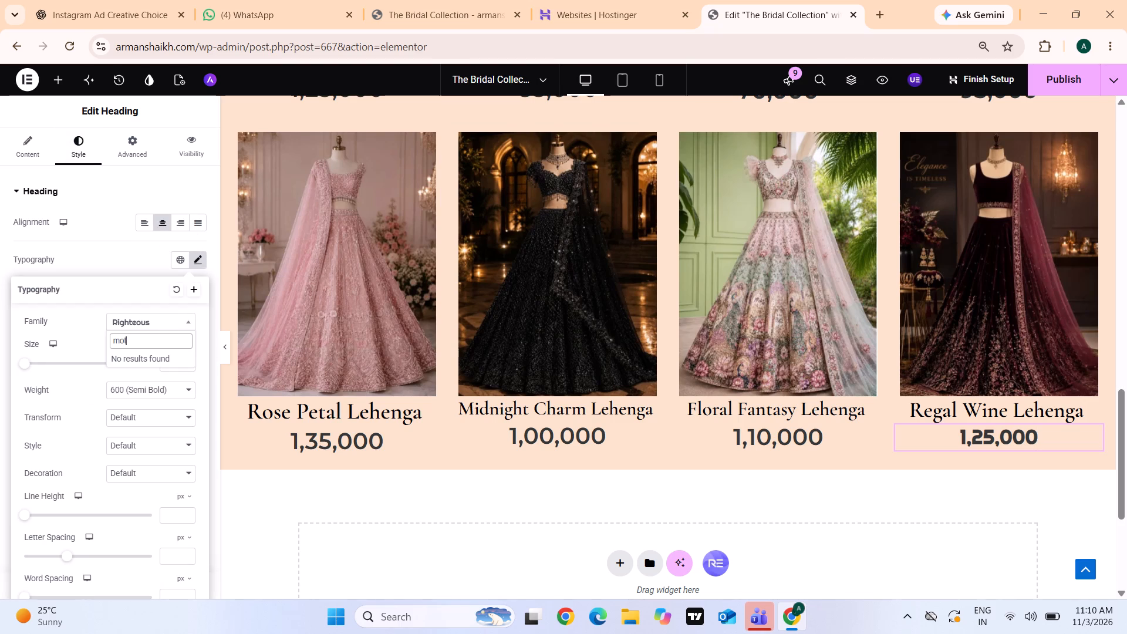
{"action": "key", "text": "BackSpace"}
{"action": "type", "text": "nt"}
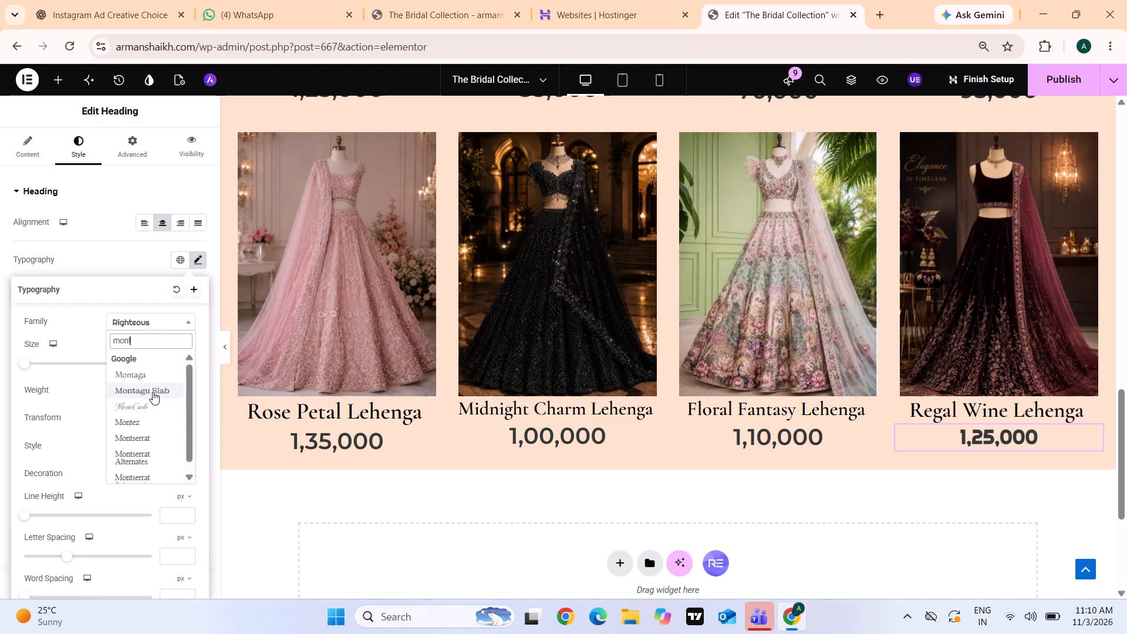
{"action": "left_click", "coordinate": [155, 437]}
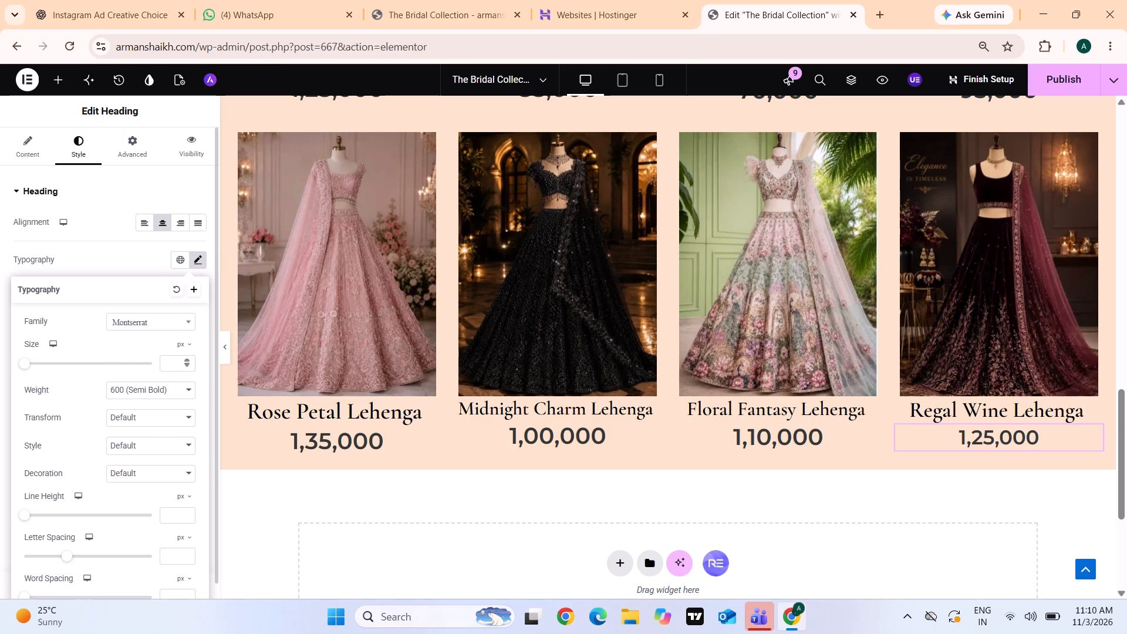
{"action": "left_click", "coordinate": [166, 362]}
{"action": "key", "text": "2"}
{"action": "key", "text": "BackSpace"}
{"action": "type", "text": "35"}
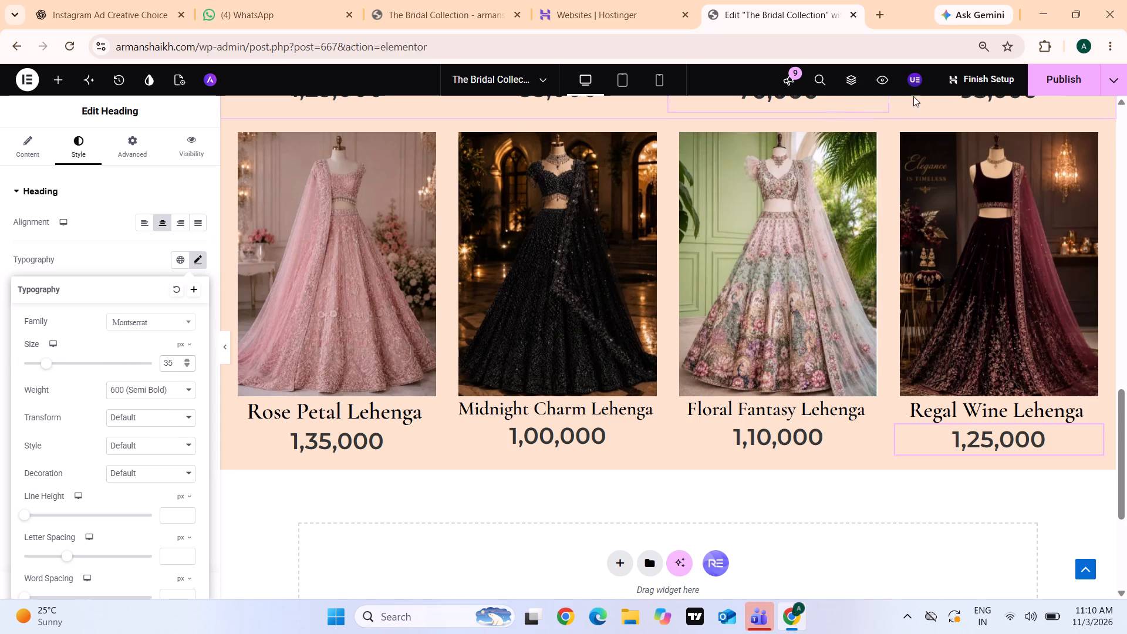
Publish the restyled product titles and prices on The Bridal Collection page.
{"action": "left_click", "coordinate": [1064, 81]}
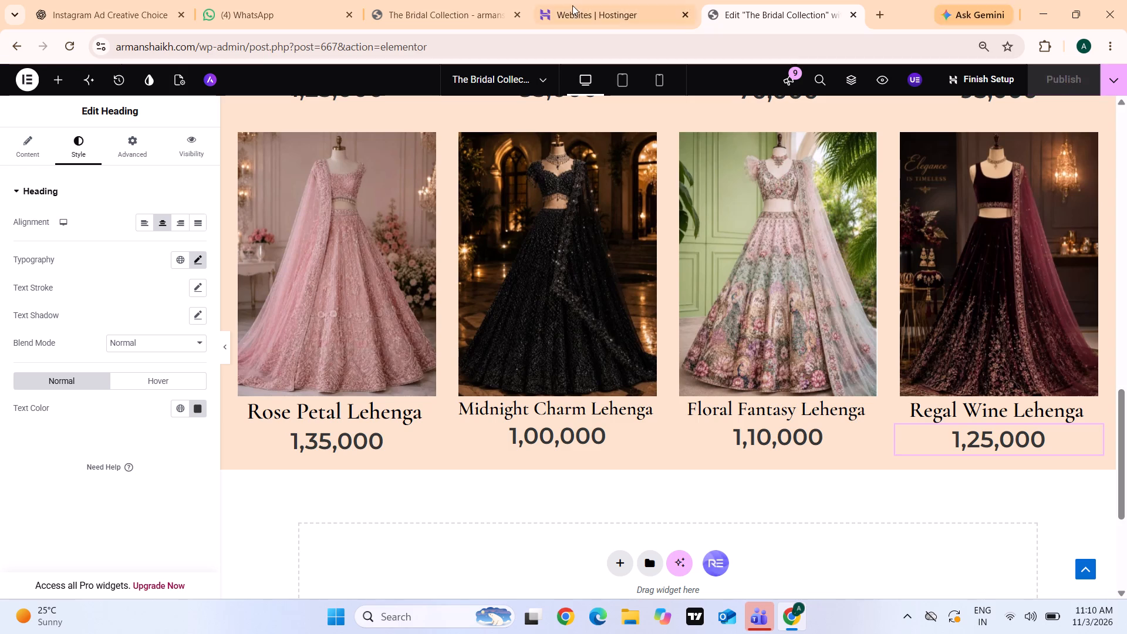
Reload the live Bridal Collection page and review the hero banner, all product rows and the footer.
{"action": "left_click", "coordinate": [418, 0]}
{"action": "left_click", "coordinate": [72, 48]}
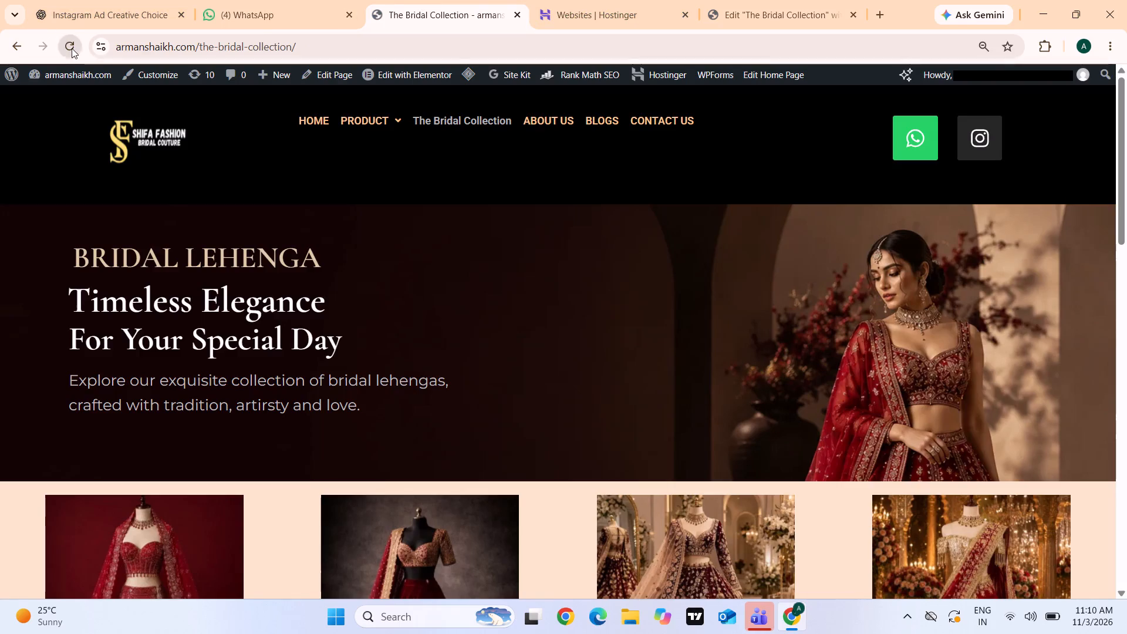
{"action": "scroll", "coordinate": [179, 207], "scroll_direction": "down", "scroll_amount": 8}
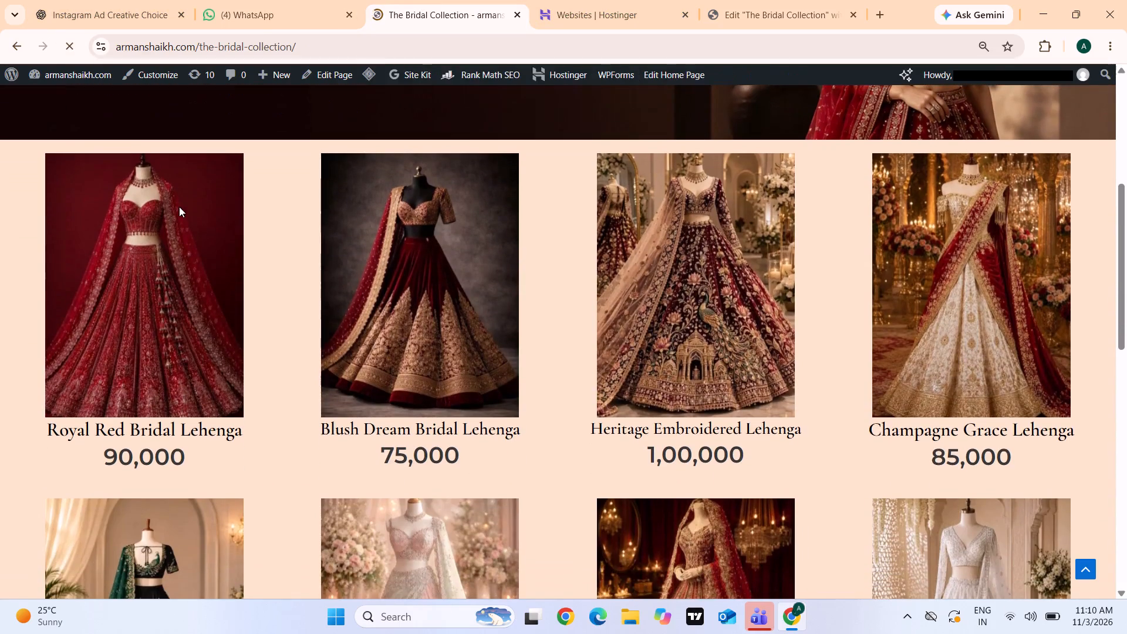
{"action": "scroll", "coordinate": [179, 207], "scroll_direction": "down", "scroll_amount": 5}
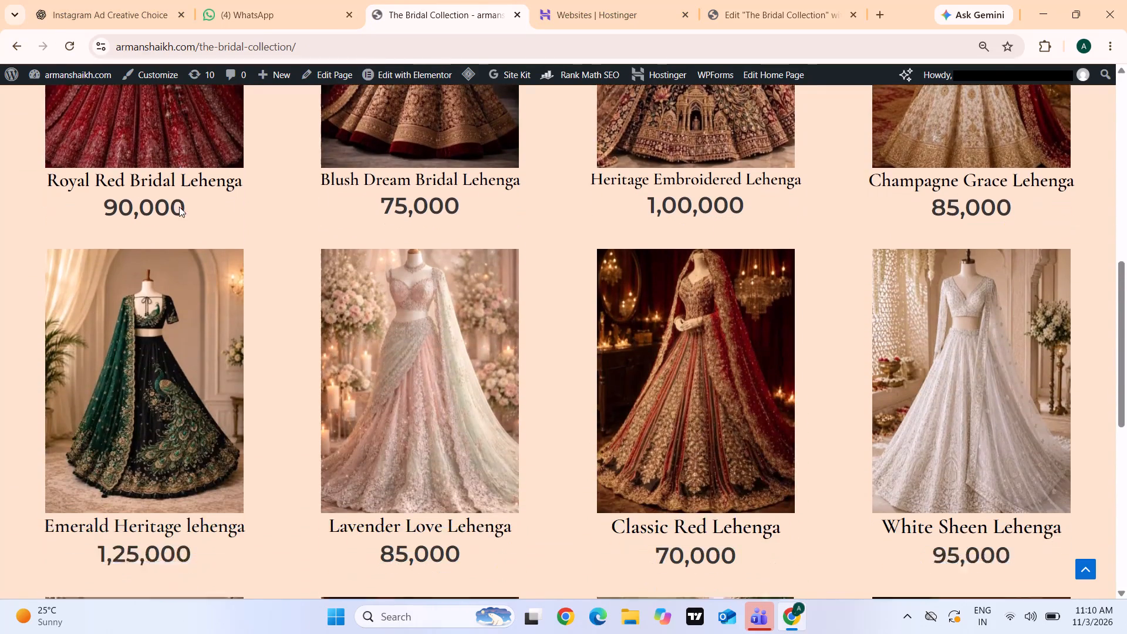
{"action": "scroll", "coordinate": [179, 207], "scroll_direction": "down", "scroll_amount": 4}
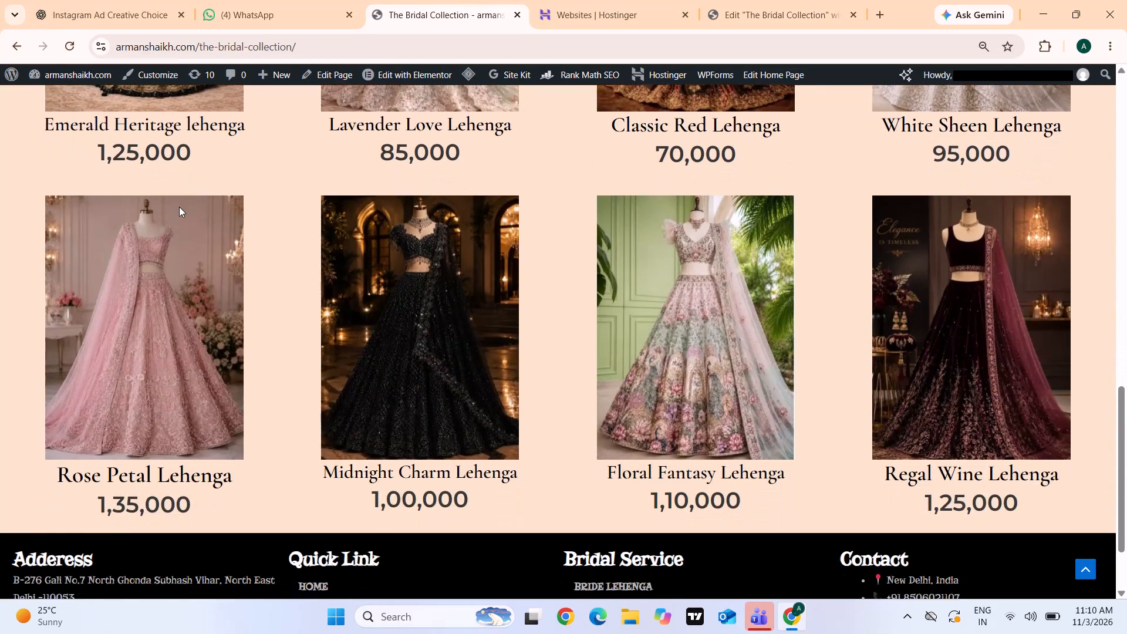
{"action": "scroll", "coordinate": [179, 207], "scroll_direction": "down", "scroll_amount": 1}
{"action": "scroll", "coordinate": [179, 207], "scroll_direction": "up", "scroll_amount": 13}
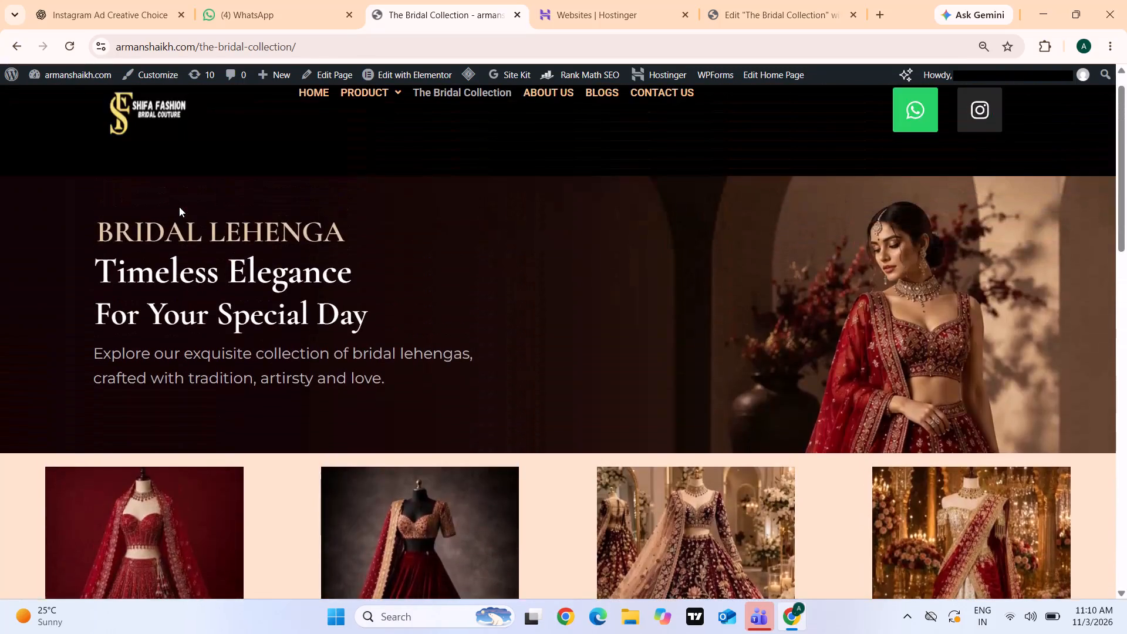
{"action": "scroll", "coordinate": [179, 207], "scroll_direction": "down", "scroll_amount": 8}
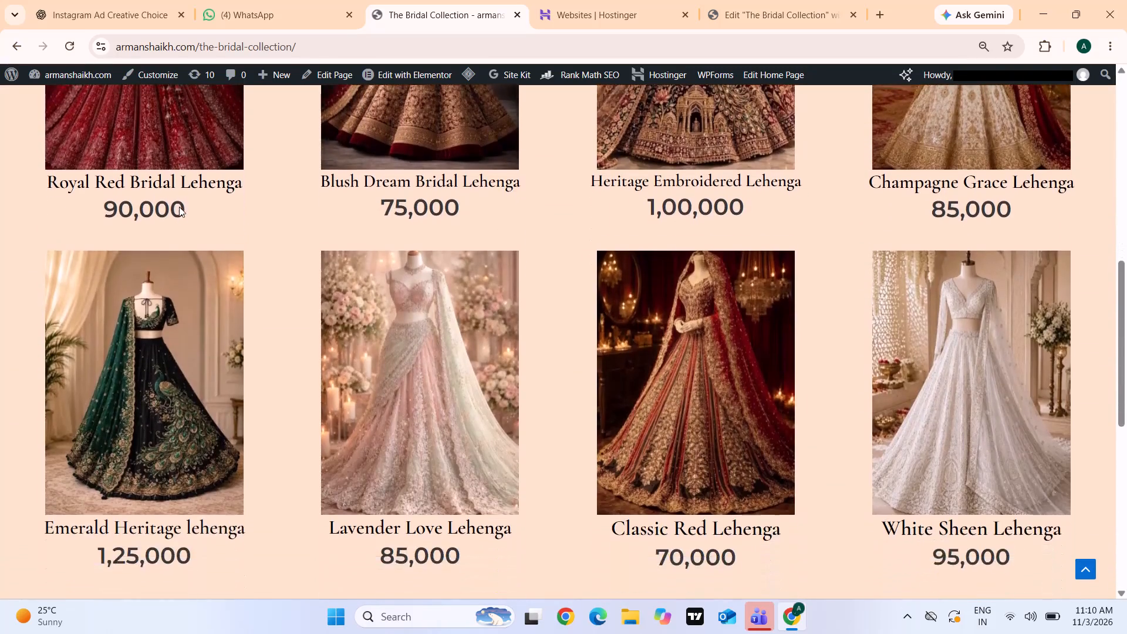
{"action": "scroll", "coordinate": [179, 207], "scroll_direction": "down", "scroll_amount": 3}
{"action": "scroll", "coordinate": [179, 207], "scroll_direction": "up", "scroll_amount": 13}
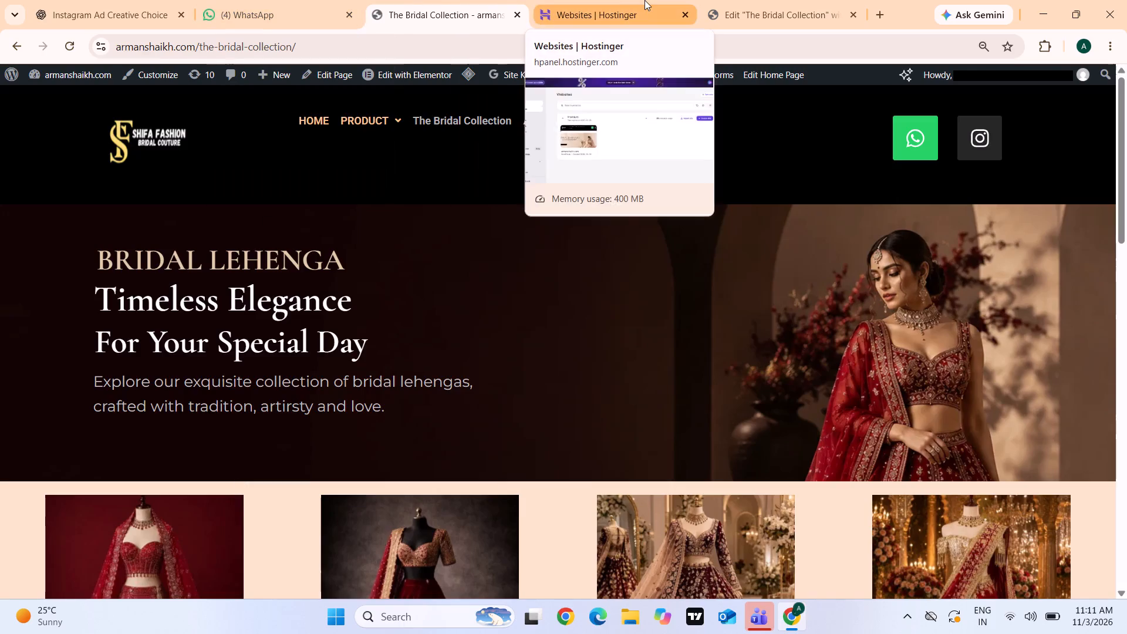
Return to the Elementor editor and set the hero banner flexbox's minimum height to 400 px.
{"action": "left_click", "coordinate": [754, 0]}
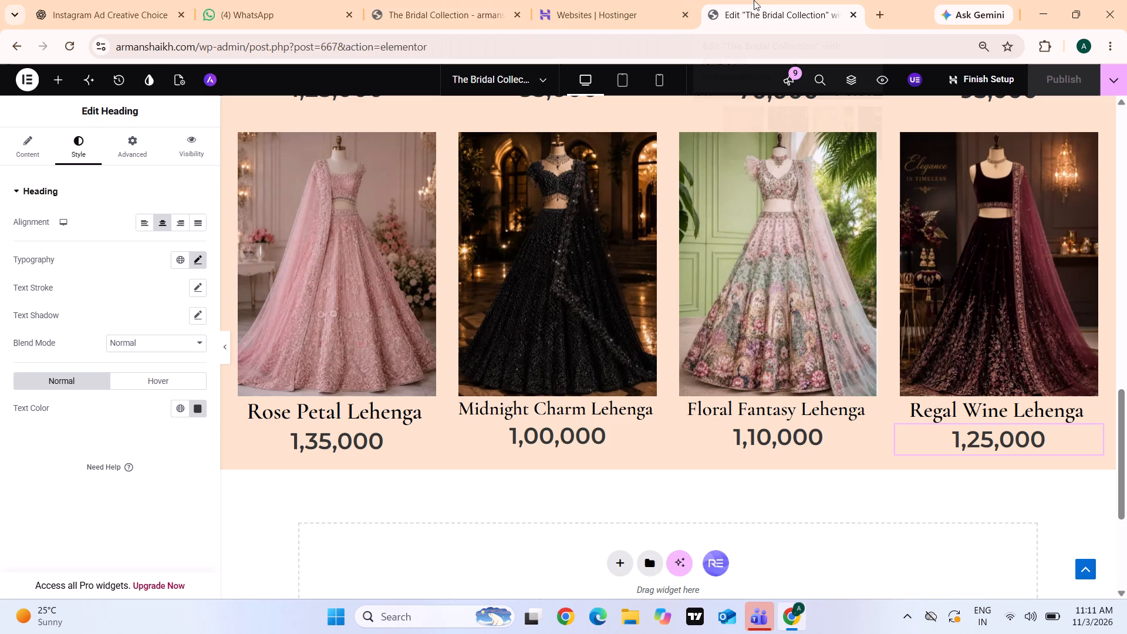
{"action": "scroll", "coordinate": [440, 264], "scroll_direction": "up", "scroll_amount": 9}
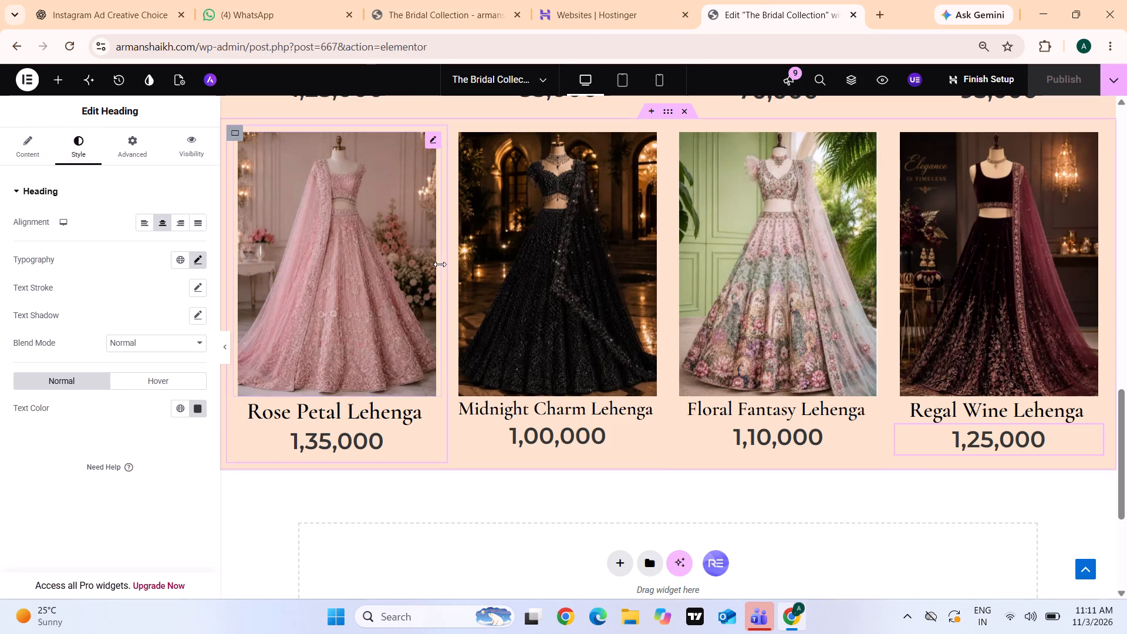
{"action": "scroll", "coordinate": [440, 264], "scroll_direction": "up", "scroll_amount": 6}
{"action": "left_click", "coordinate": [663, 230]}
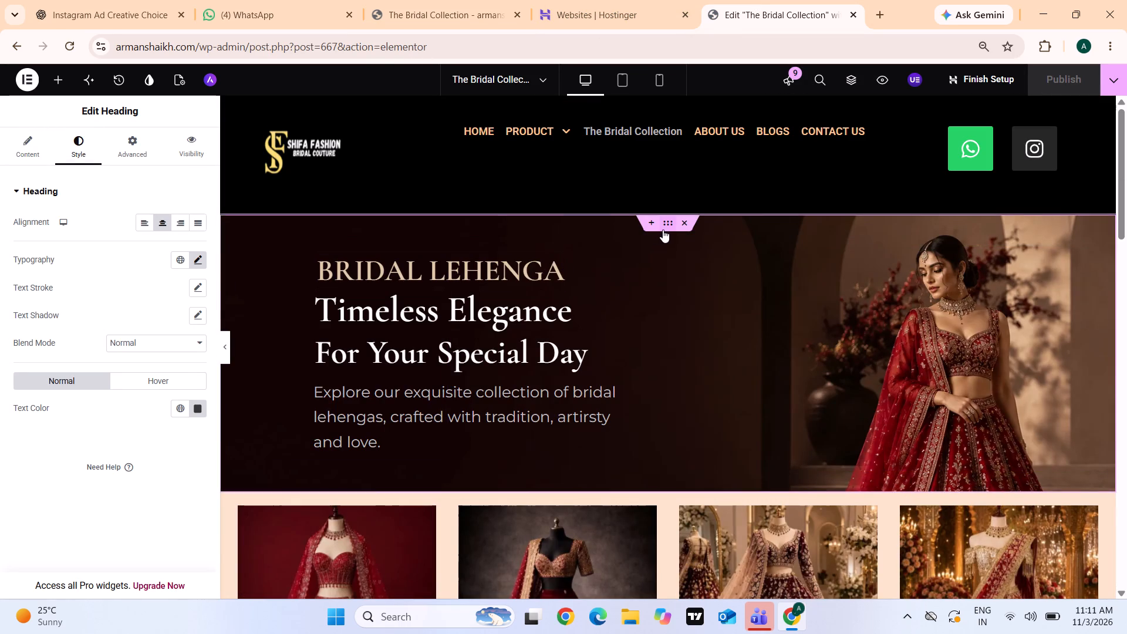
{"action": "left_click", "coordinate": [70, 279]}
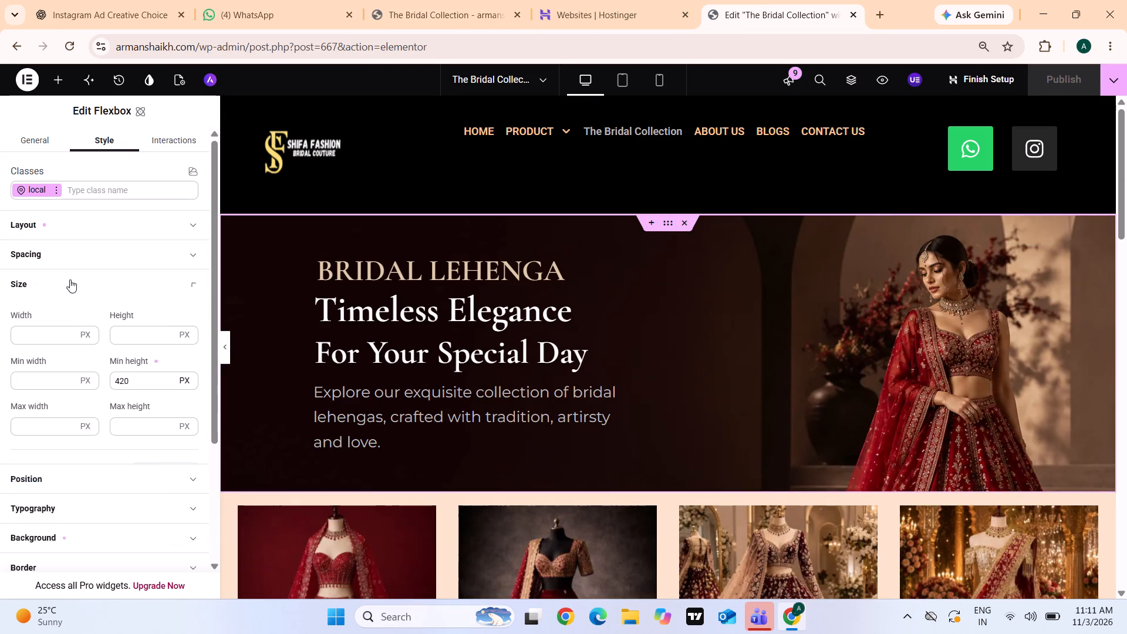
{"action": "left_click", "coordinate": [151, 389]}
{"action": "key", "text": "BackSpace"}
{"action": "key", "text": "BackSpace"}
{"action": "key", "text": "BackSpace"}
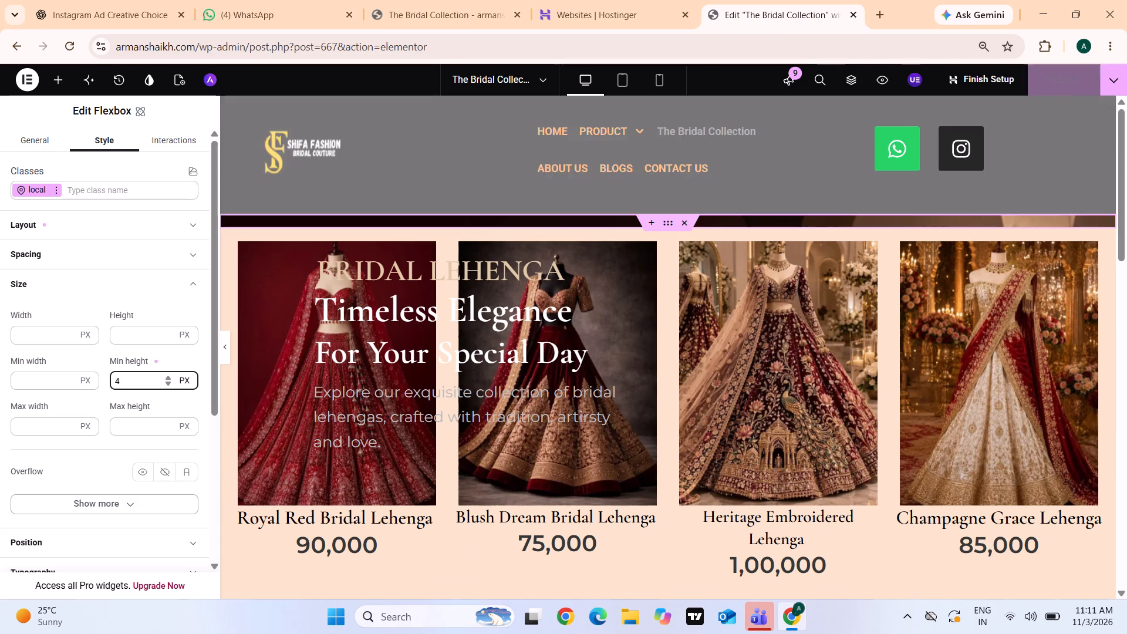
{"action": "key", "text": "BackSpace"}
{"action": "key", "text": "BackSpace"}
{"action": "key", "text": "4"}
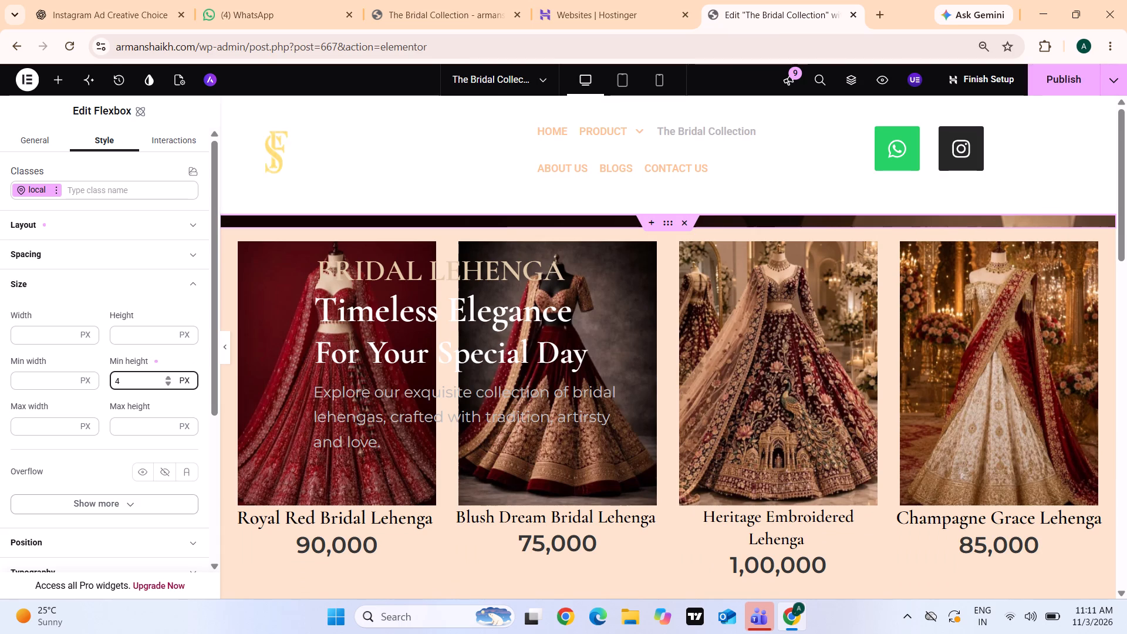
{"action": "type", "text": "00"}
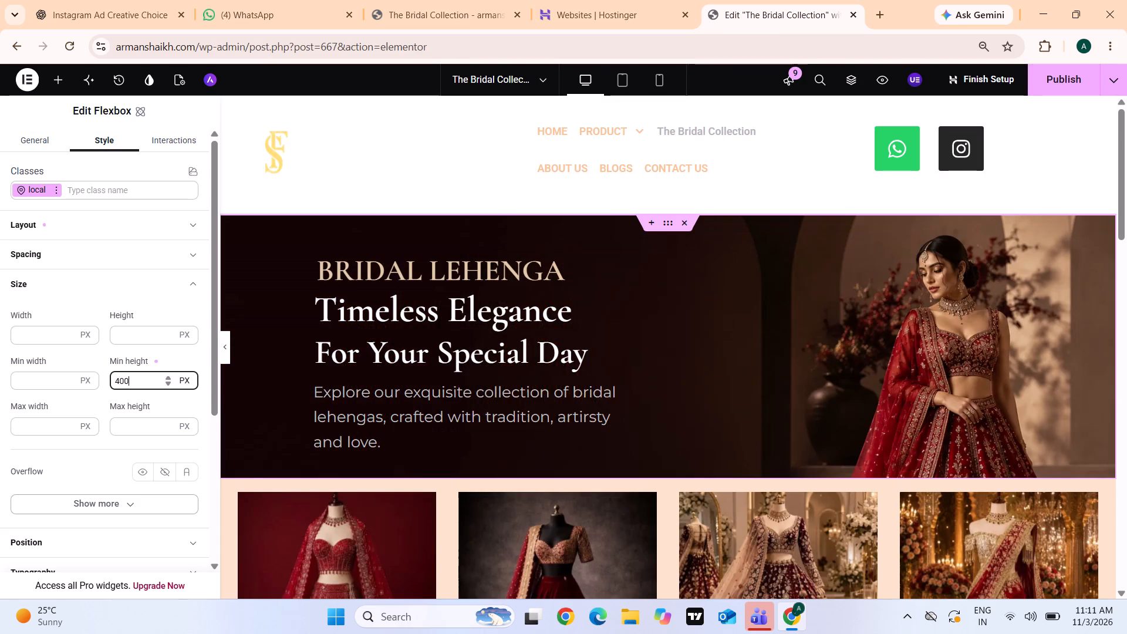
{"action": "key", "text": "Return"}
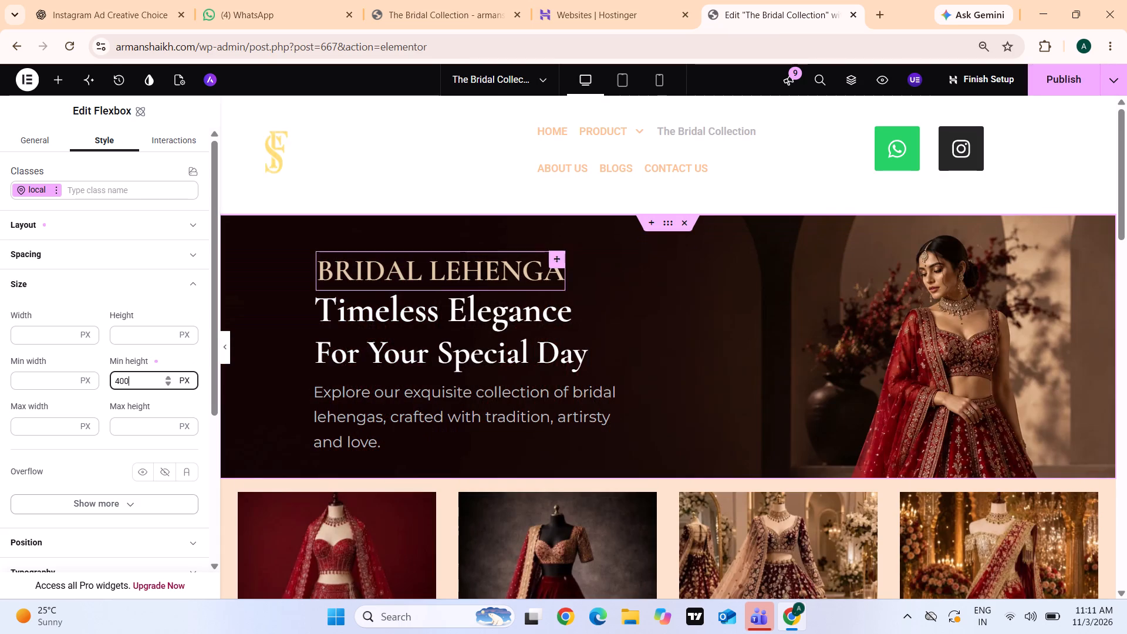
Publish the hero banner height change on The Bridal Collection page.
{"action": "left_click", "coordinate": [1065, 89]}
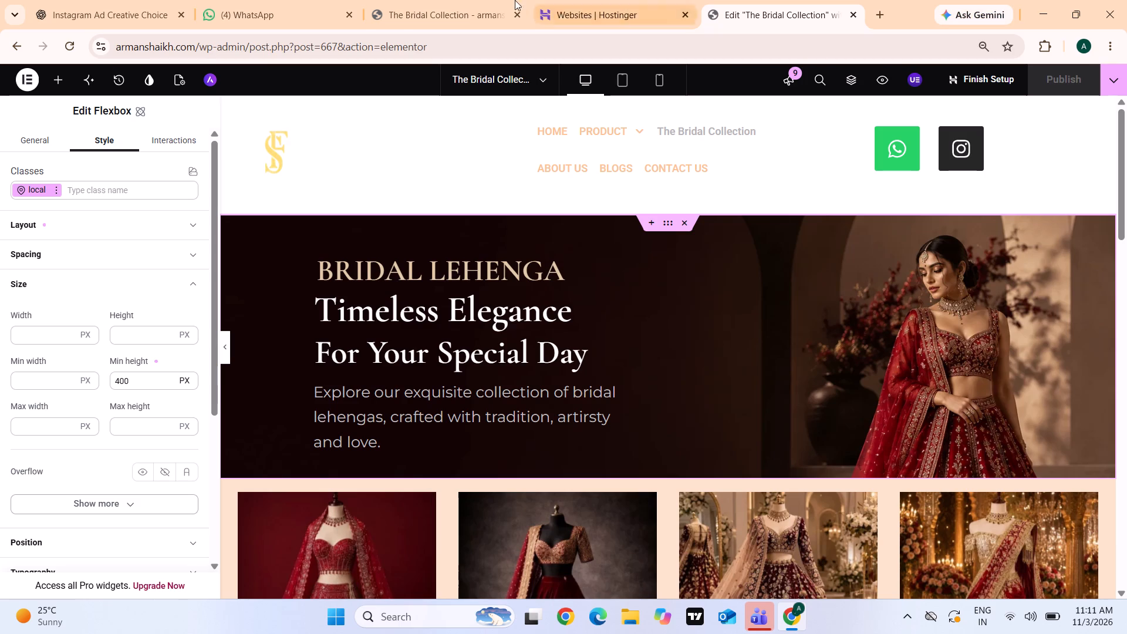
Reload the live Bridal Collection page and check the hero banner's height.
{"action": "left_click", "coordinate": [487, 2]}
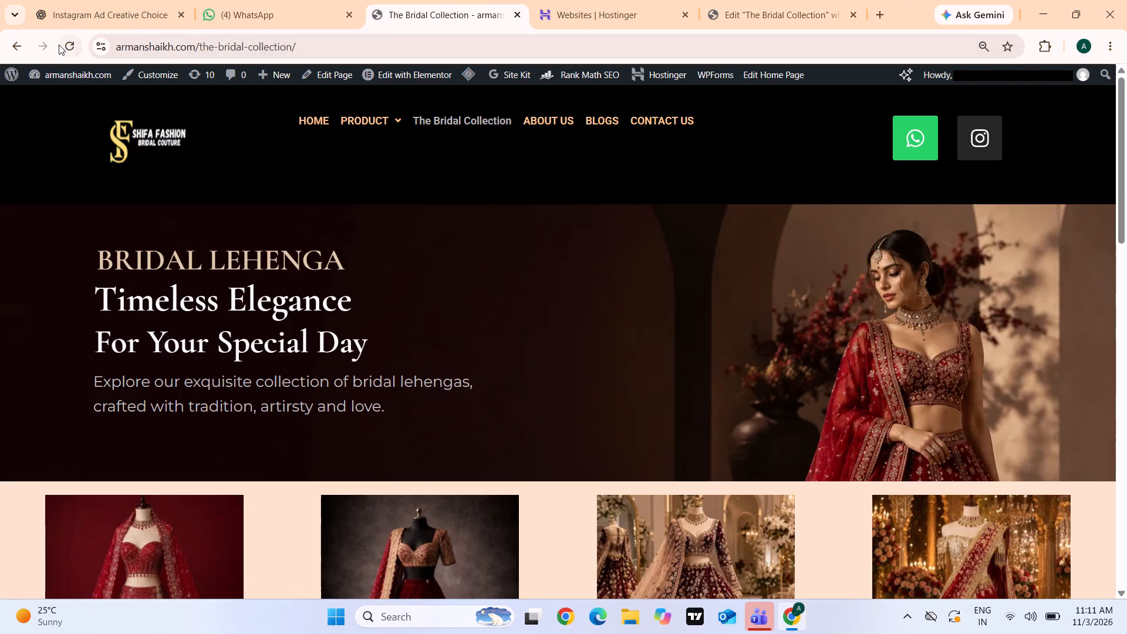
{"action": "left_click", "coordinate": [59, 45]}
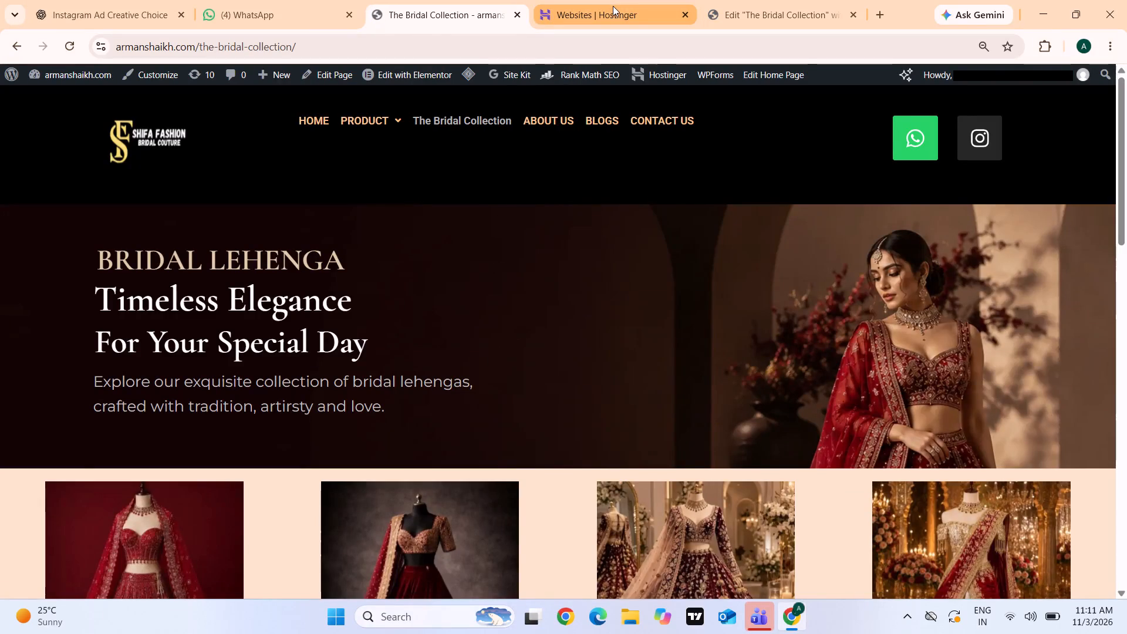
Return to the Elementor editor, set the hero banner flexbox's minimum height to 380 px, and publish the page.
{"action": "left_click", "coordinate": [758, 1]}
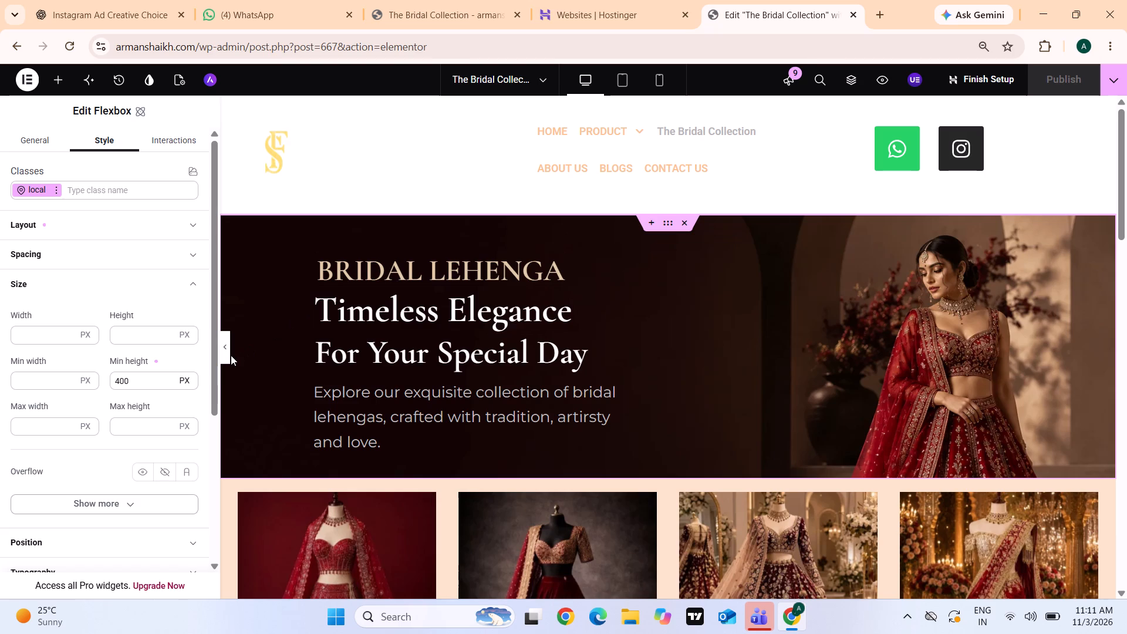
{"action": "left_click", "coordinate": [141, 386]}
{"action": "key", "text": "BackSpace"}
{"action": "key", "text": "BackSpace"}
{"action": "key", "text": "BackSpace"}
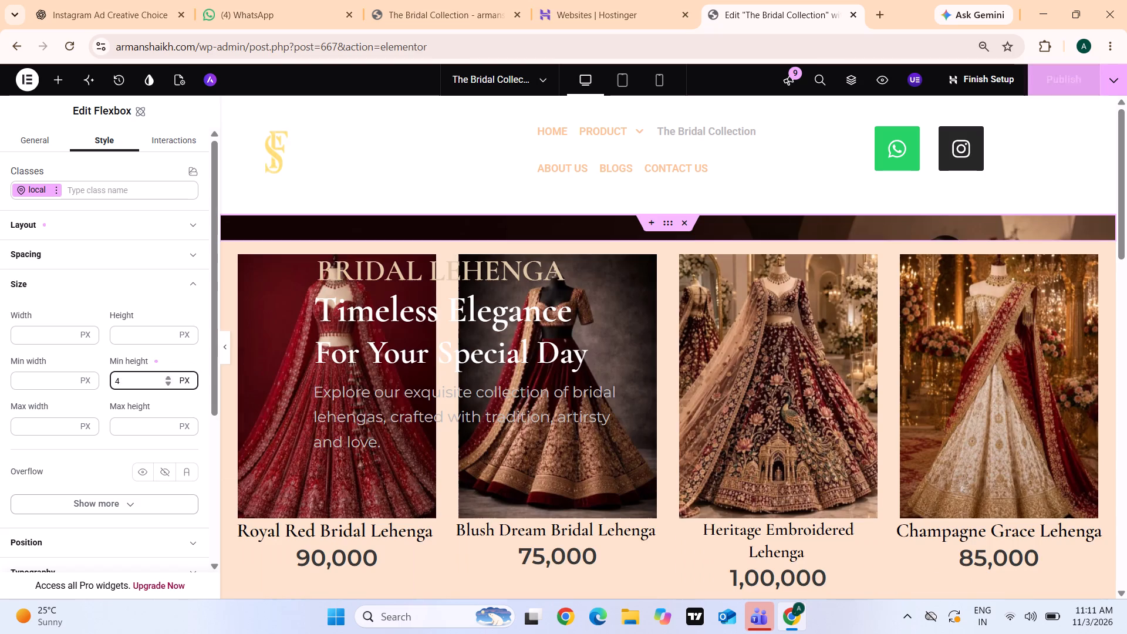
{"action": "key", "text": "BackSpace"}
{"action": "key", "text": "3"}
{"action": "type", "text": "80"}
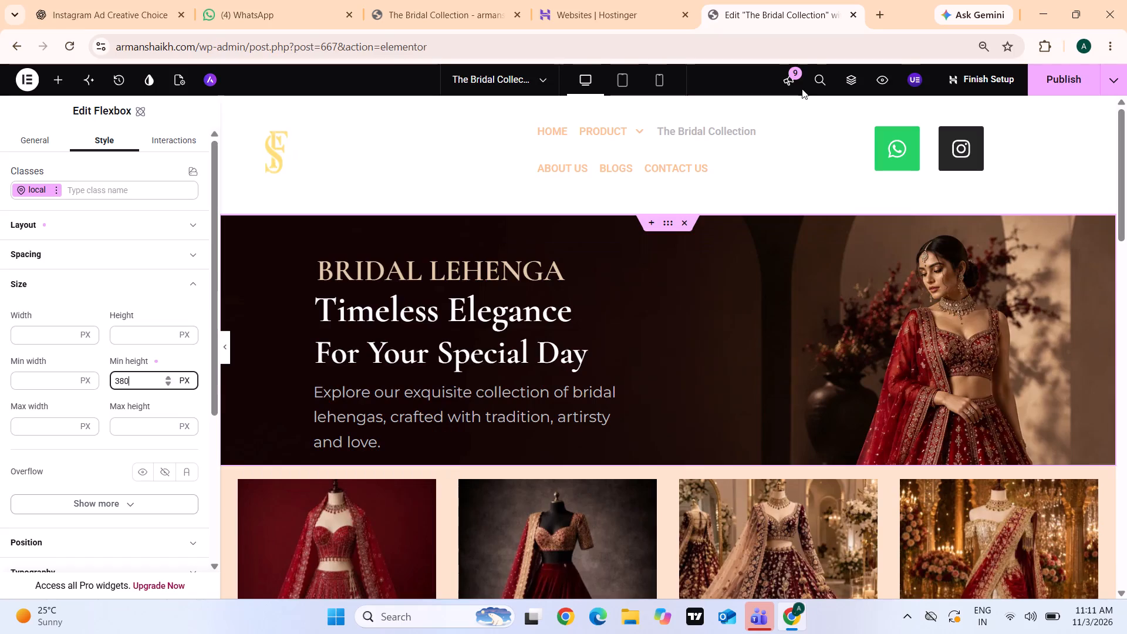
{"action": "left_click", "coordinate": [1072, 70]}
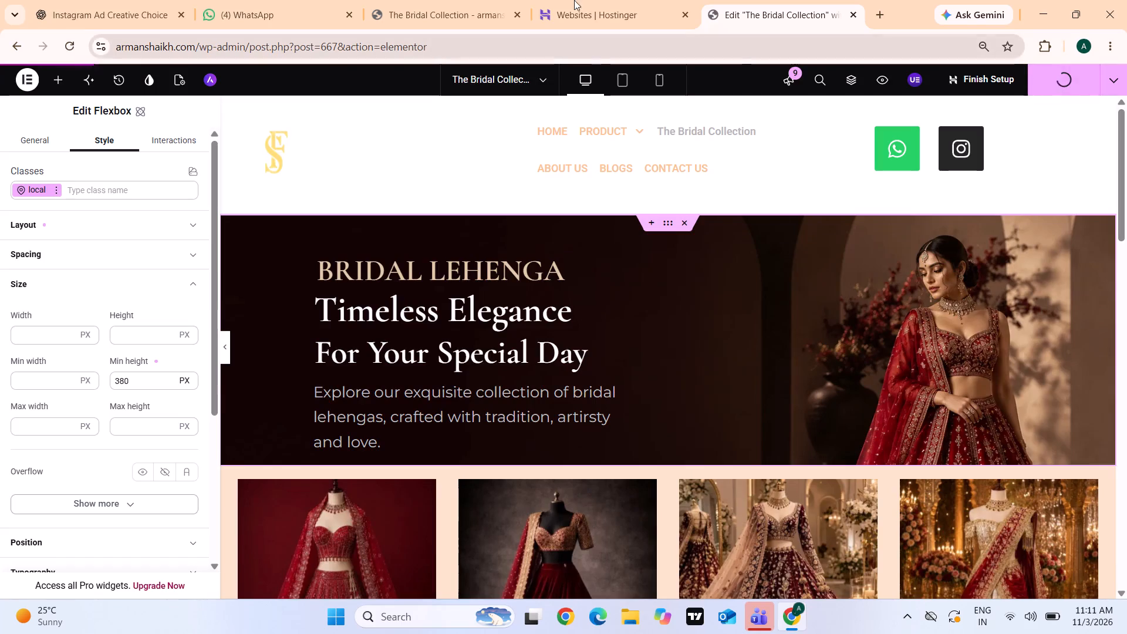
Reload the live Bridal Collection page and review the hero banner, the product rows and the footer.
{"action": "left_click", "coordinate": [404, 0]}
{"action": "double_click", "coordinate": [73, 48]}
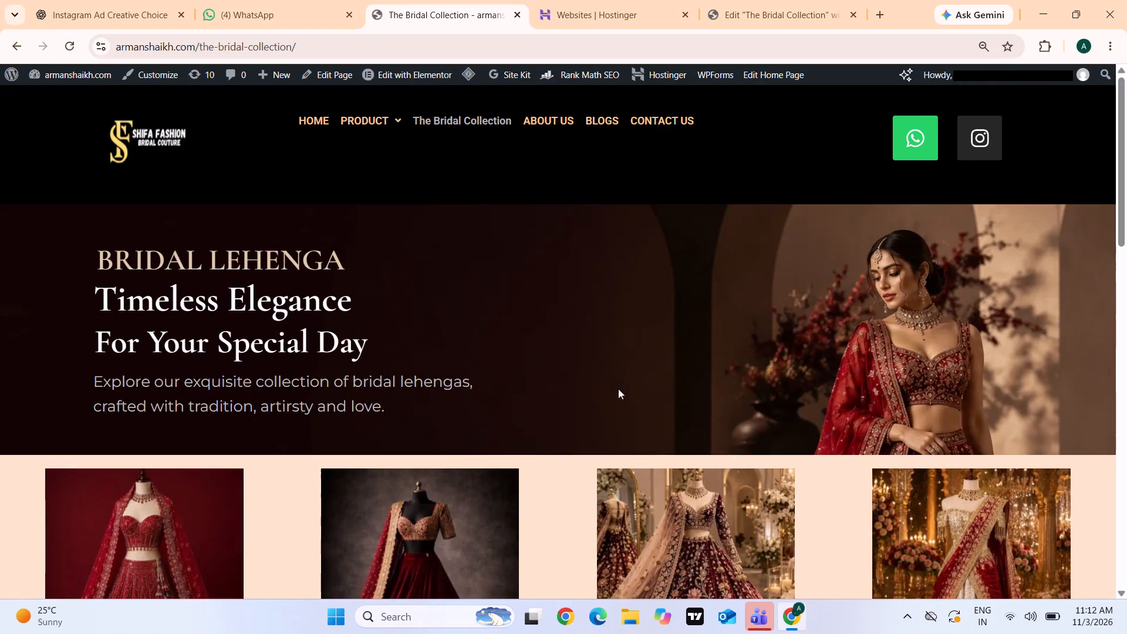
{"action": "scroll", "coordinate": [618, 389], "scroll_direction": "up", "scroll_amount": 1}
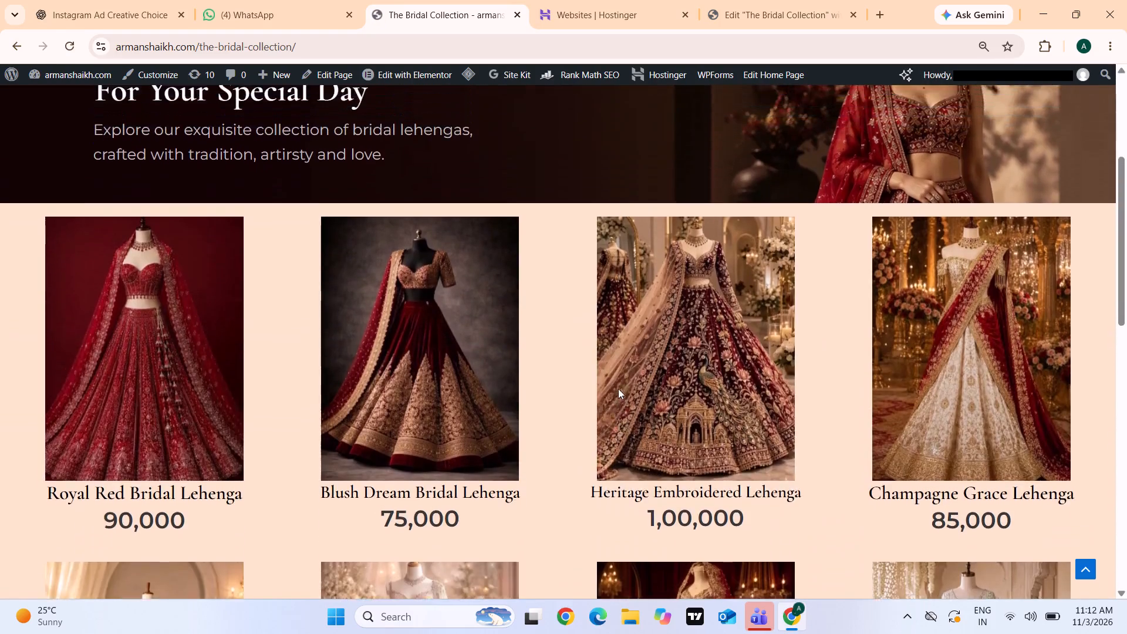
{"action": "scroll", "coordinate": [618, 389], "scroll_direction": "up", "scroll_amount": 4}
{"action": "scroll", "coordinate": [618, 389], "scroll_direction": "down", "scroll_amount": 3}
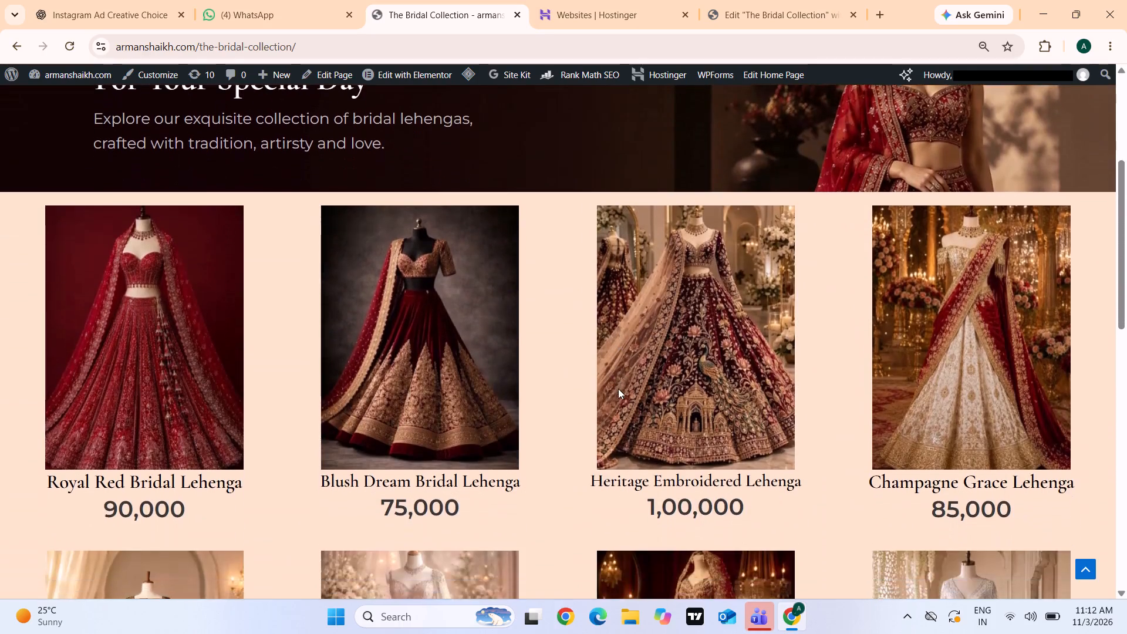
{"action": "scroll", "coordinate": [618, 389], "scroll_direction": "down", "scroll_amount": 4}
{"action": "scroll", "coordinate": [626, 335], "scroll_direction": "down", "scroll_amount": 1}
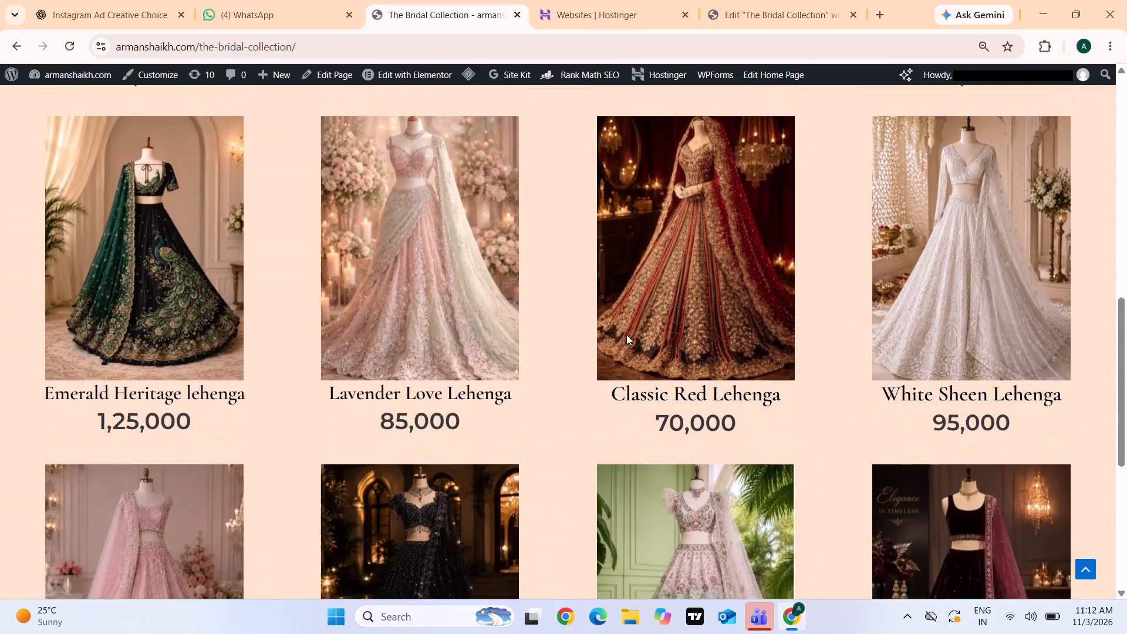
{"action": "scroll", "coordinate": [626, 335], "scroll_direction": "down", "scroll_amount": 5}
{"action": "scroll", "coordinate": [626, 335], "scroll_direction": "up", "scroll_amount": 2}
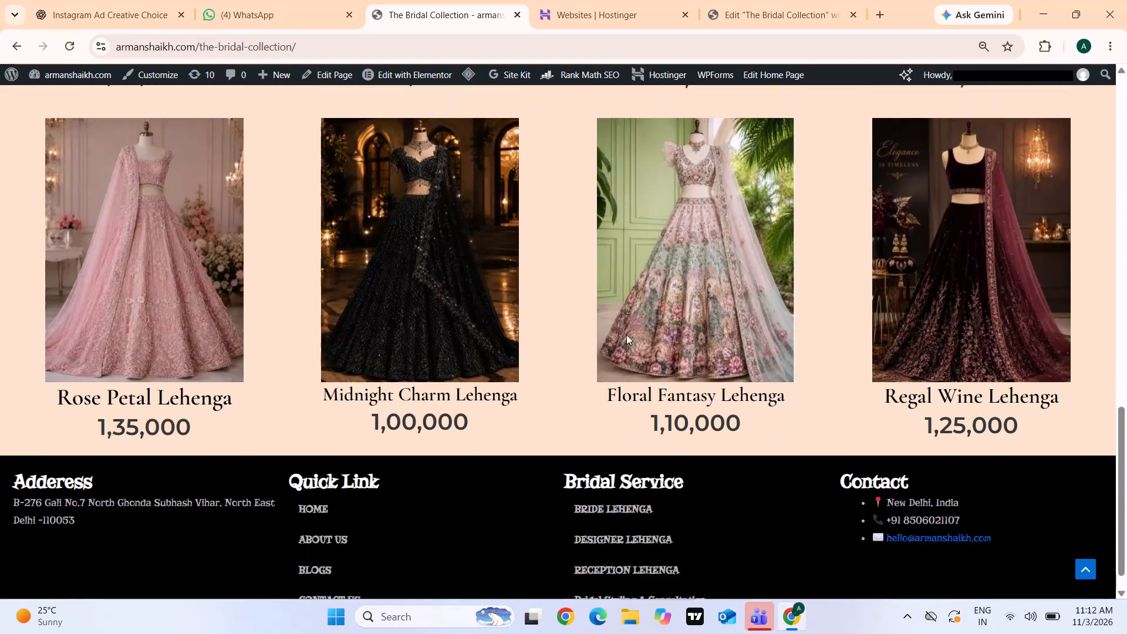
{"action": "scroll", "coordinate": [626, 335], "scroll_direction": "up", "scroll_amount": 9}
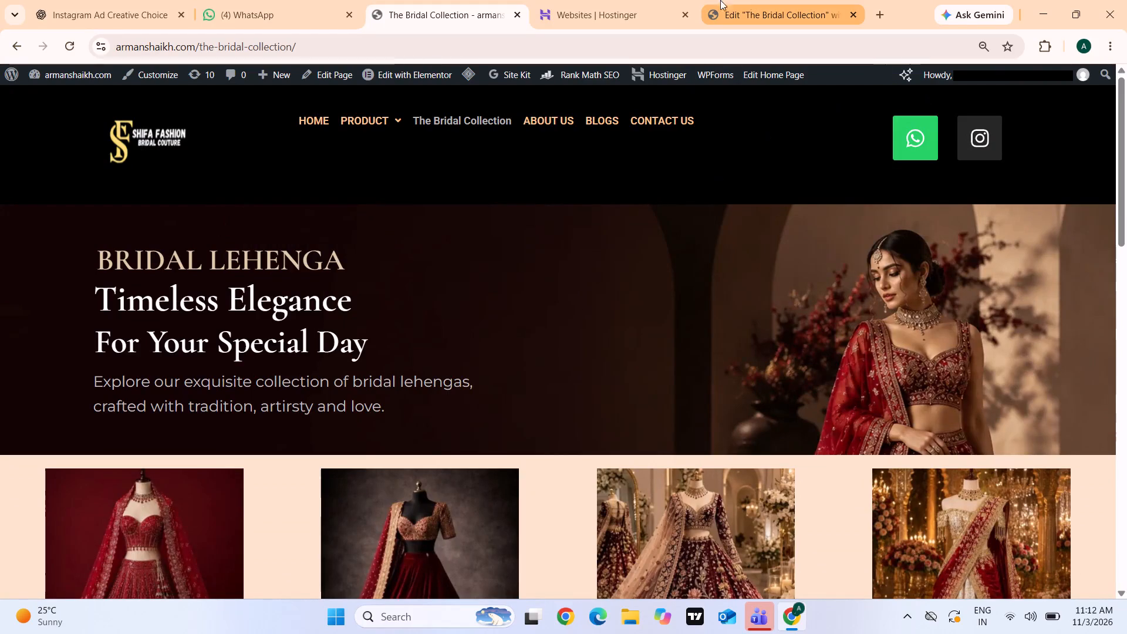
Exit the Elementor editor of The Bridal Collection page to WordPress.
{"action": "left_click", "coordinate": [761, 0]}
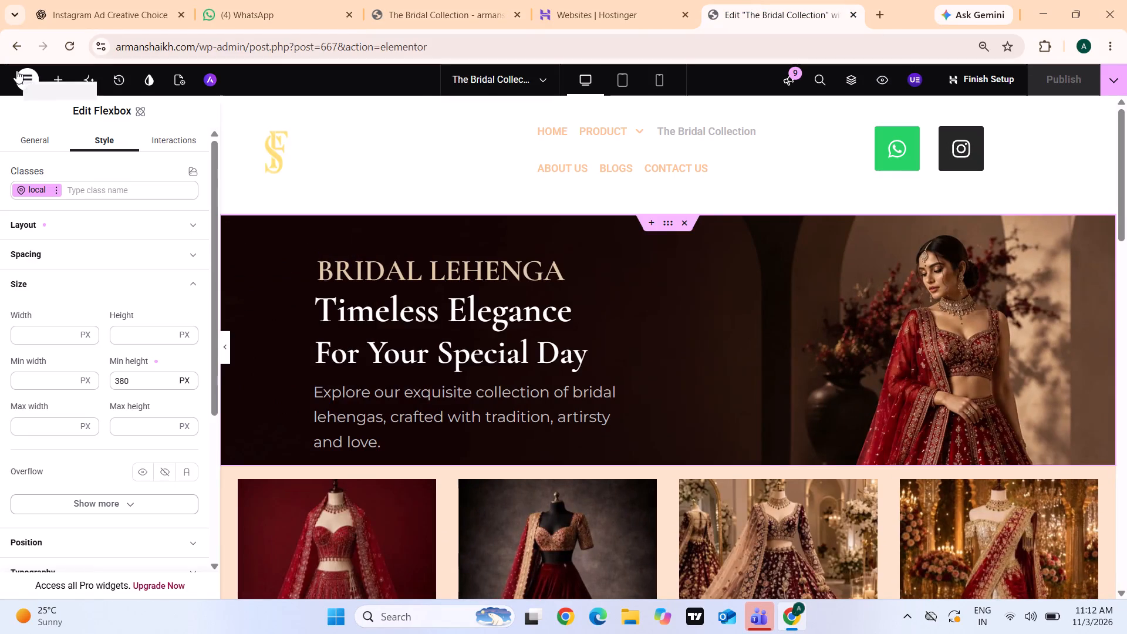
{"action": "left_click", "coordinate": [22, 73]}
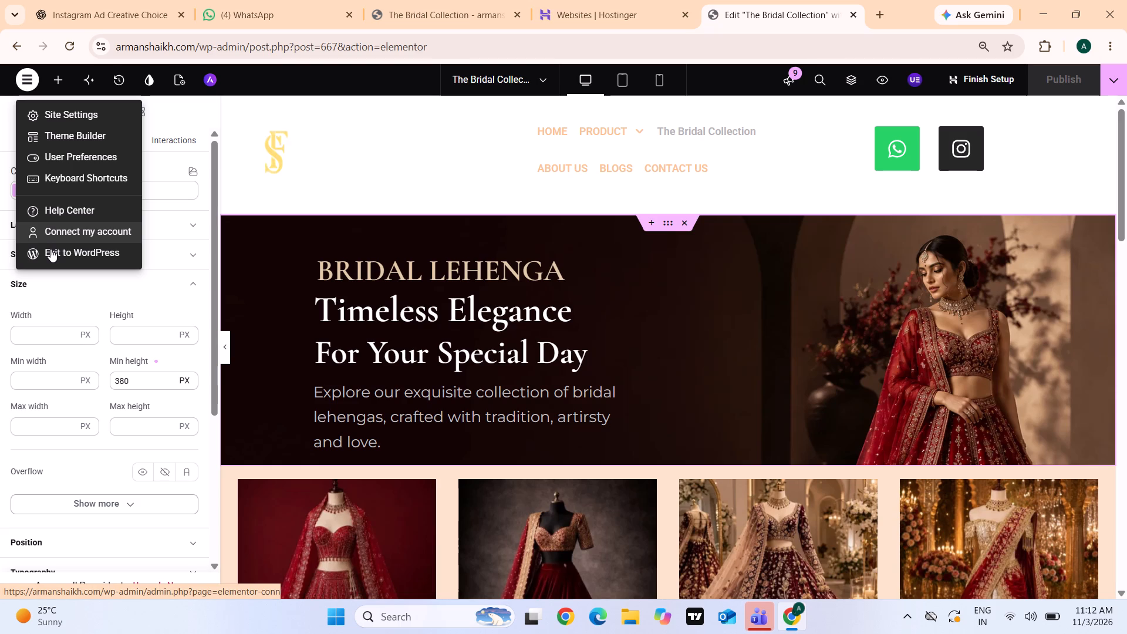
{"action": "left_click", "coordinate": [50, 249]}
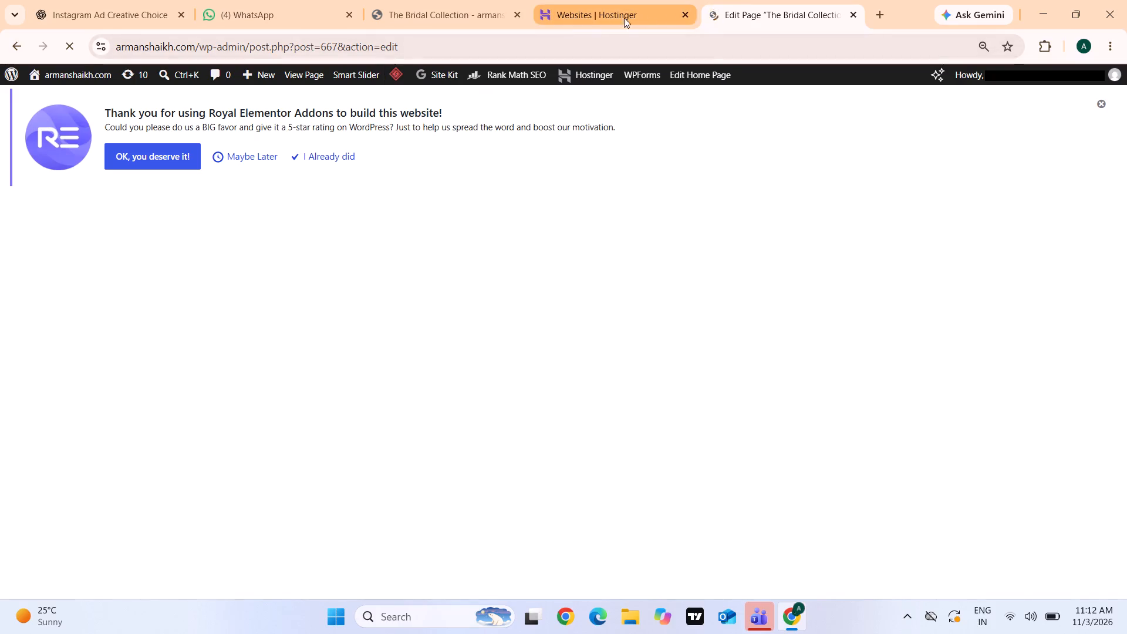
Open Canva in a new browser tab and go to its home page.
{"action": "left_click", "coordinate": [877, 11]}
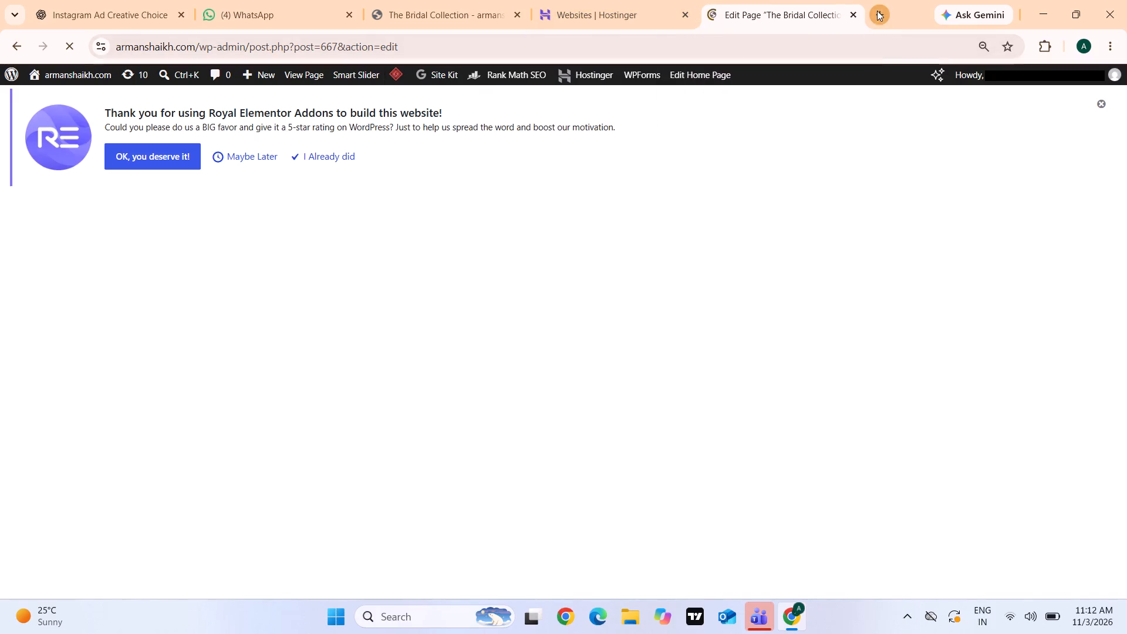
{"action": "left_click", "coordinate": [417, 276]}
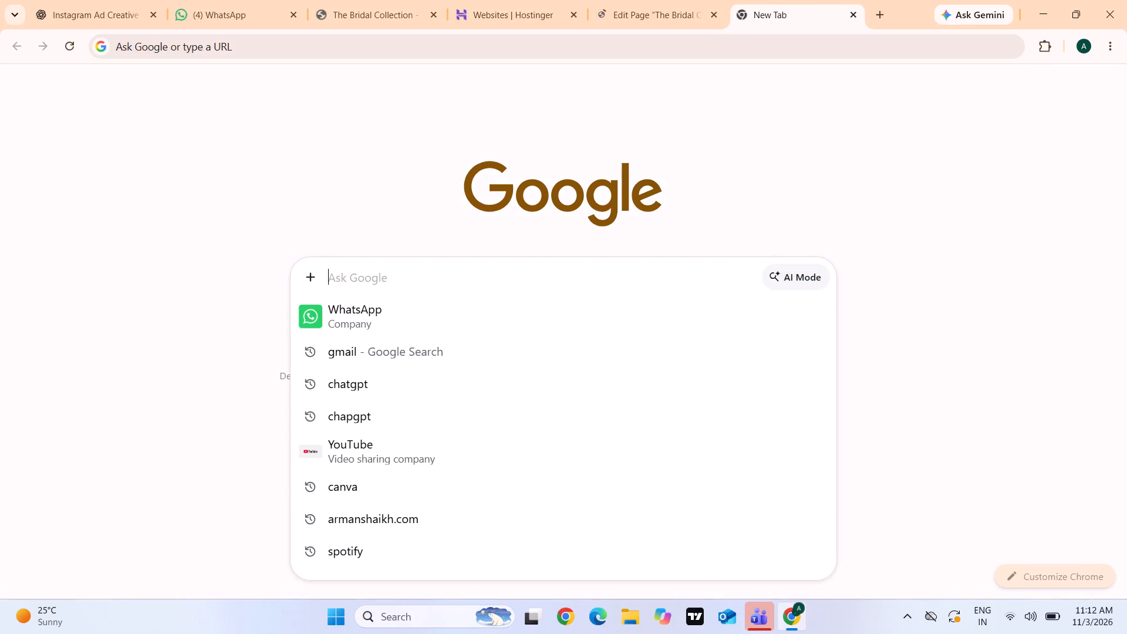
{"action": "left_click", "coordinate": [386, 193]}
{"action": "left_click", "coordinate": [396, 344]}
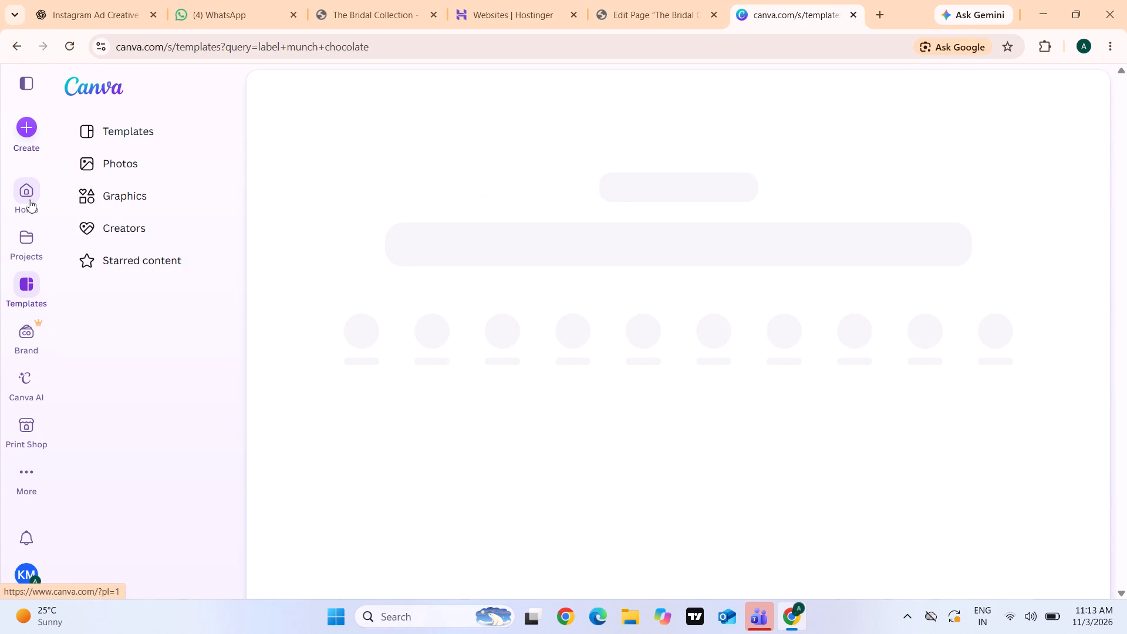
{"action": "left_click", "coordinate": [29, 200]}
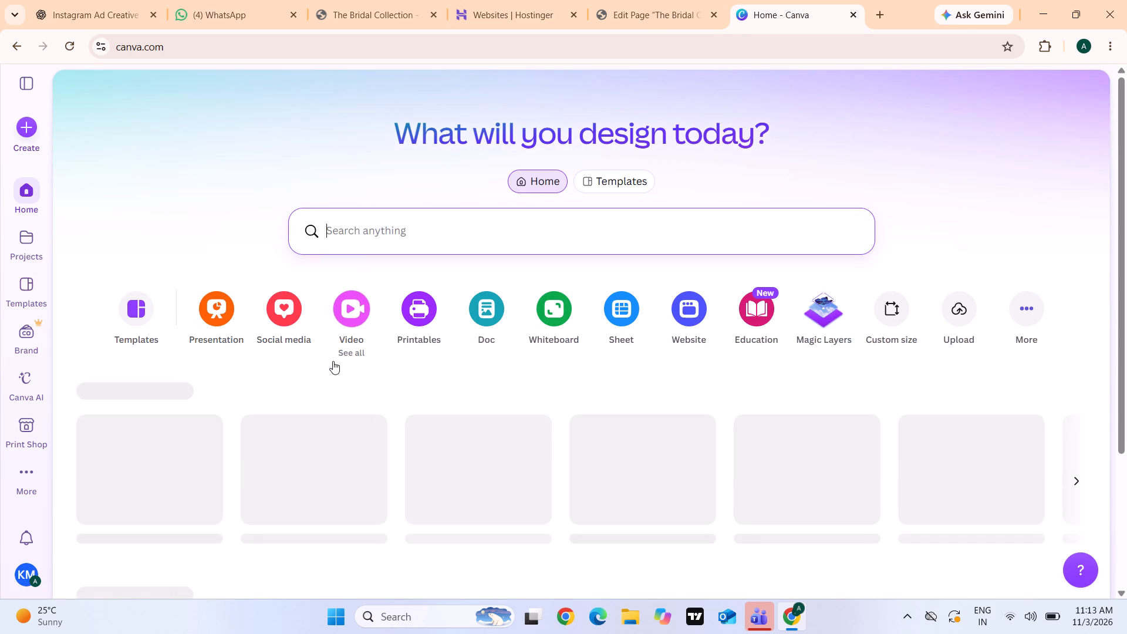
Open the SHIFA FASHION logo design from the current team's recent Canva designs.
{"action": "scroll", "coordinate": [359, 372], "scroll_direction": "down", "scroll_amount": 1}
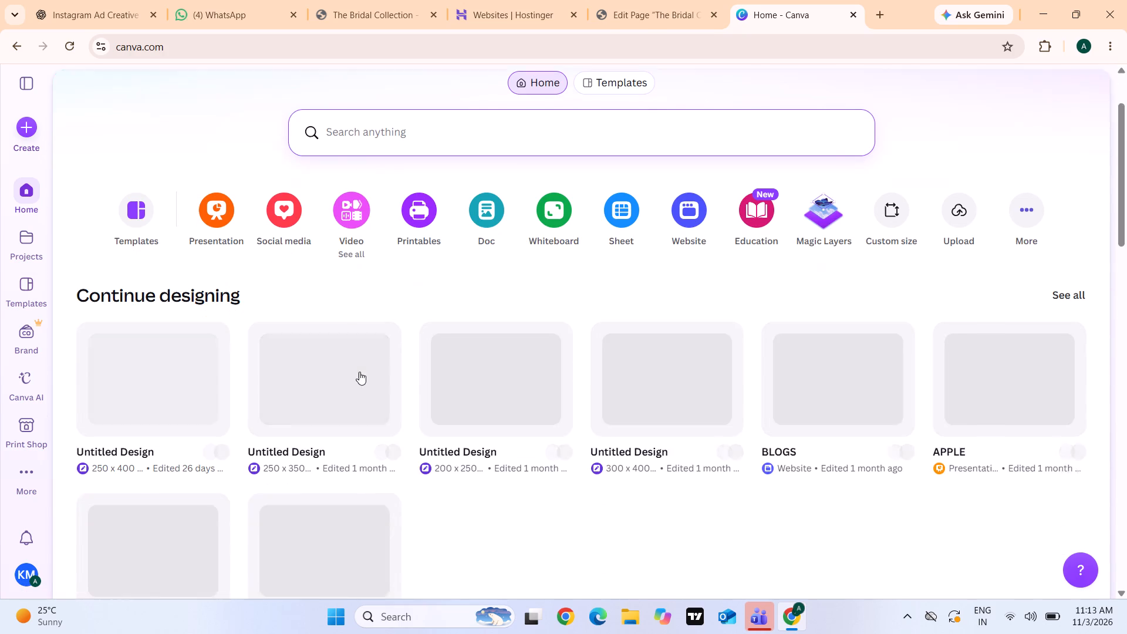
{"action": "scroll", "coordinate": [359, 372], "scroll_direction": "down", "scroll_amount": 2}
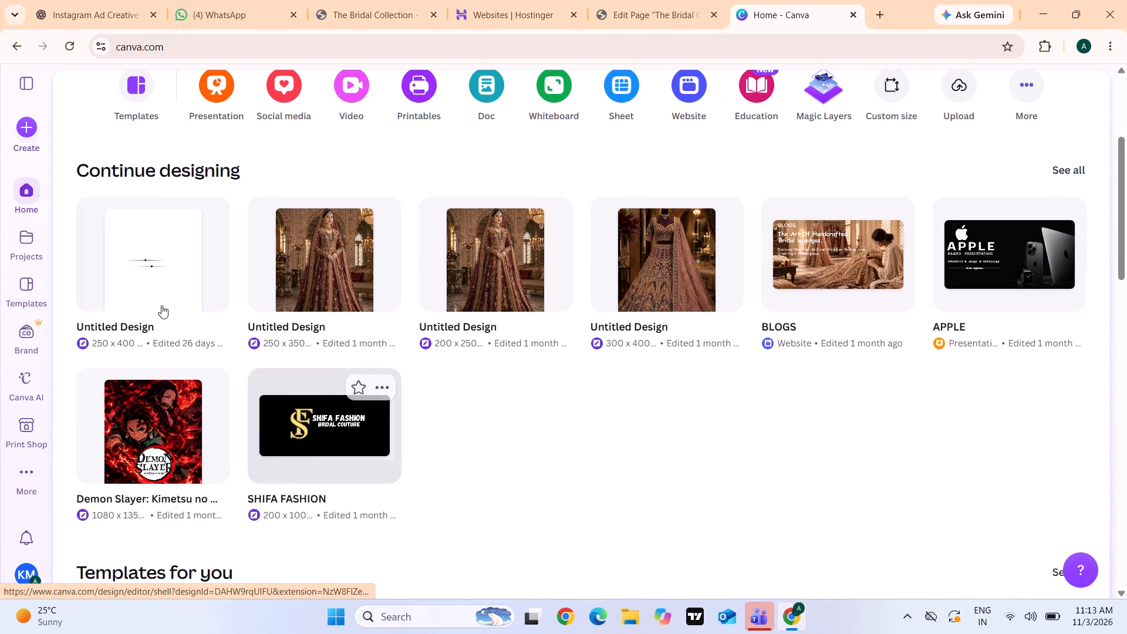
{"action": "left_click", "coordinate": [341, 448]}
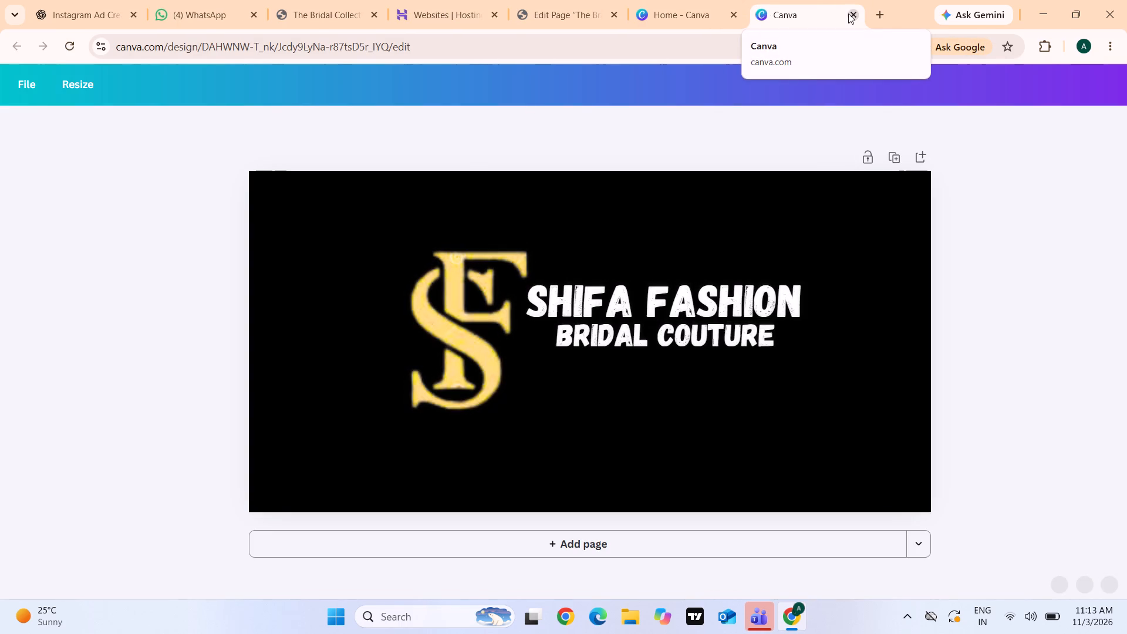
{"action": "left_click", "coordinate": [848, 14]}
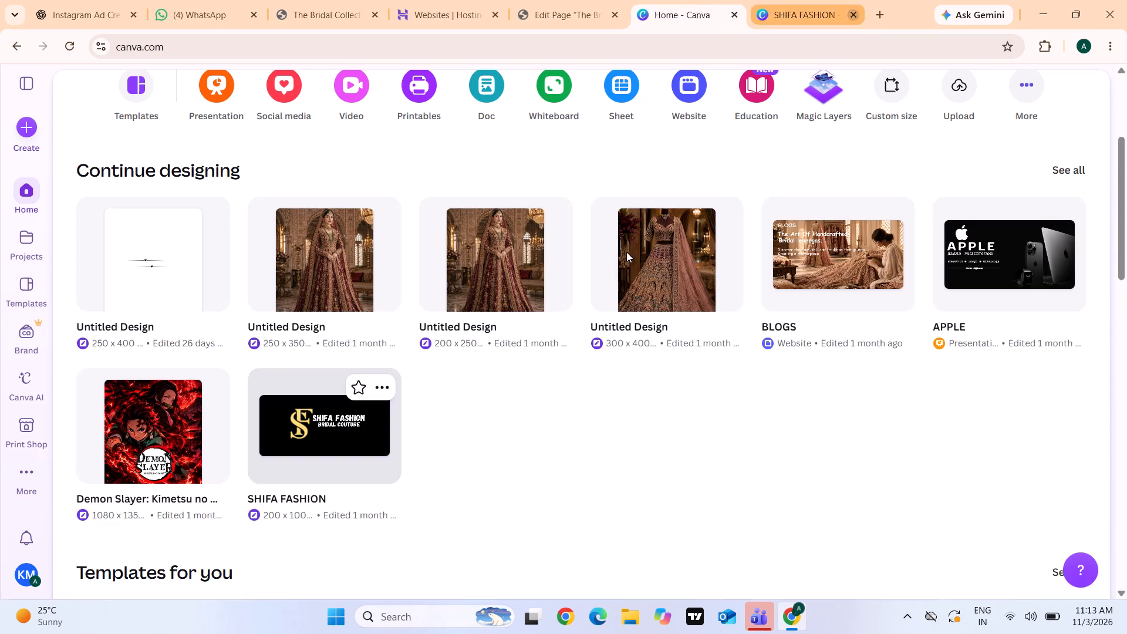
{"action": "left_click", "coordinate": [370, 411]}
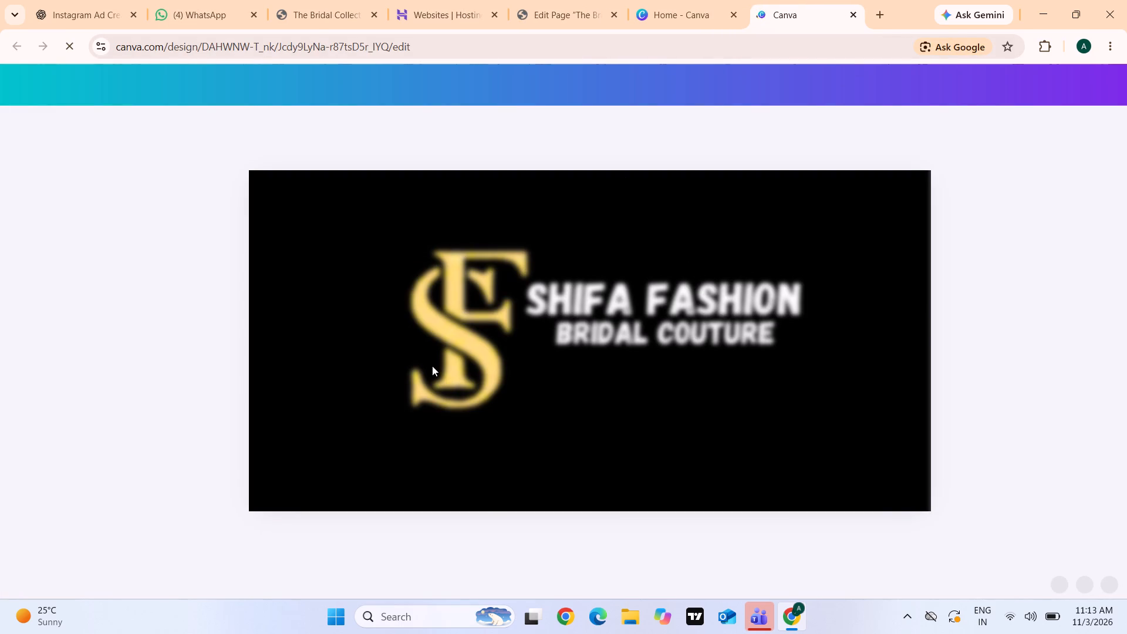
{"action": "left_click_drag", "start_coordinate": [577, 337], "coordinate": [577, 356]}
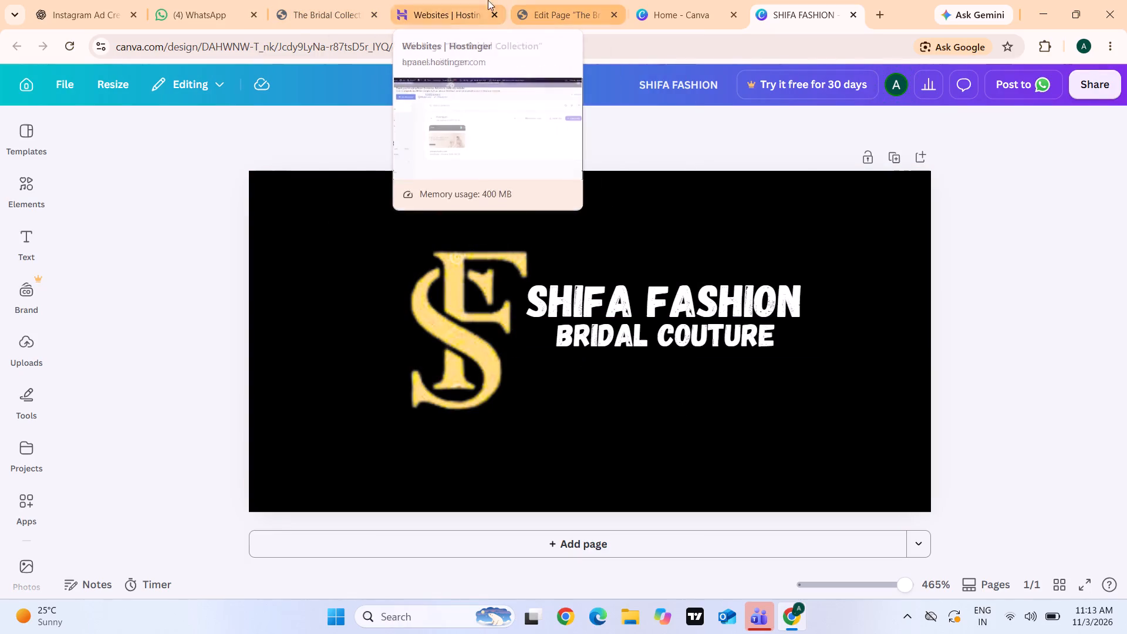
Compare the opened Canva logo with the header logo on the live Bridal Collection page.
{"action": "left_click", "coordinate": [528, 16]}
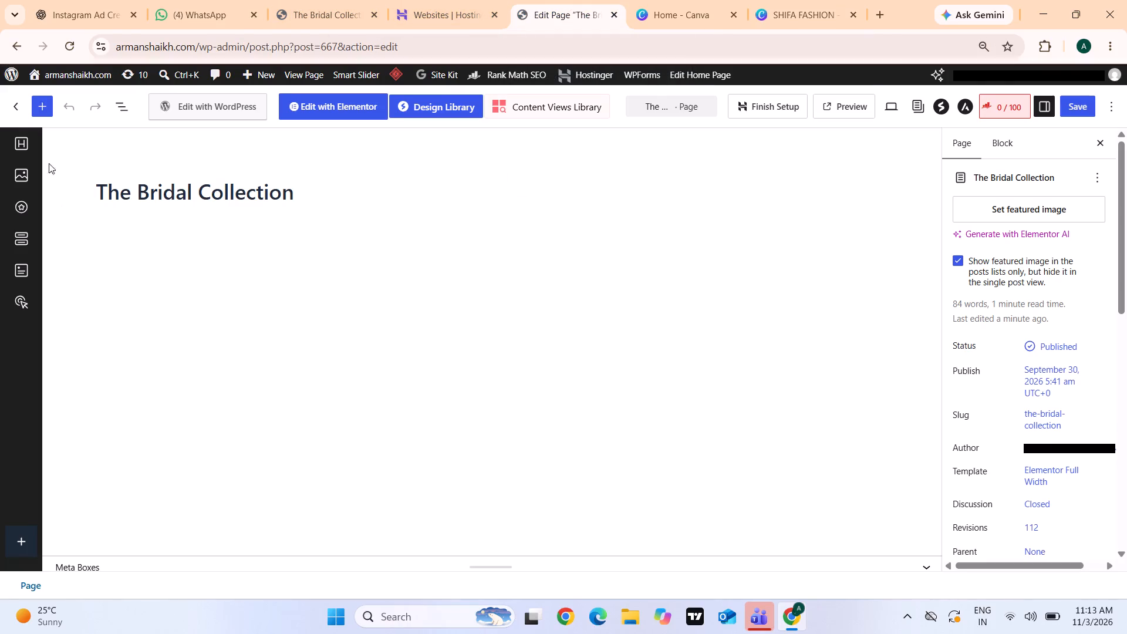
{"action": "left_click", "coordinate": [321, 24]}
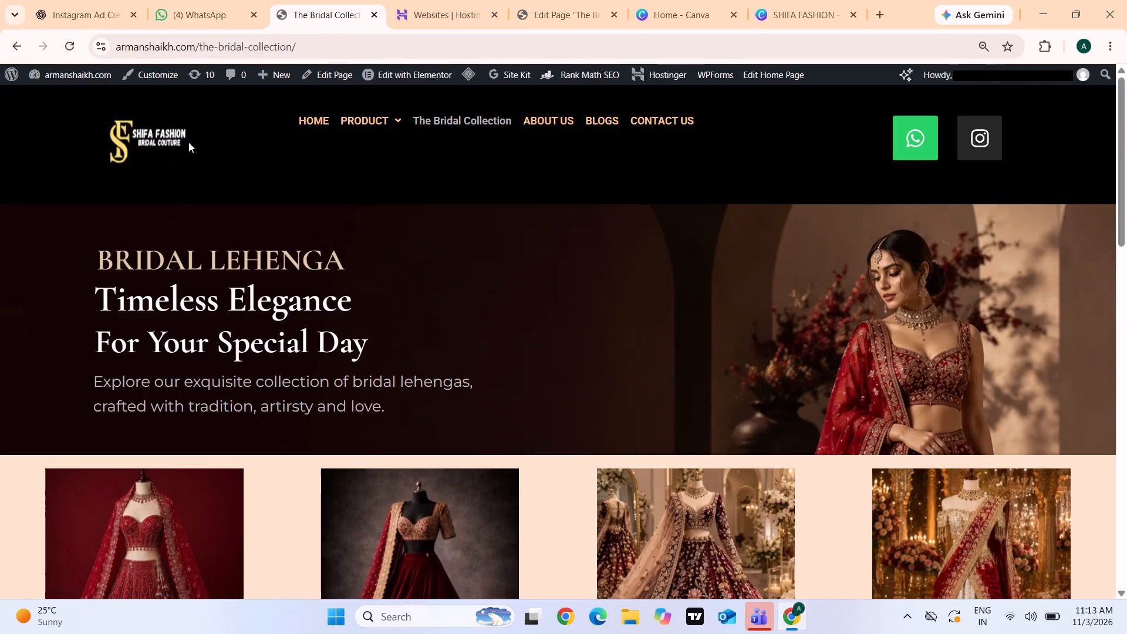
{"action": "left_click", "coordinate": [784, 18]}
Return to the Canva home page and switch to the team on the Education plan.
{"action": "left_click", "coordinate": [674, 12]}
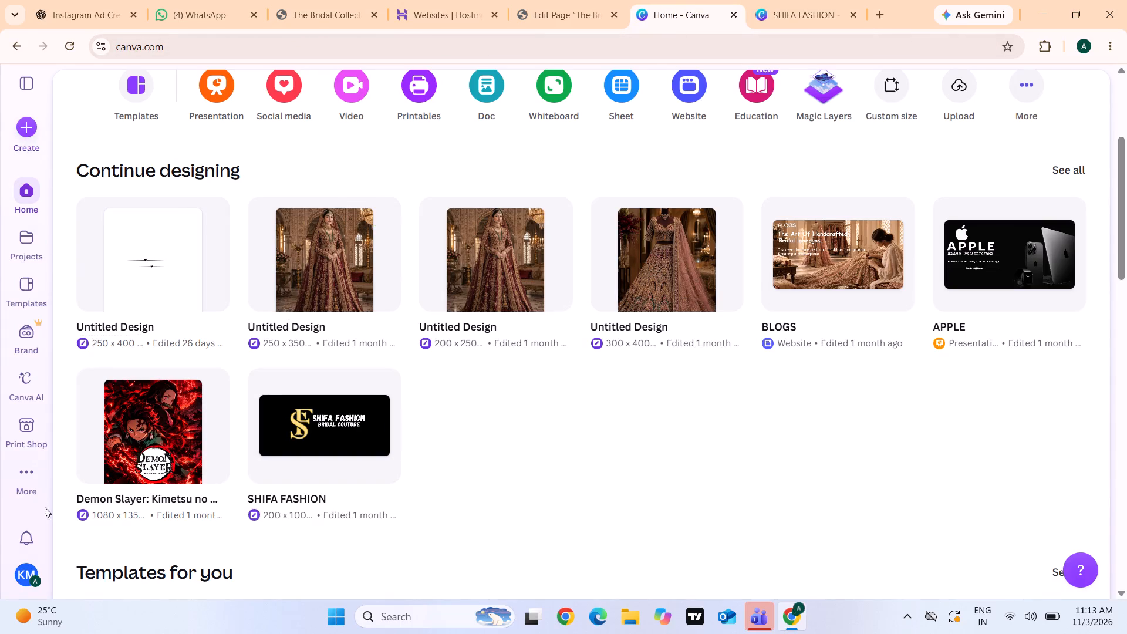
{"action": "left_click", "coordinate": [19, 576]}
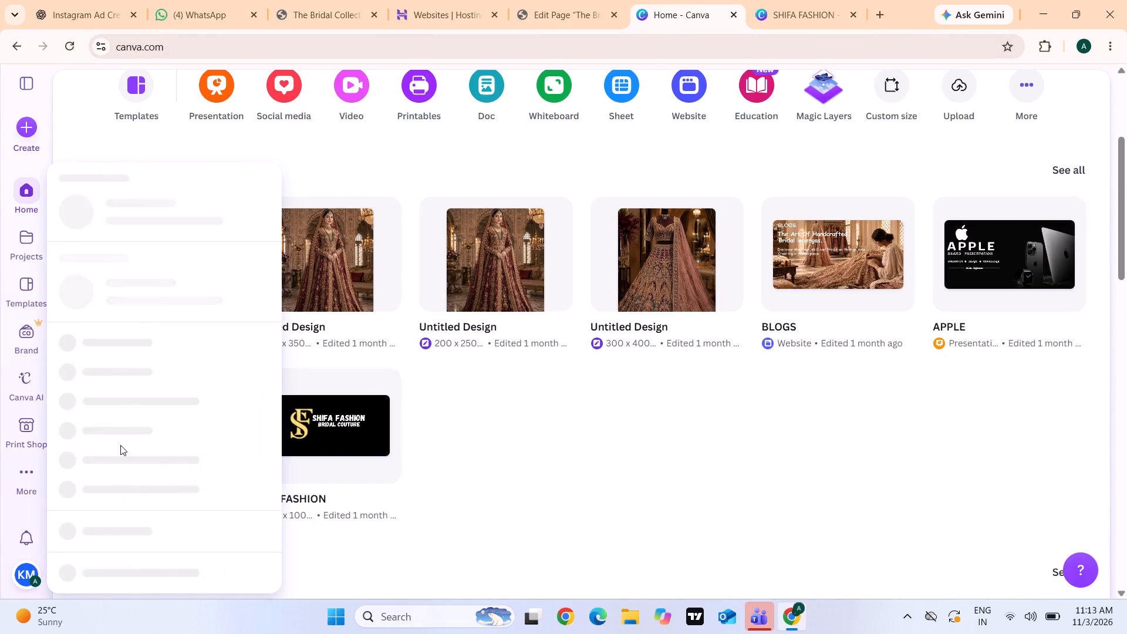
{"action": "left_click", "coordinate": [177, 270]}
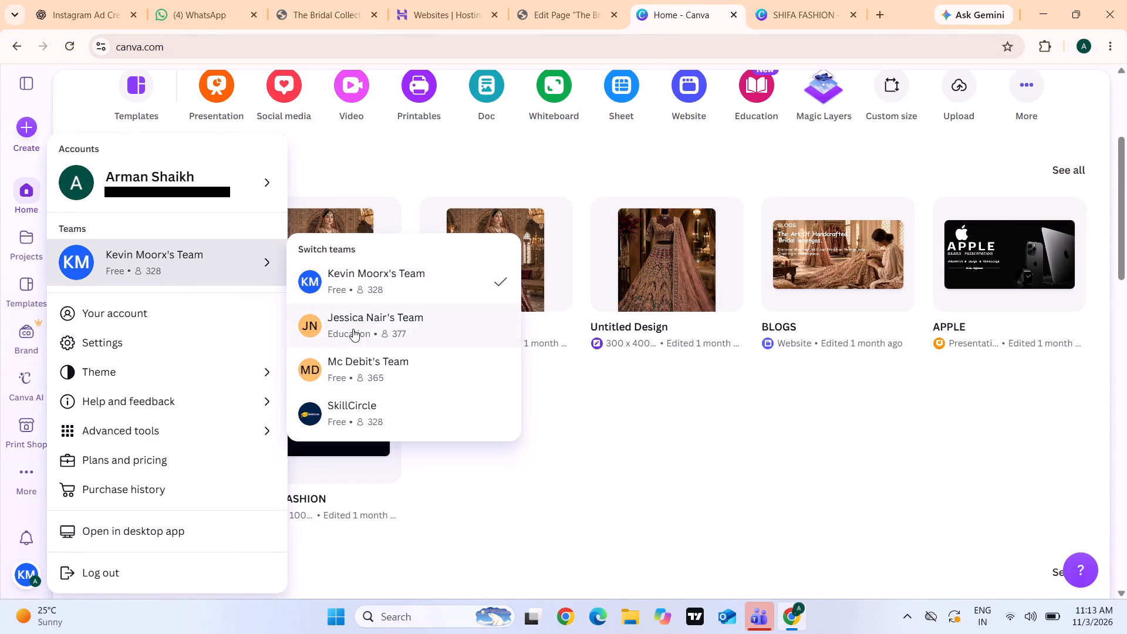
{"action": "left_click", "coordinate": [353, 329]}
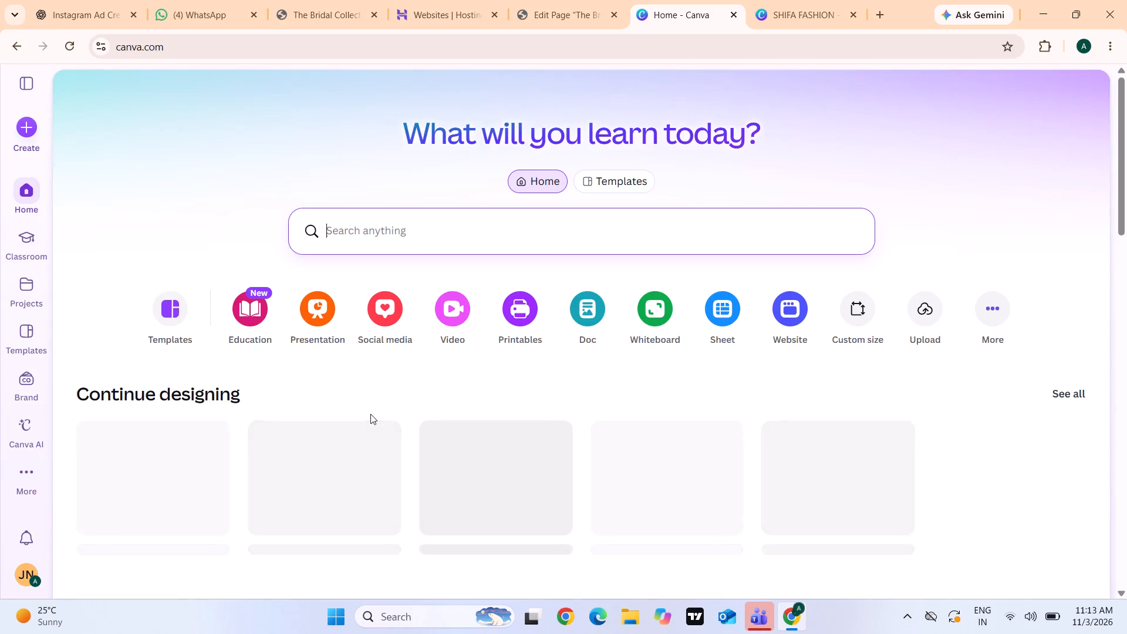
Open the private SHIFA FASHION logo design with the gold SF monogram from the Education team's recent designs.
{"action": "scroll", "coordinate": [370, 414], "scroll_direction": "down", "scroll_amount": 2}
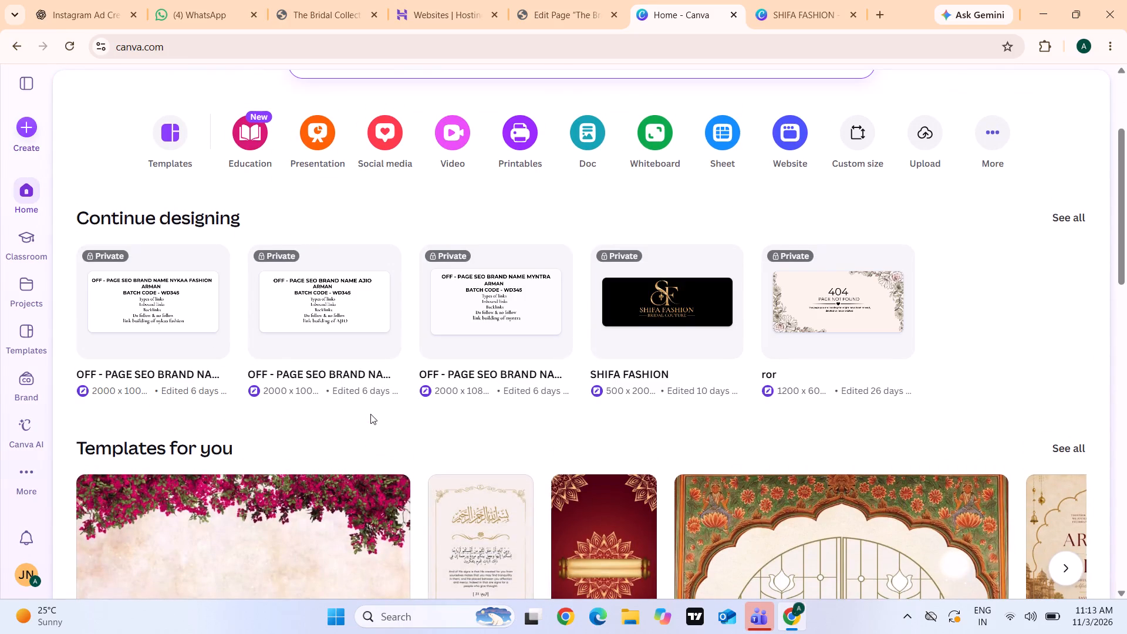
{"action": "left_click", "coordinate": [686, 306]}
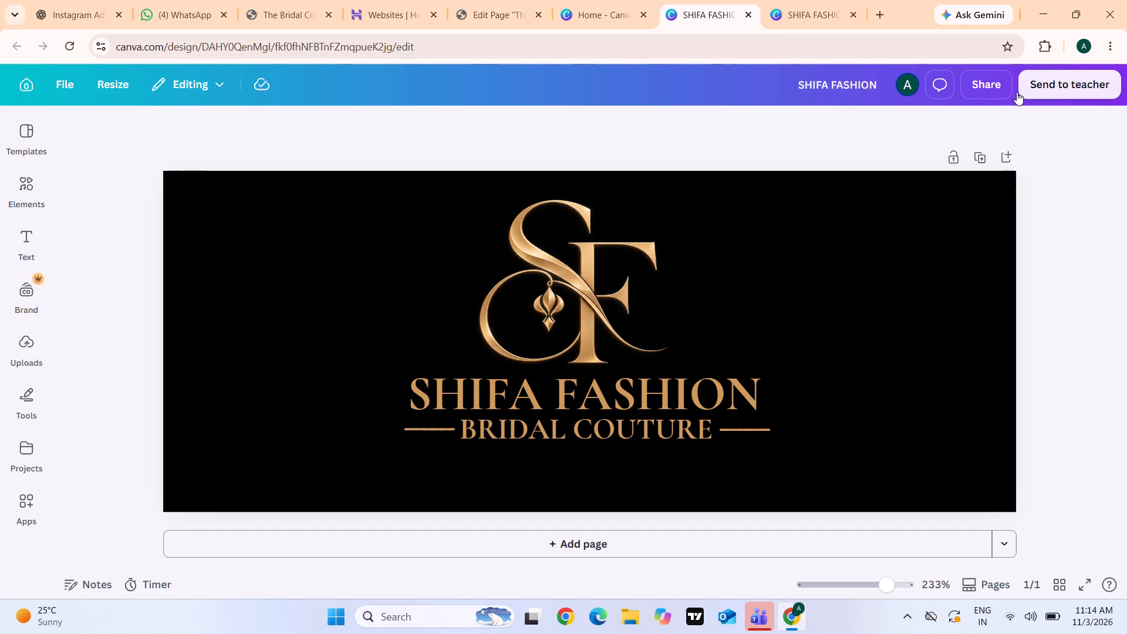
{"action": "left_click", "coordinate": [1059, 92]}
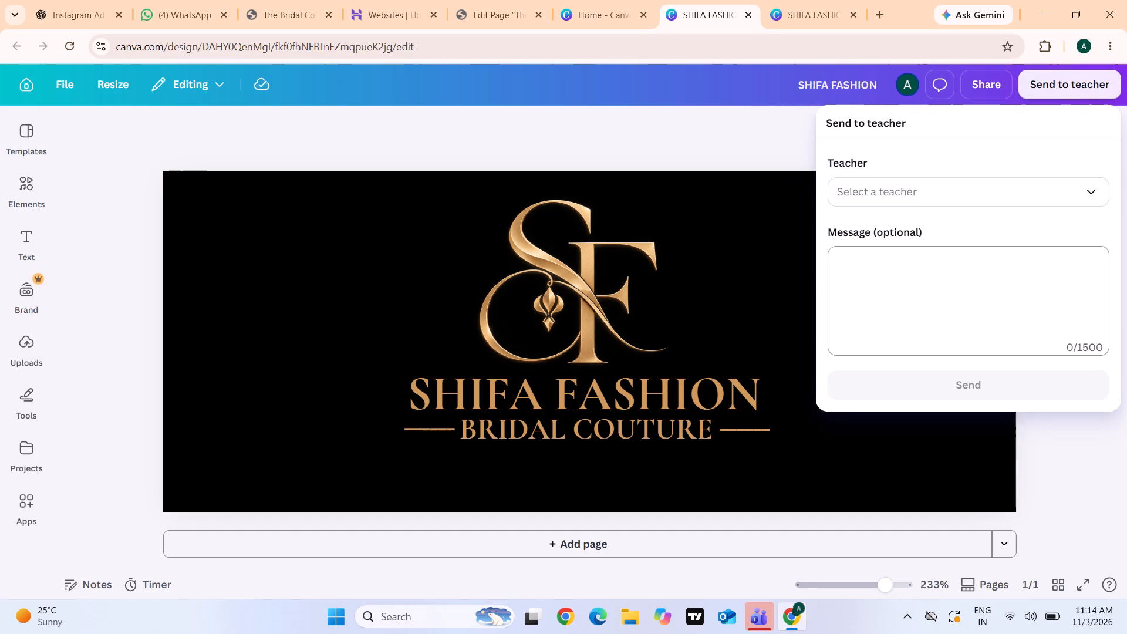
{"action": "left_click", "coordinate": [795, 113]}
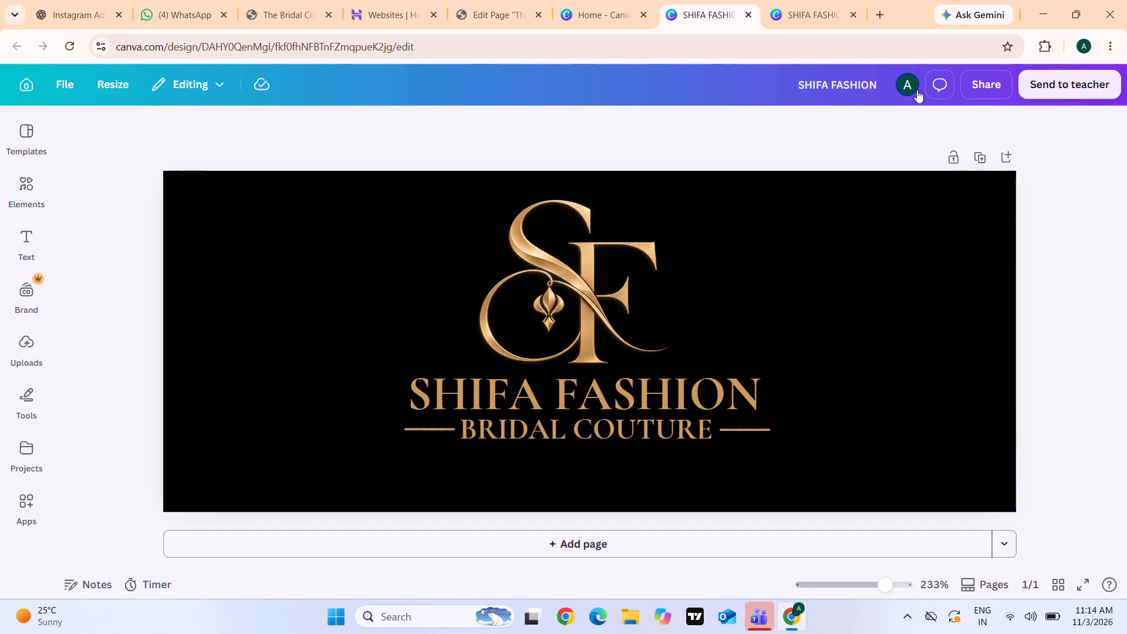
Download the SHIFA FASHION logo design as a PNG with a transparent background.
{"action": "left_click", "coordinate": [977, 76]}
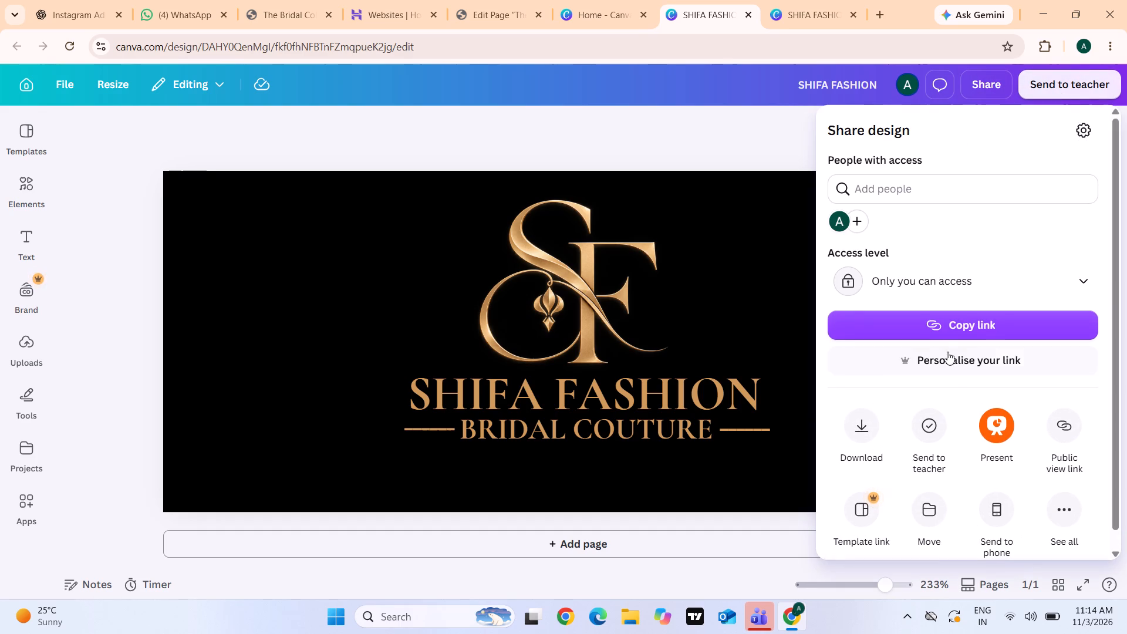
{"action": "left_click", "coordinate": [865, 436]}
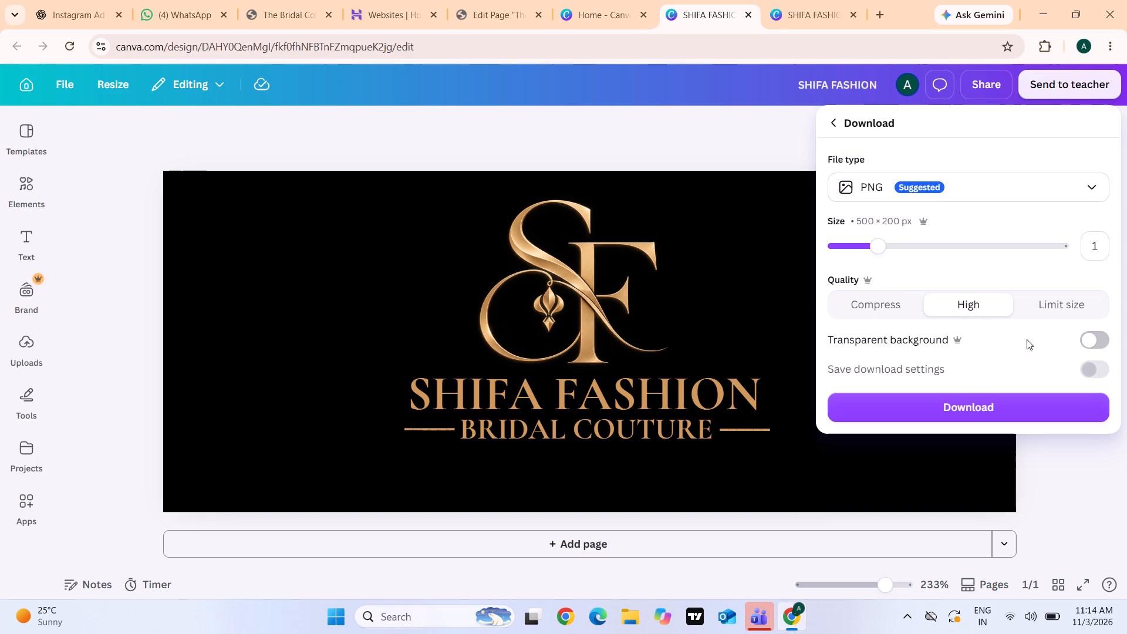
{"action": "left_click", "coordinate": [1082, 341]}
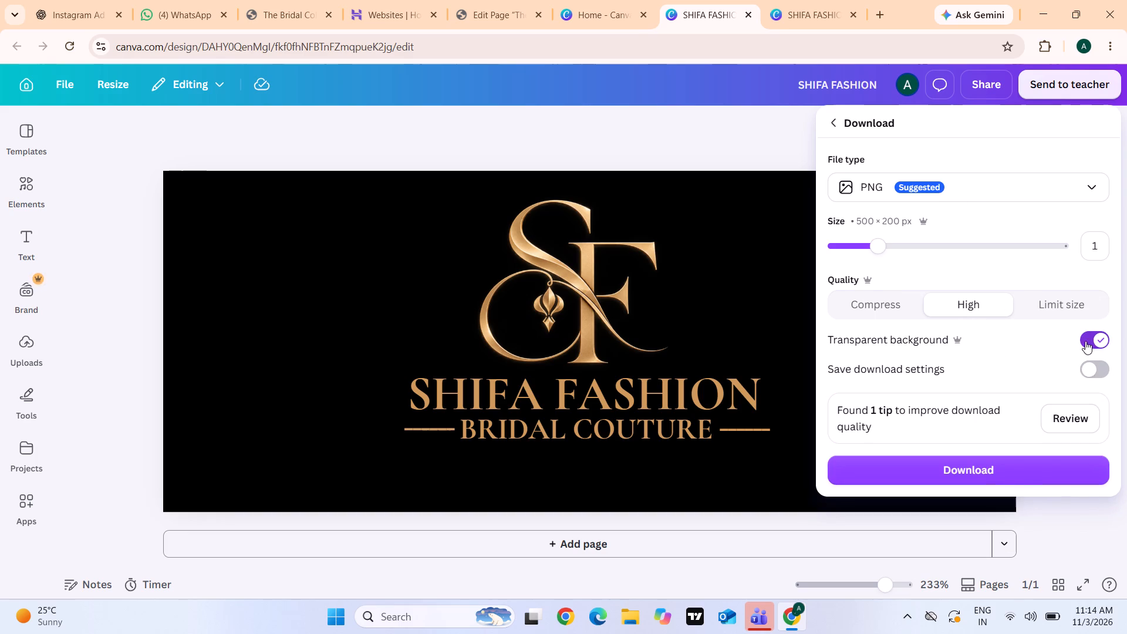
{"action": "left_click", "coordinate": [1022, 469]}
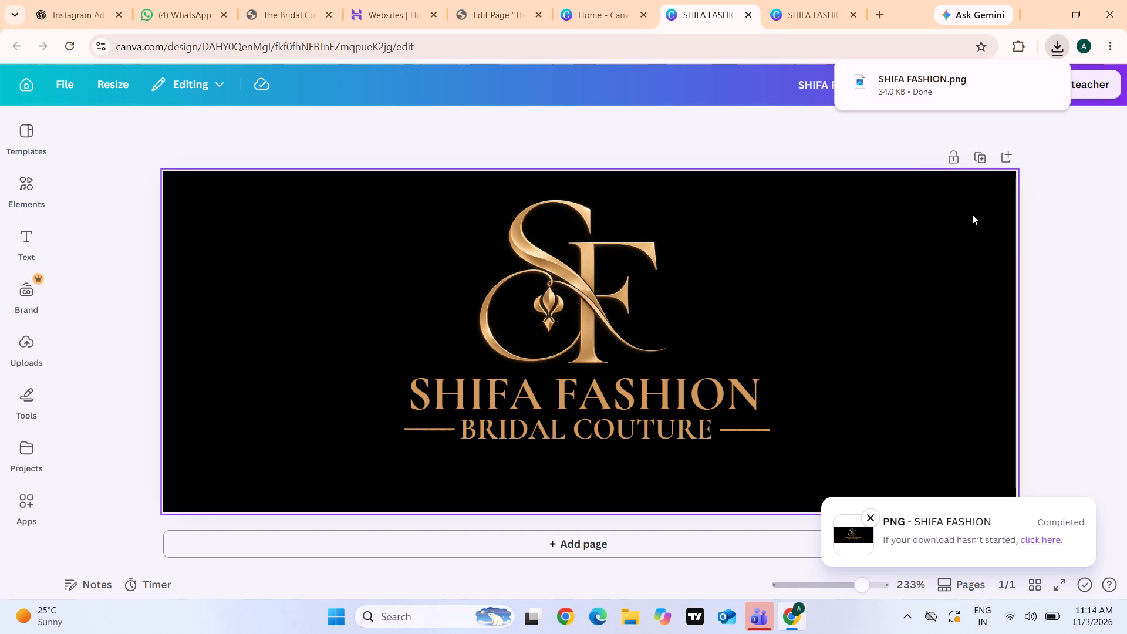
Switch to the WordPress admin and open the HEADER template from UAE's Header & Footer list for editing with Elementor.
{"action": "left_click", "coordinate": [345, 0]}
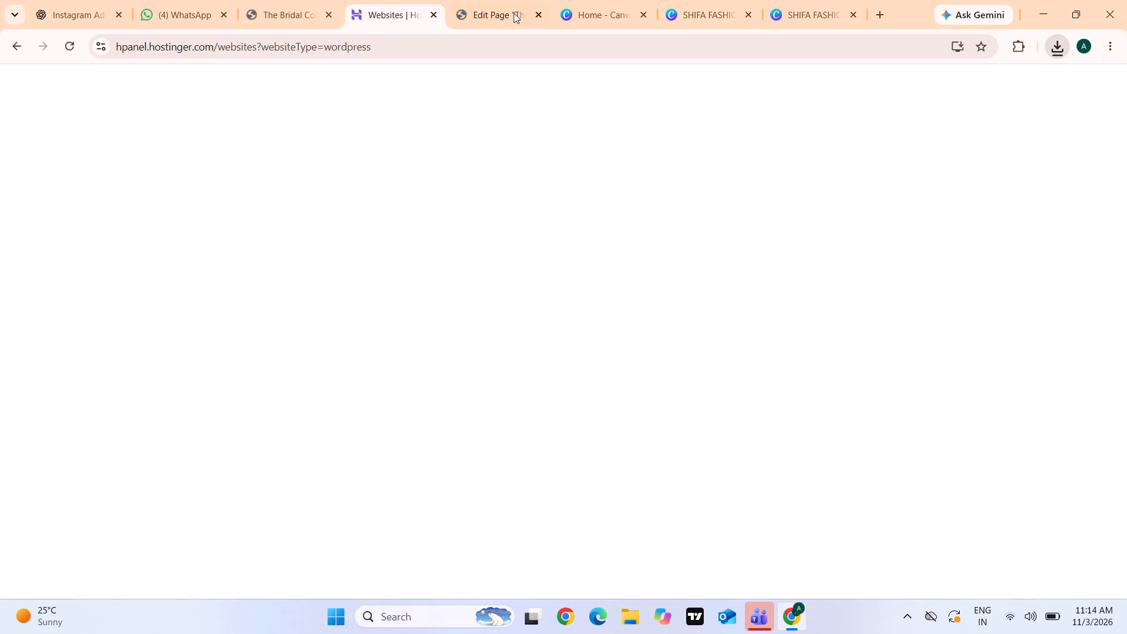
{"action": "left_click", "coordinate": [508, 13]}
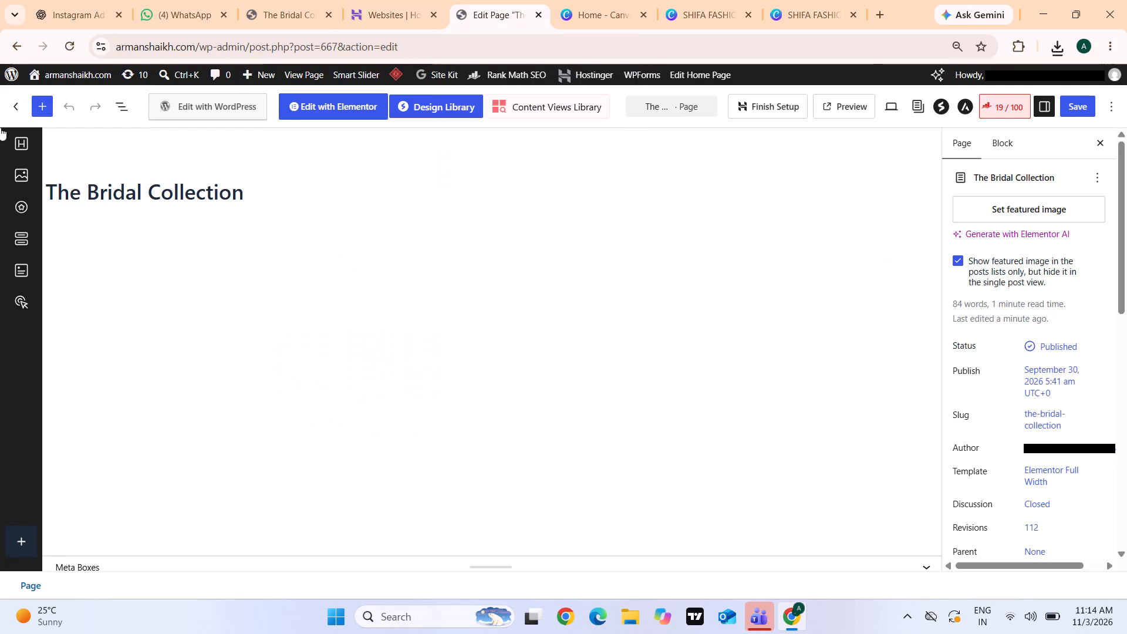
{"action": "left_click", "coordinate": [11, 108]}
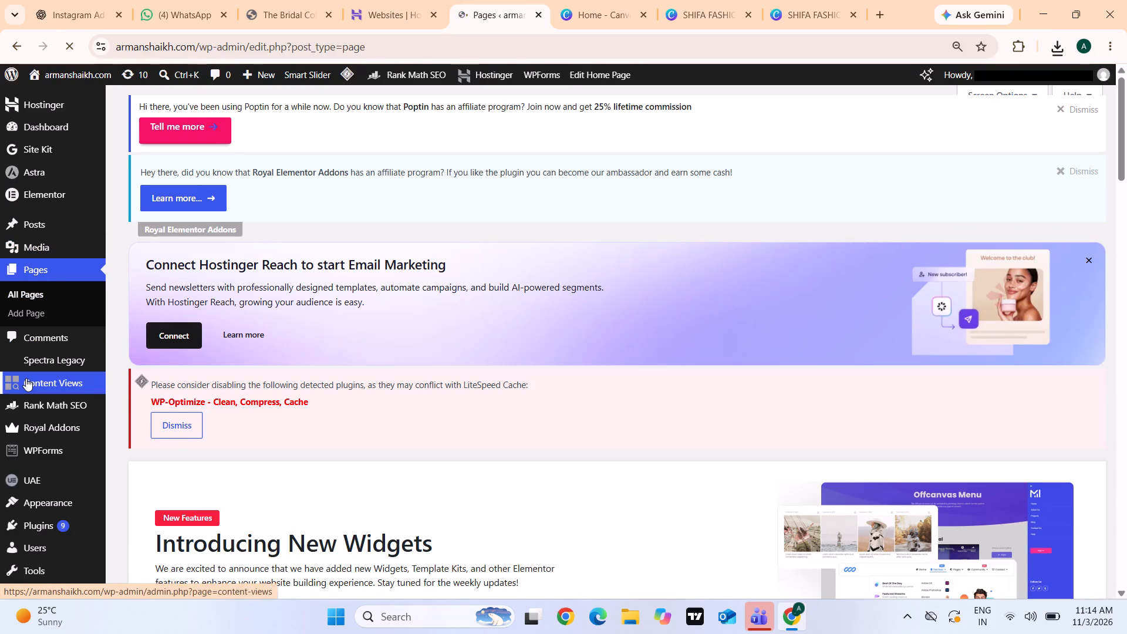
{"action": "left_click", "coordinate": [21, 475]}
{"action": "left_click", "coordinate": [136, 483]}
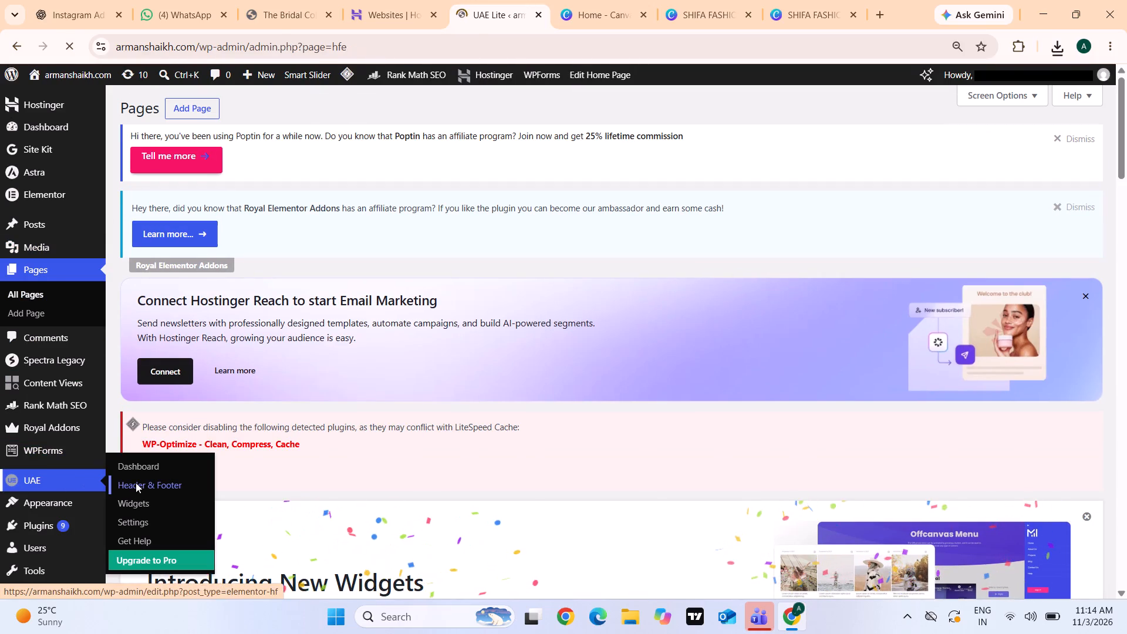
{"action": "left_click", "coordinate": [36, 478]}
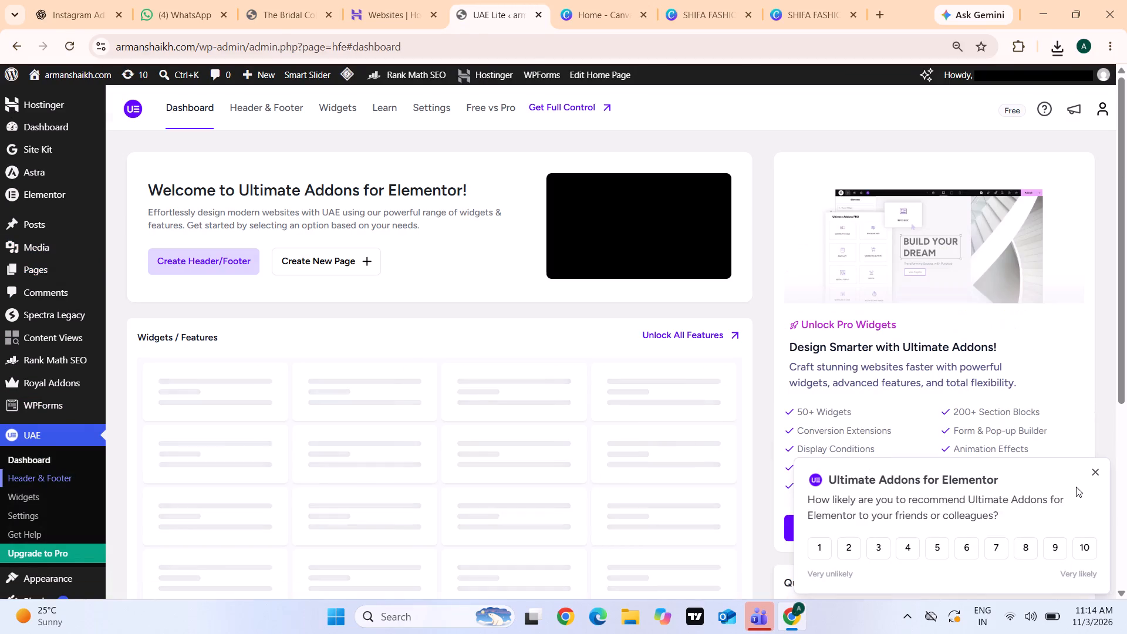
{"action": "left_click", "coordinate": [1097, 470]}
{"action": "left_click", "coordinate": [264, 109]}
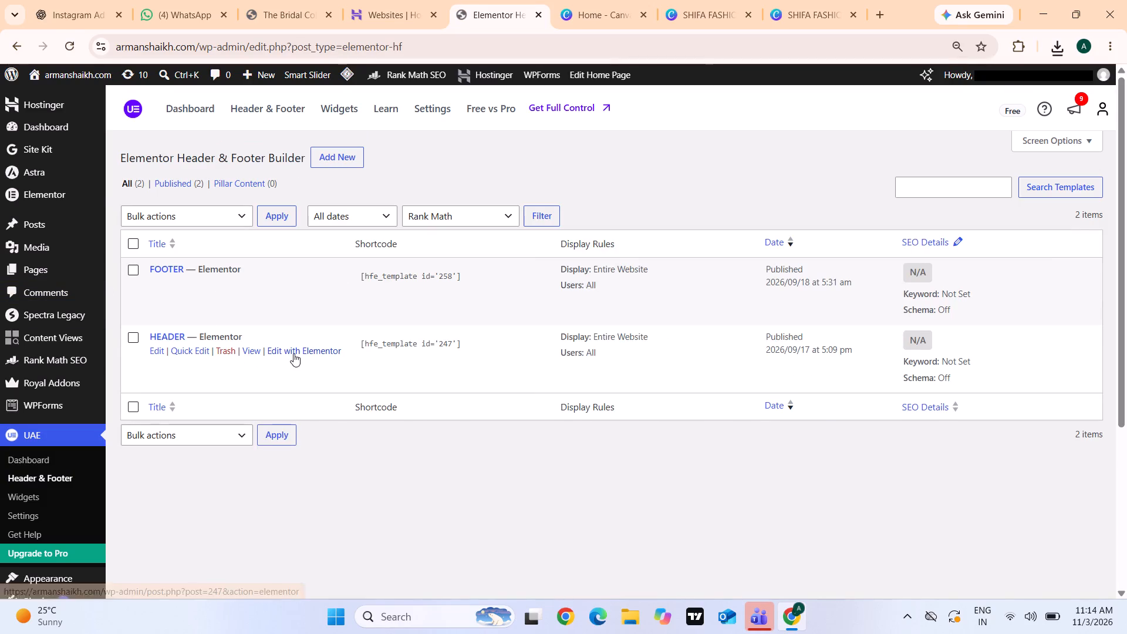
{"action": "left_click", "coordinate": [293, 353]}
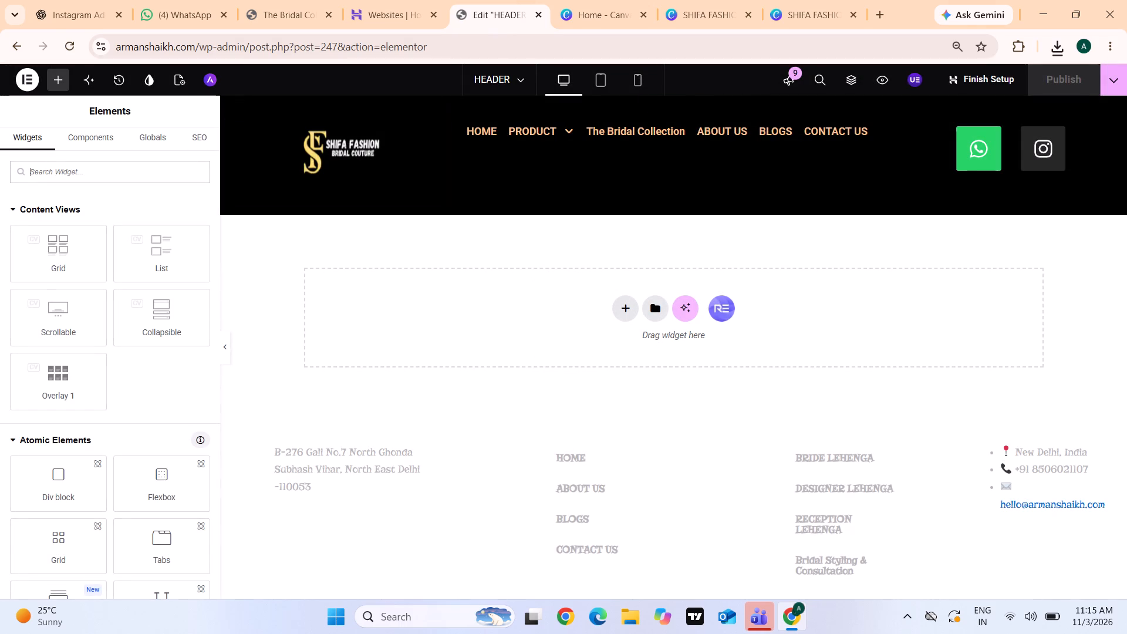
Replace the header's logo image with the downloaded SHIFA FASHION.png, uploaded from the Downloads folder.
{"action": "left_click", "coordinate": [365, 144]}
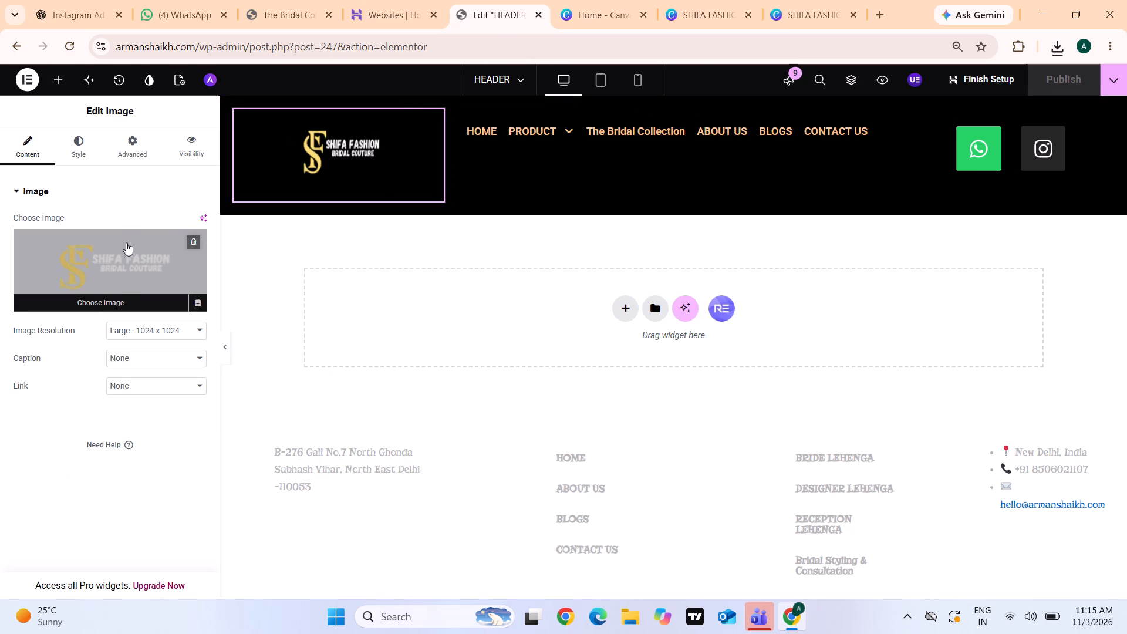
{"action": "left_click", "coordinate": [121, 300]}
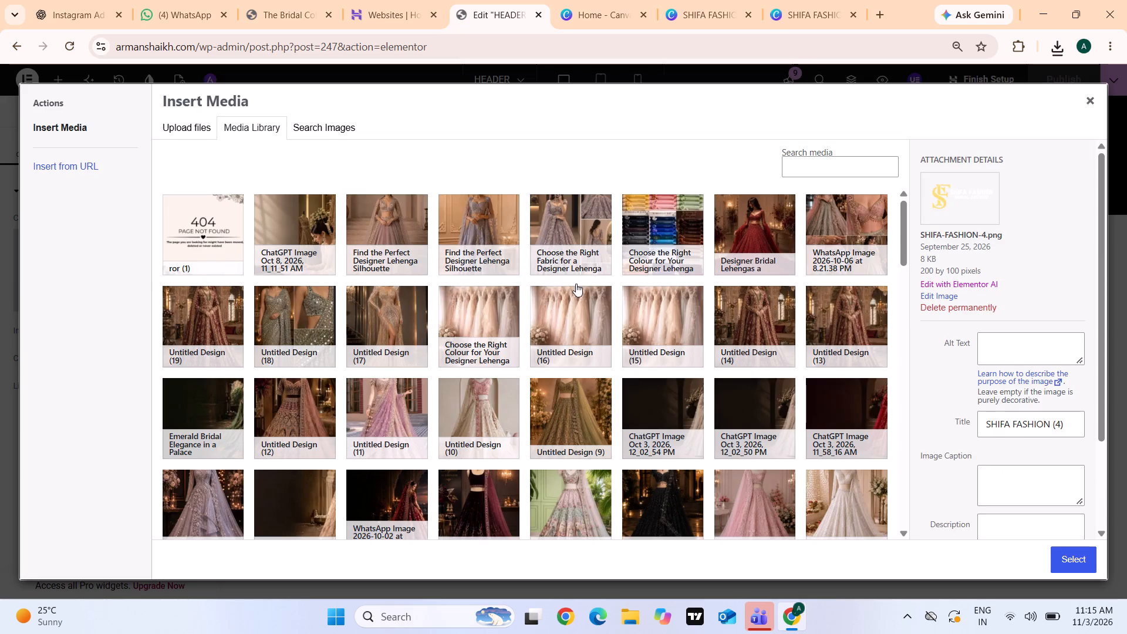
{"action": "left_click", "coordinate": [206, 130]}
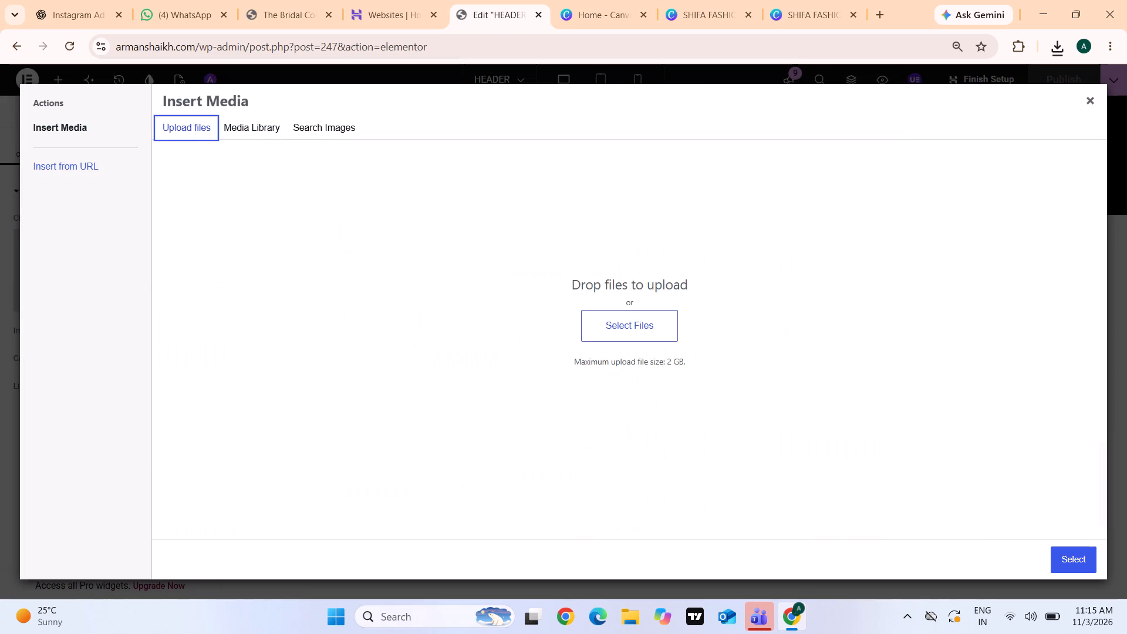
{"action": "left_click", "coordinate": [626, 328]}
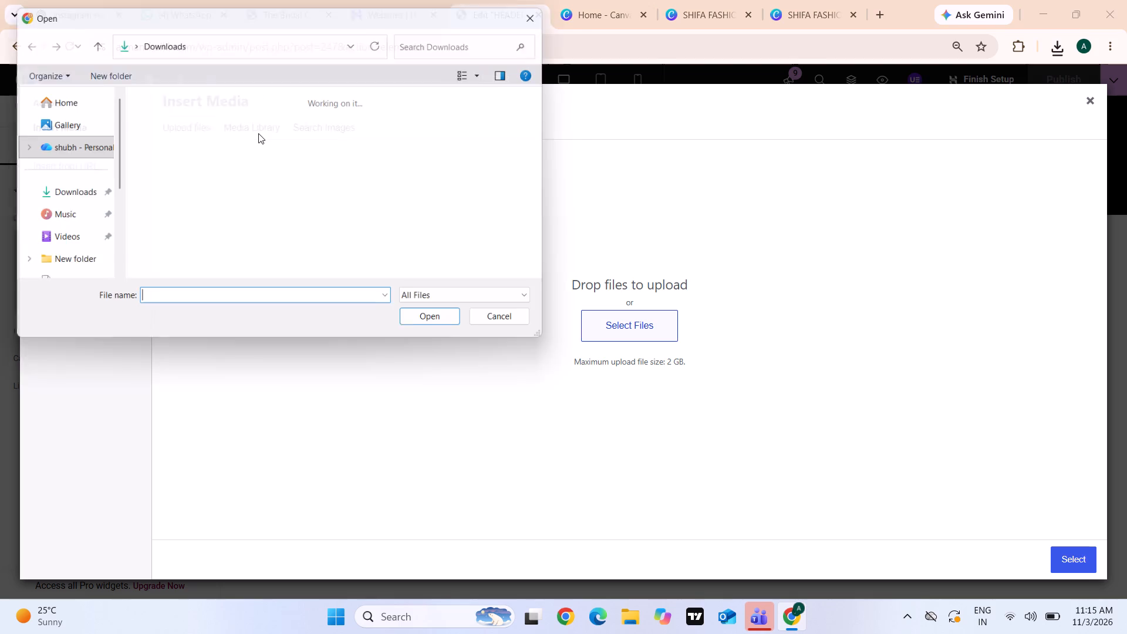
{"action": "double_click", "coordinate": [258, 133]}
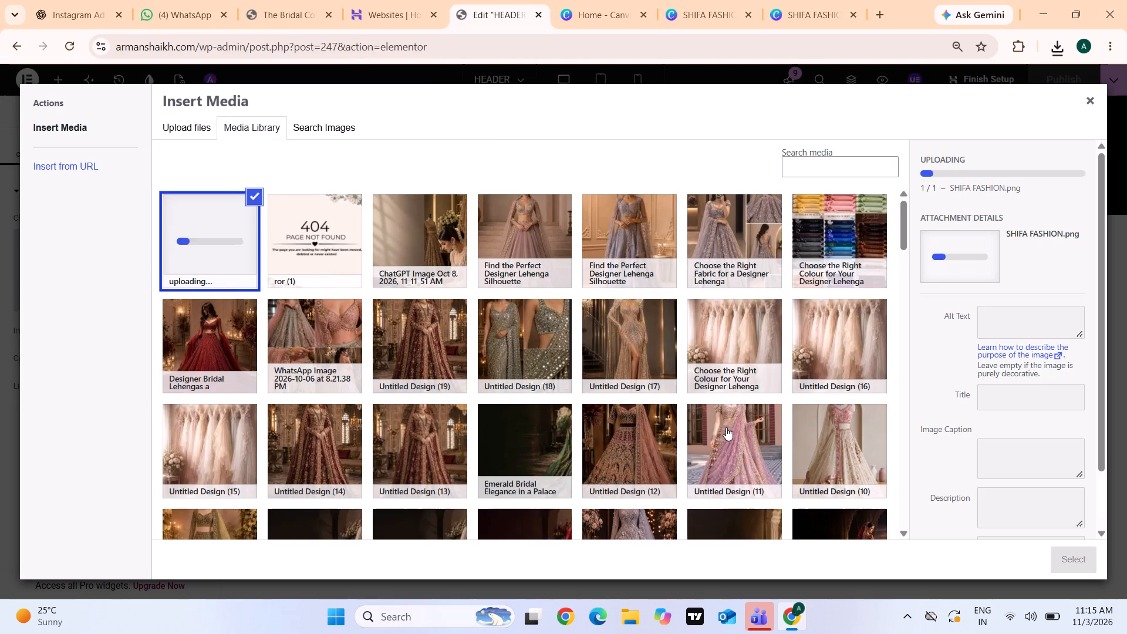
{"action": "left_click", "coordinate": [1050, 557]}
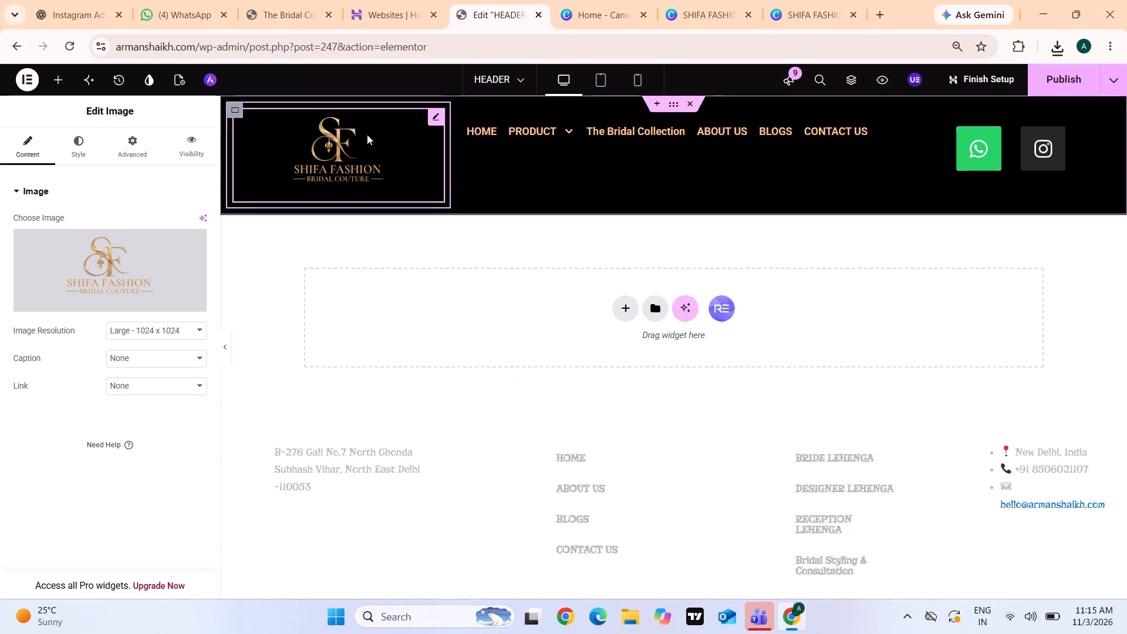
Clear the height value in the header logo's image style settings.
{"action": "scroll", "coordinate": [367, 134], "scroll_direction": "left", "scroll_amount": 1}
{"action": "left_click", "coordinate": [82, 136]}
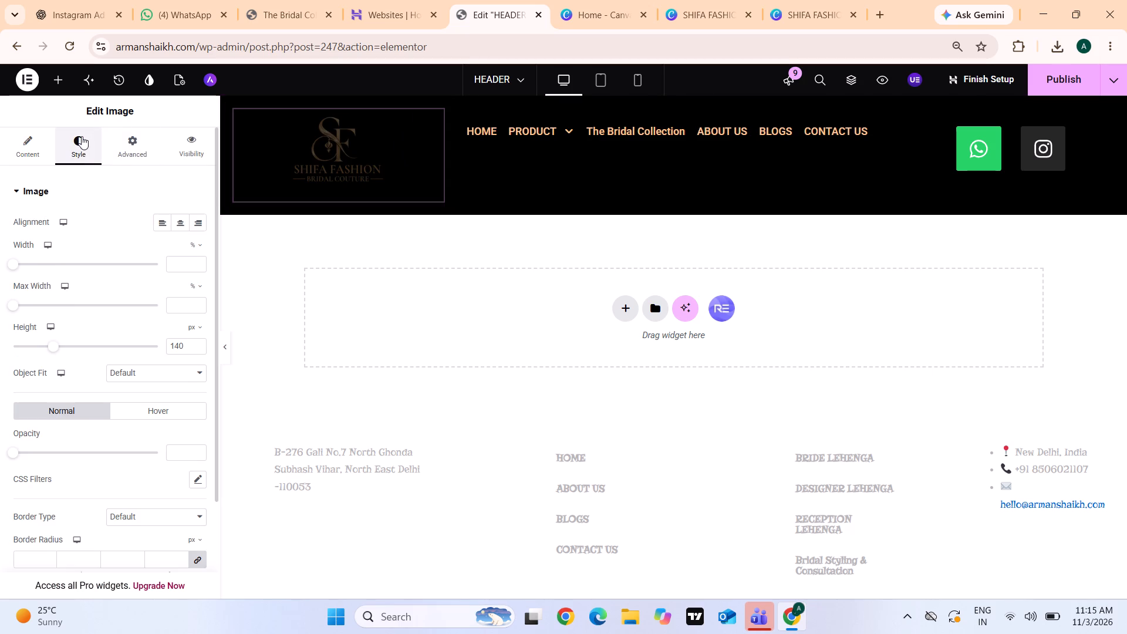
{"action": "left_click", "coordinate": [183, 343]}
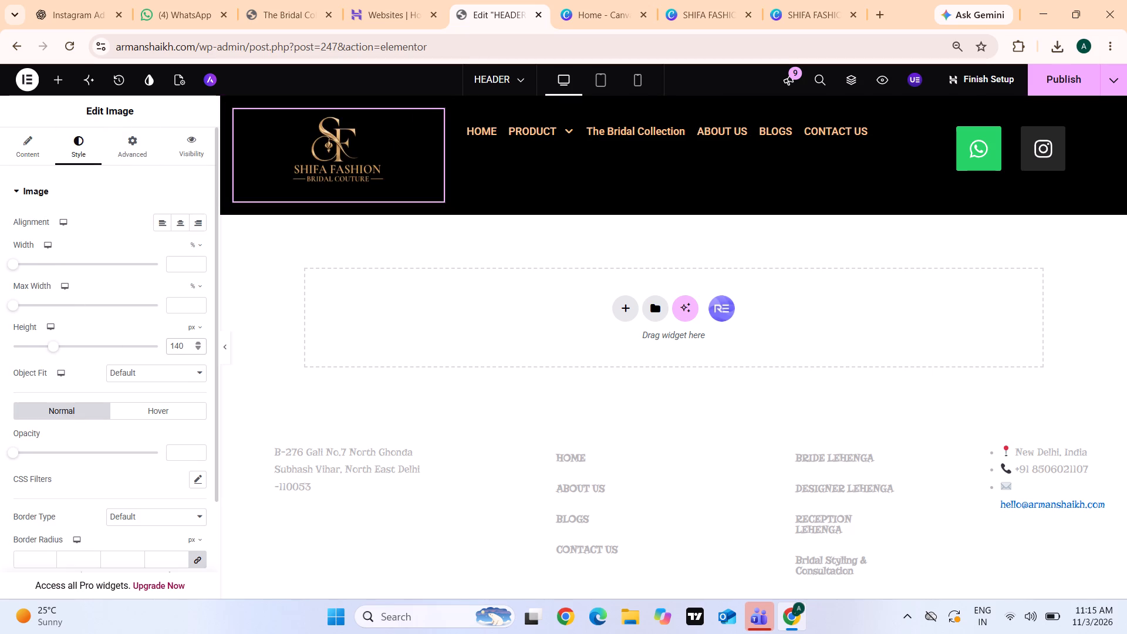
{"action": "key", "text": "BackSpace"}
{"action": "key", "text": "BackSpace"}
{"action": "key", "text": "BackSpace"}
{"action": "key", "text": "BackSpace"}
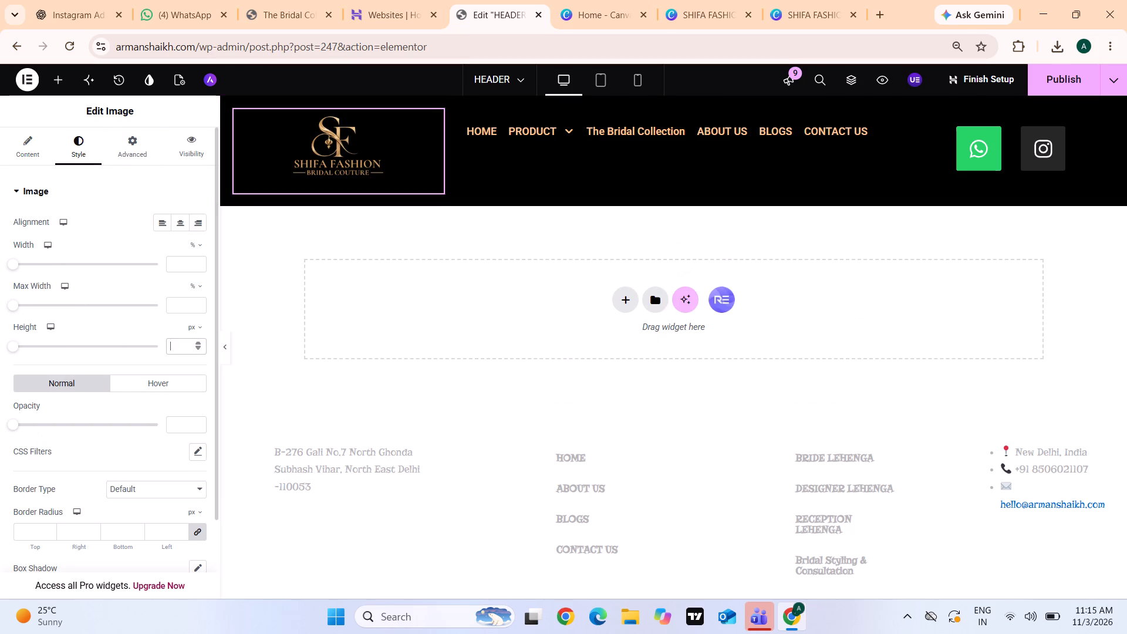
Set the header logo's maximum width to 100%.
{"action": "left_click", "coordinate": [180, 301]}
{"action": "left_click_drag", "start_coordinate": [11, 304], "coordinate": [46, 303]}
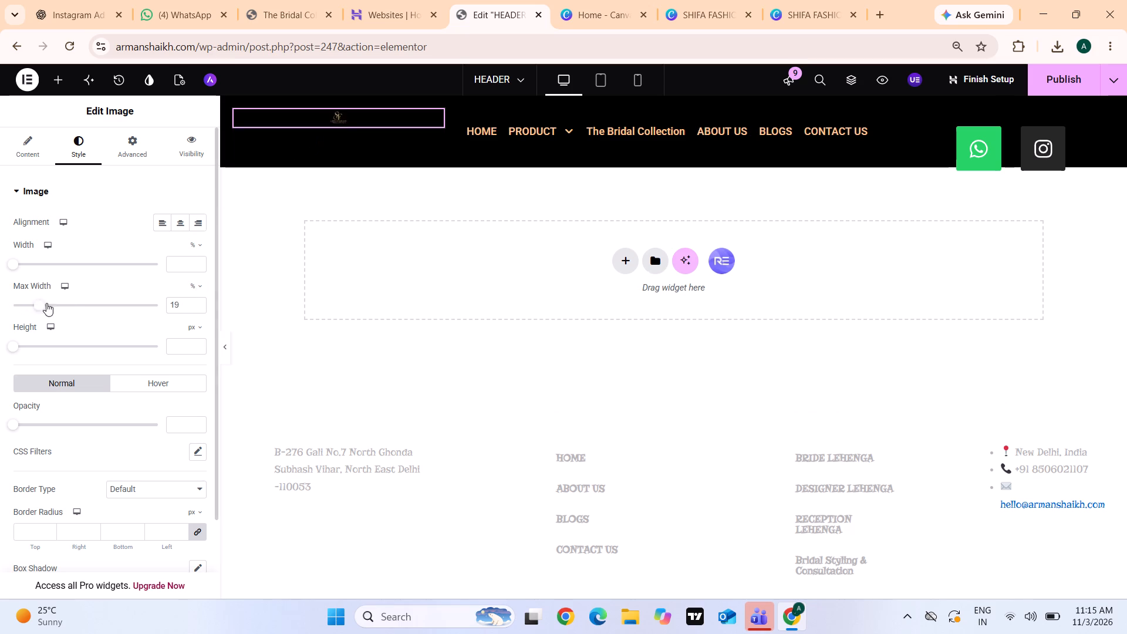
{"action": "left_click_drag", "start_coordinate": [46, 303], "coordinate": [164, 315]}
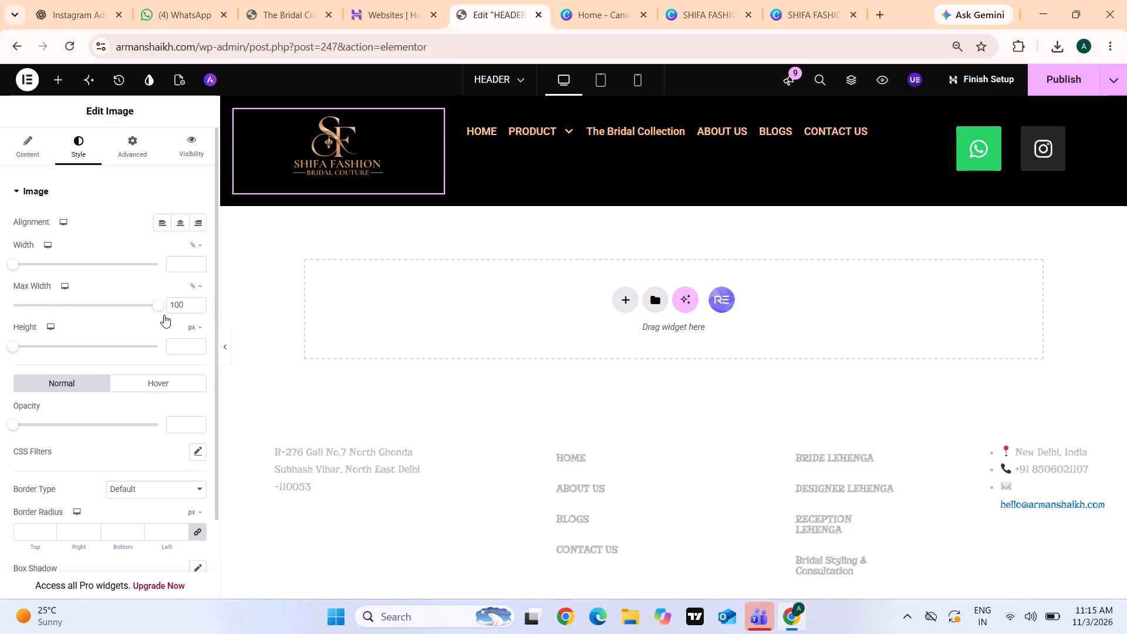
{"action": "left_click_drag", "start_coordinate": [164, 315], "coordinate": [187, 318]}
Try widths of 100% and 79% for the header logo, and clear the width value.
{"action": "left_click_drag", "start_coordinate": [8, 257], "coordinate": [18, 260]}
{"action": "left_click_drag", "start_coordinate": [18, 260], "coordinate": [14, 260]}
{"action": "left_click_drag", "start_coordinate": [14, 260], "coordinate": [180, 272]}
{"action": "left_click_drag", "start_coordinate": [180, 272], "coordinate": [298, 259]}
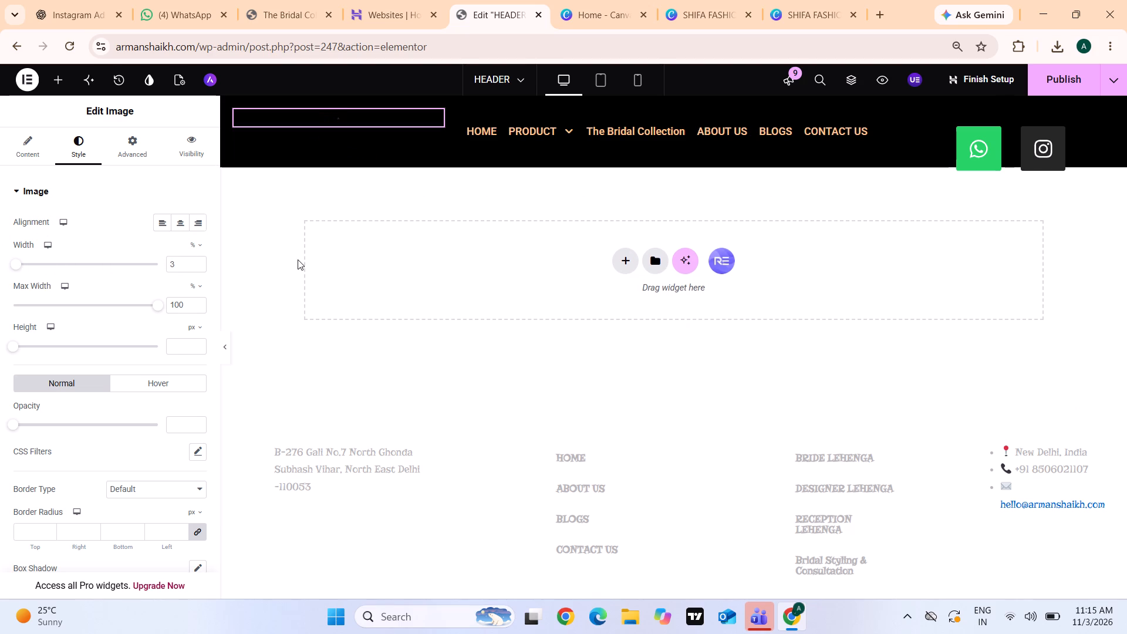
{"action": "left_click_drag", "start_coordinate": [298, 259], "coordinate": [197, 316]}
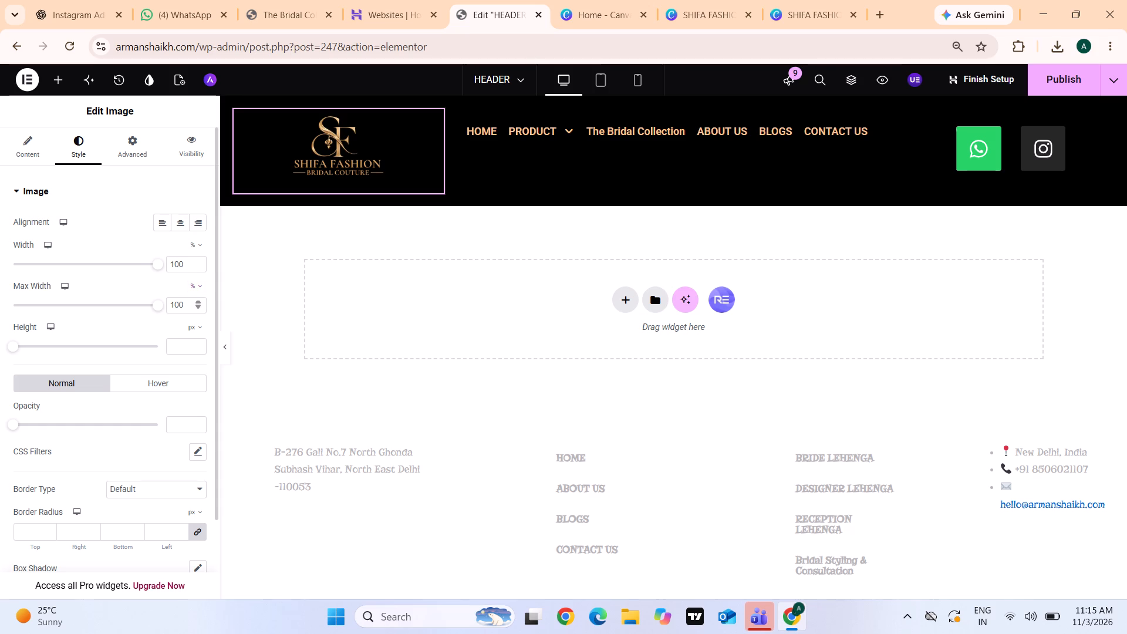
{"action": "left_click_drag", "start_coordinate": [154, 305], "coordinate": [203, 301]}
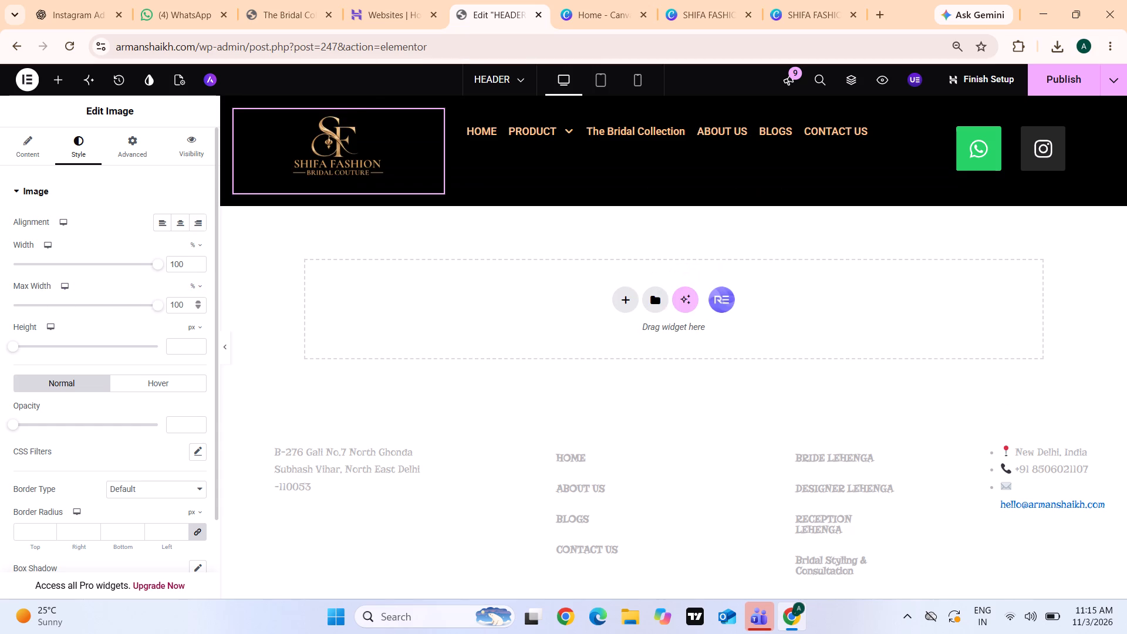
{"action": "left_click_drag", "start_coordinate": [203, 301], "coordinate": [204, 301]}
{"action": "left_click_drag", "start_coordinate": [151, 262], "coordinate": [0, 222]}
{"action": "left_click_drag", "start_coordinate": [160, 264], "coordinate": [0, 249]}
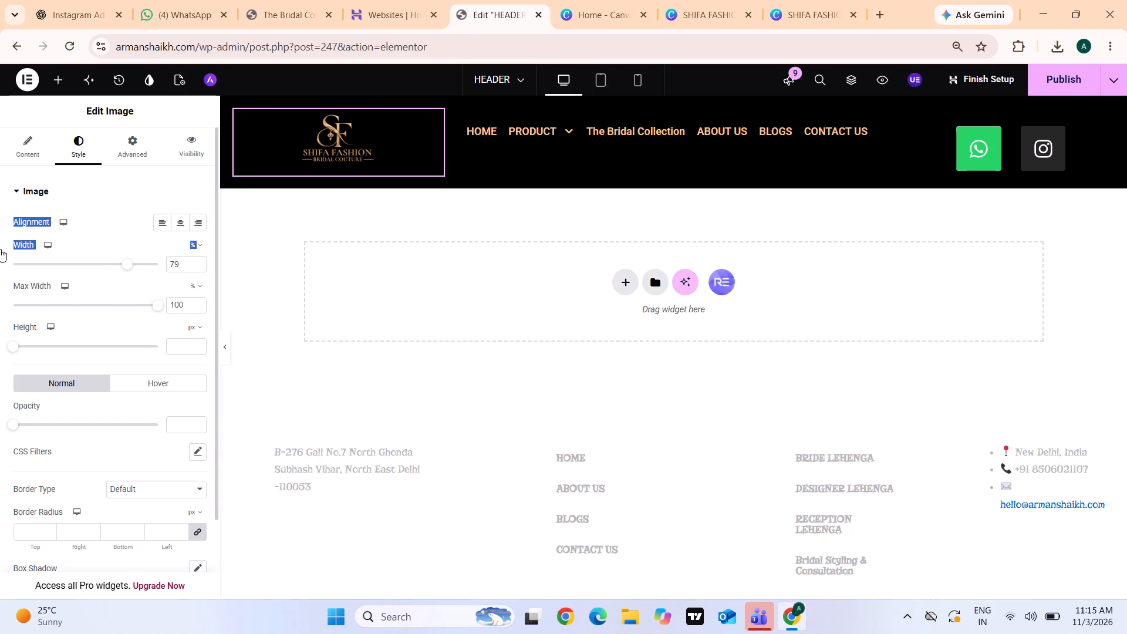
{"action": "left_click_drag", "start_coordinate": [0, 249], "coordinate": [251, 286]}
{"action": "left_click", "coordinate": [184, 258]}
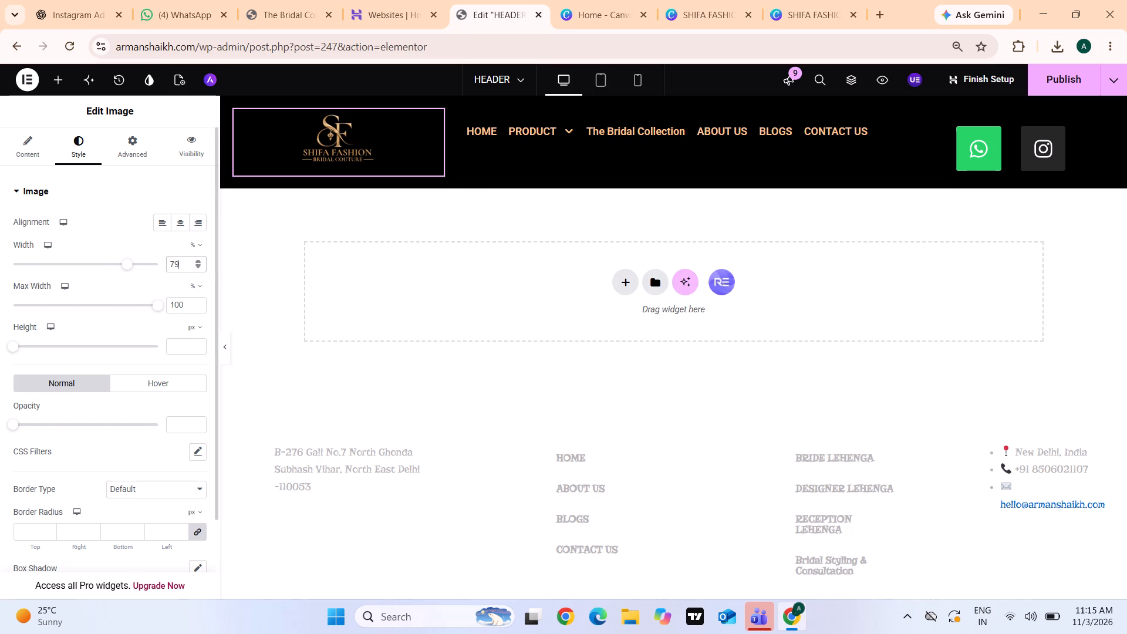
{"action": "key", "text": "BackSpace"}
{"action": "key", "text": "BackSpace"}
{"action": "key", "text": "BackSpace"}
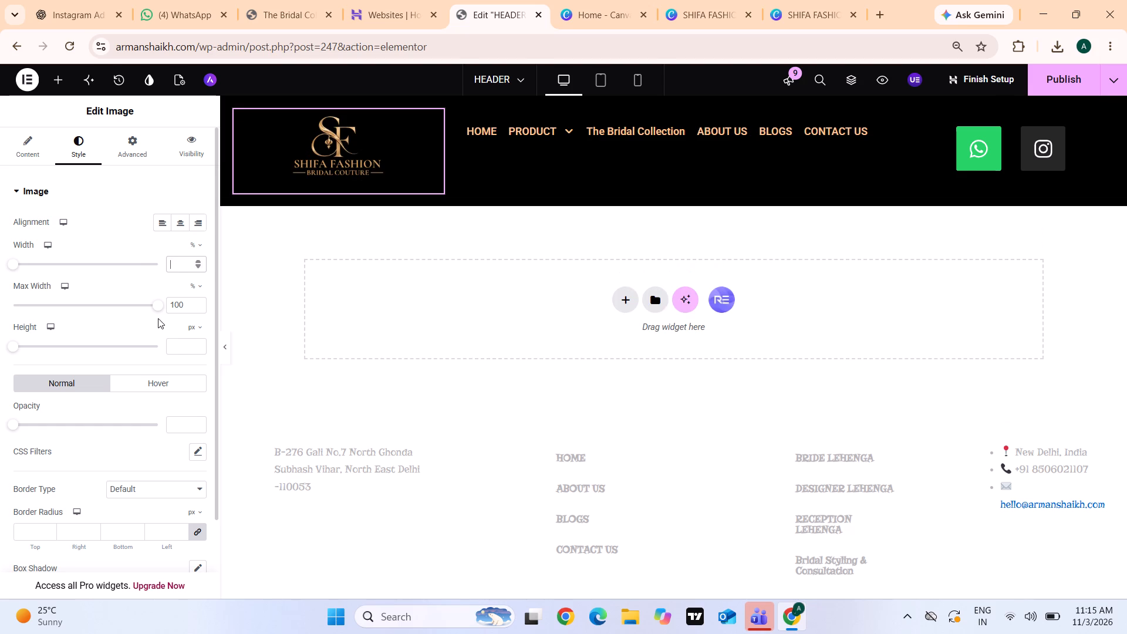
Reduce the header logo's maximum width to 84%.
{"action": "left_click_drag", "start_coordinate": [158, 312], "coordinate": [147, 308]}
{"action": "left_click_drag", "start_coordinate": [147, 308], "coordinate": [157, 305]}
{"action": "left_click_drag", "start_coordinate": [157, 305], "coordinate": [144, 308]}
{"action": "left_click_drag", "start_coordinate": [144, 308], "coordinate": [154, 307]}
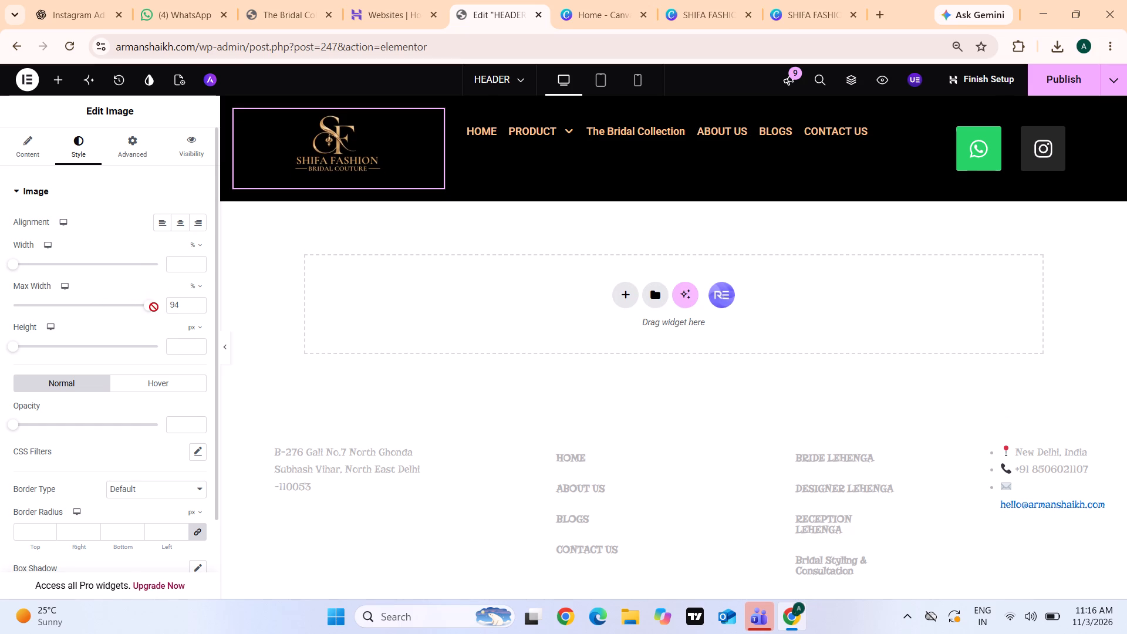
{"action": "left_click_drag", "start_coordinate": [154, 307], "coordinate": [150, 308]}
{"action": "left_click_drag", "start_coordinate": [150, 308], "coordinate": [113, 306]}
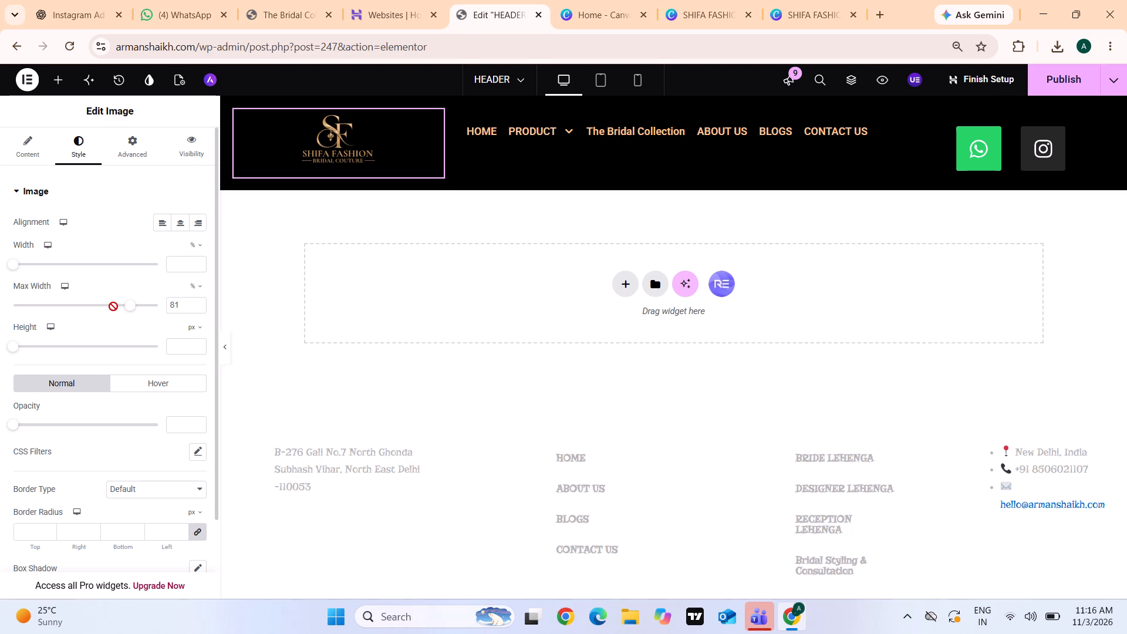
{"action": "left_click_drag", "start_coordinate": [113, 306], "coordinate": [198, 335]}
{"action": "left_click_drag", "start_coordinate": [129, 308], "coordinate": [215, 303]}
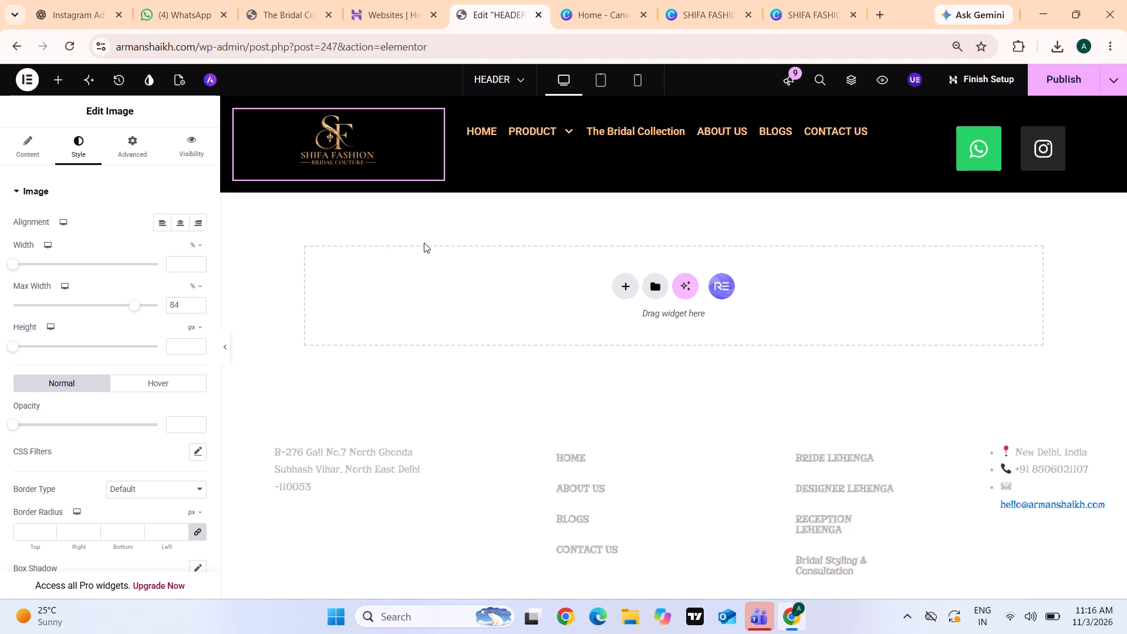
Set the font family of the header's outer flexbox container to Cormorant Garamond.
{"action": "left_click", "coordinate": [526, 156]}
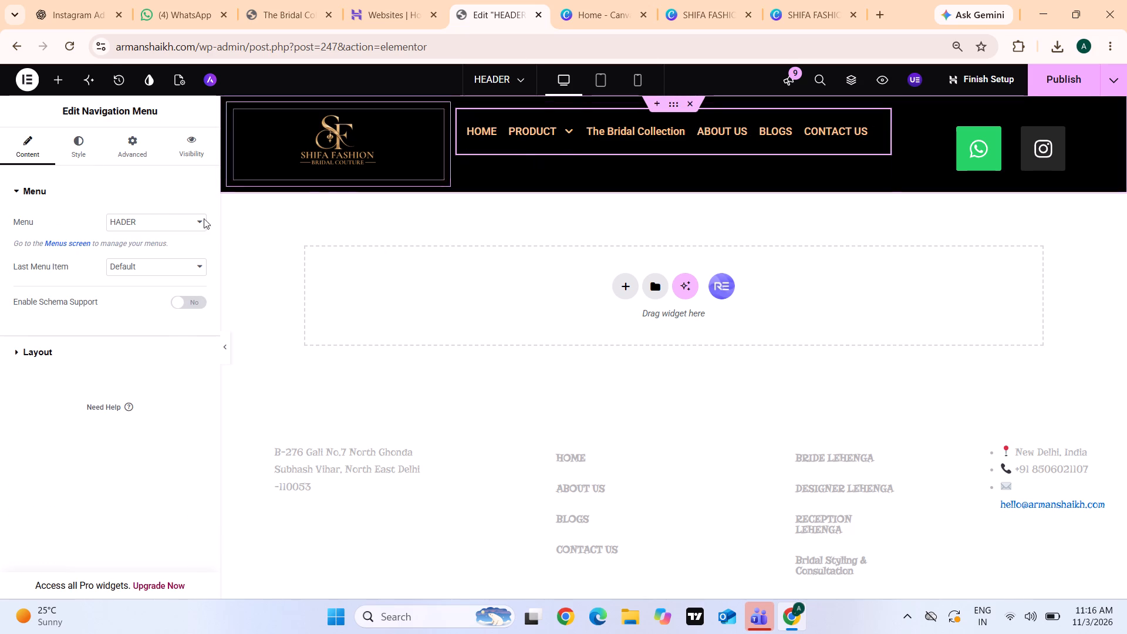
{"action": "left_click", "coordinate": [85, 151]}
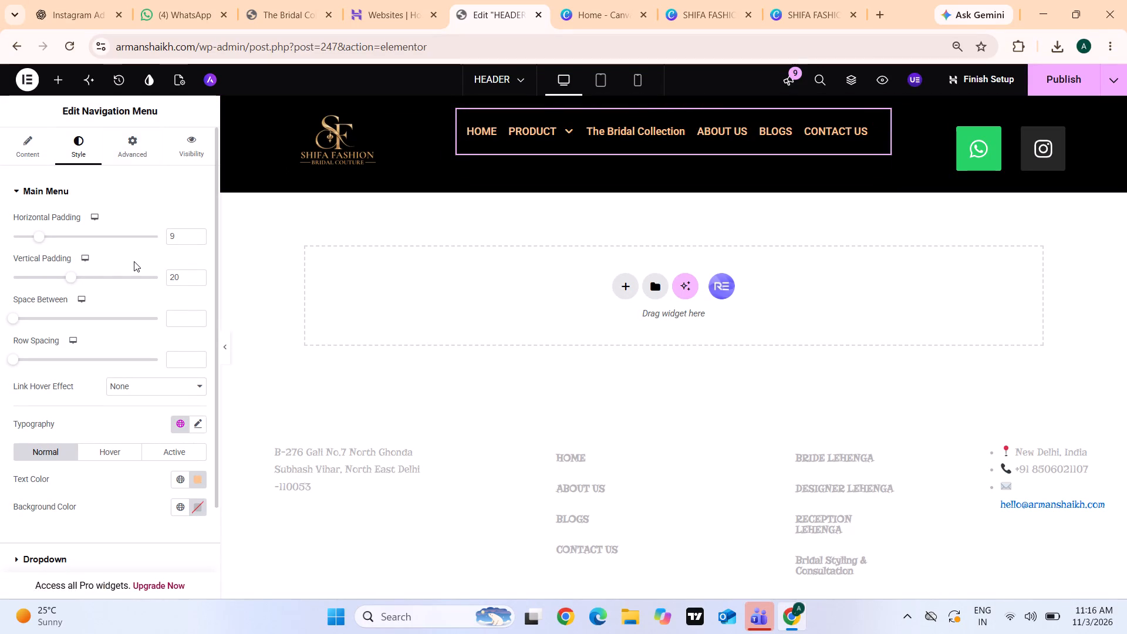
{"action": "scroll", "coordinate": [198, 373], "scroll_direction": "up", "scroll_amount": 1}
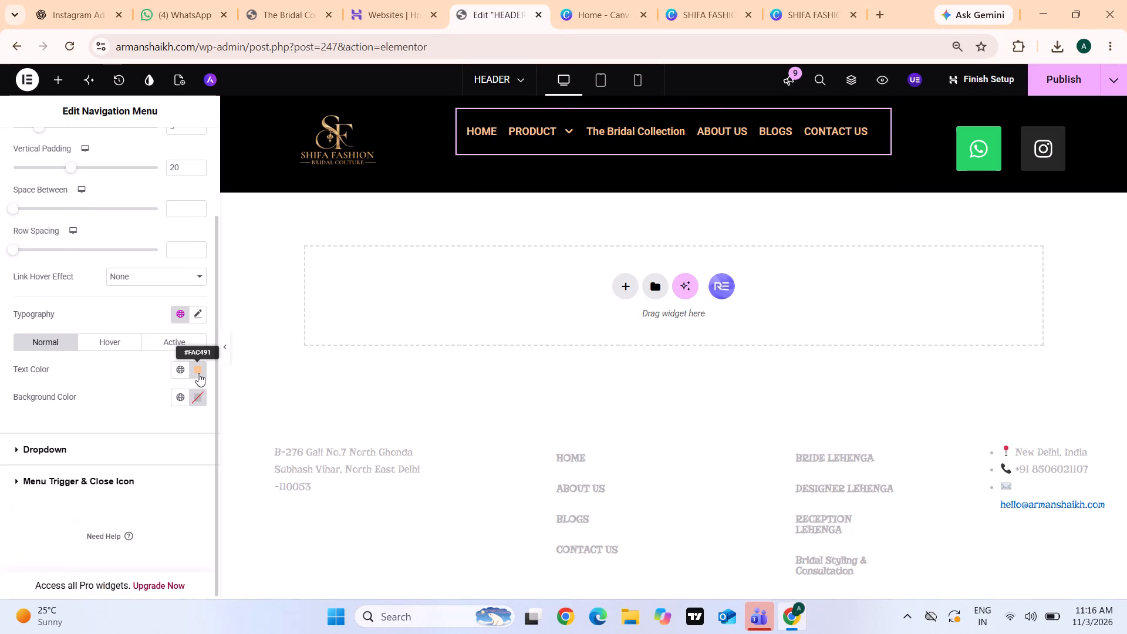
{"action": "scroll", "coordinate": [198, 373], "scroll_direction": "up", "scroll_amount": 1}
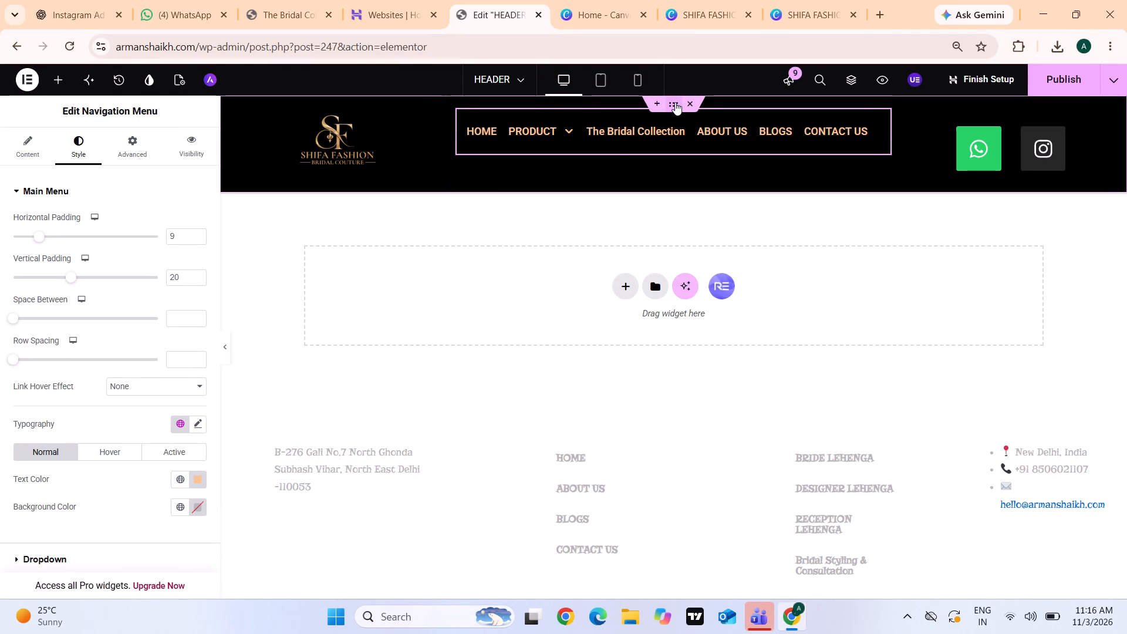
{"action": "left_click", "coordinate": [675, 102]}
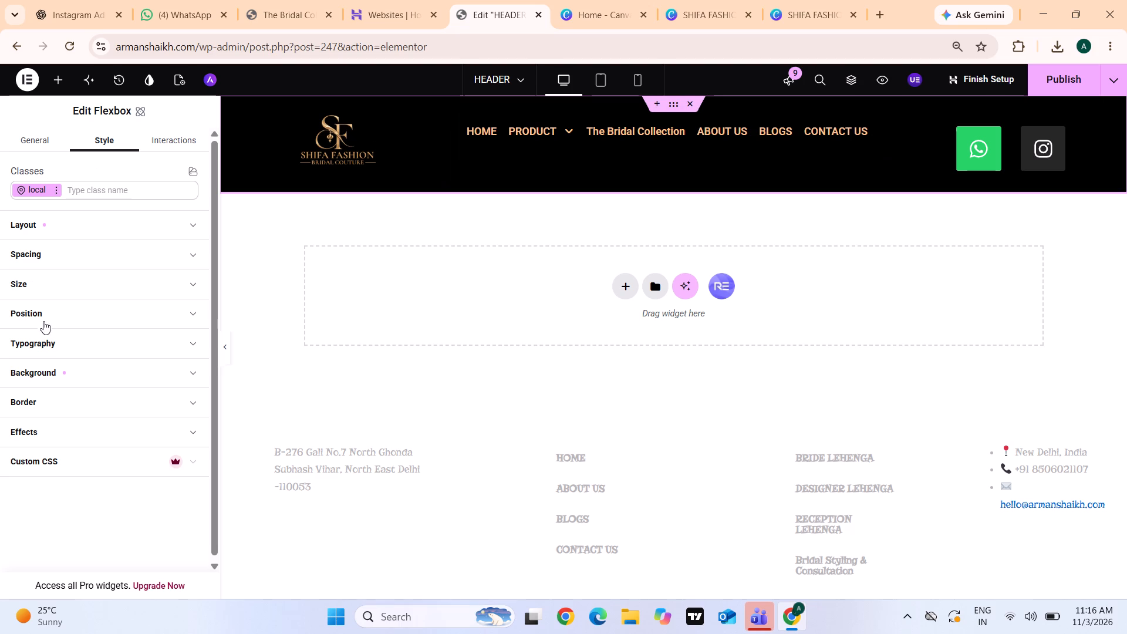
{"action": "left_click", "coordinate": [56, 222]}
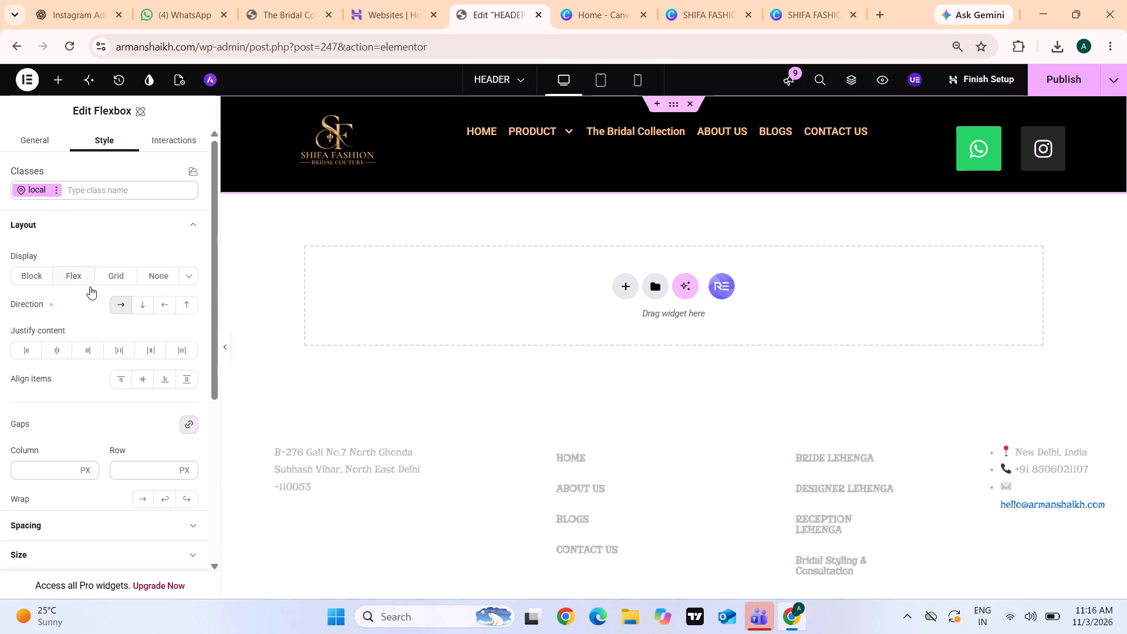
{"action": "scroll", "coordinate": [55, 489], "scroll_direction": "down", "scroll_amount": 1}
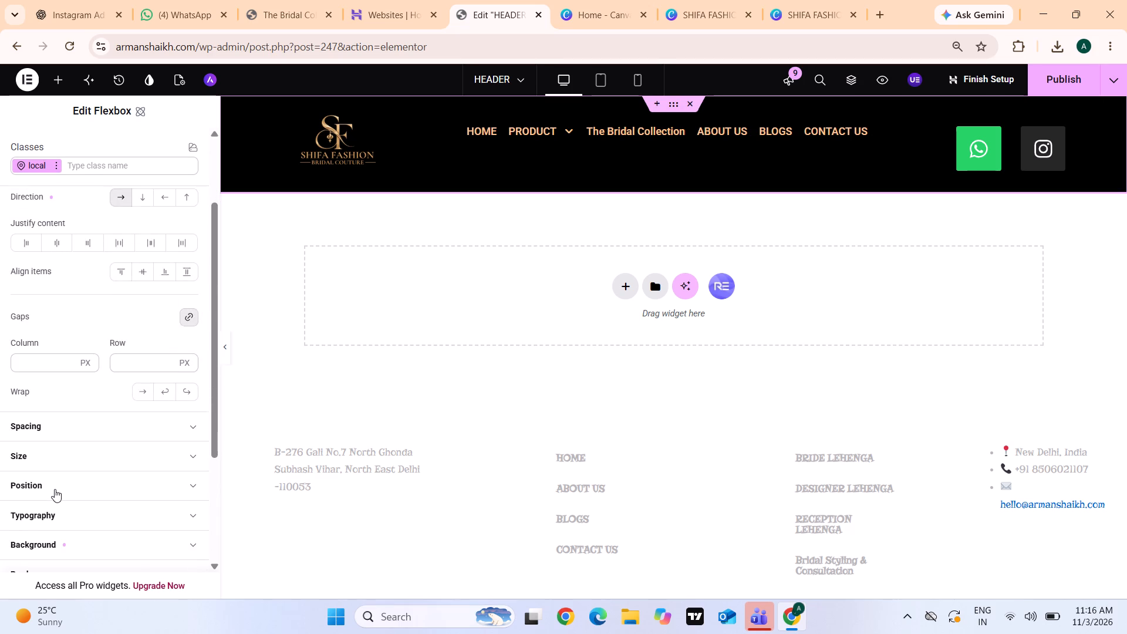
{"action": "scroll", "coordinate": [55, 489], "scroll_direction": "down", "scroll_amount": 1}
{"action": "left_click", "coordinate": [93, 472]}
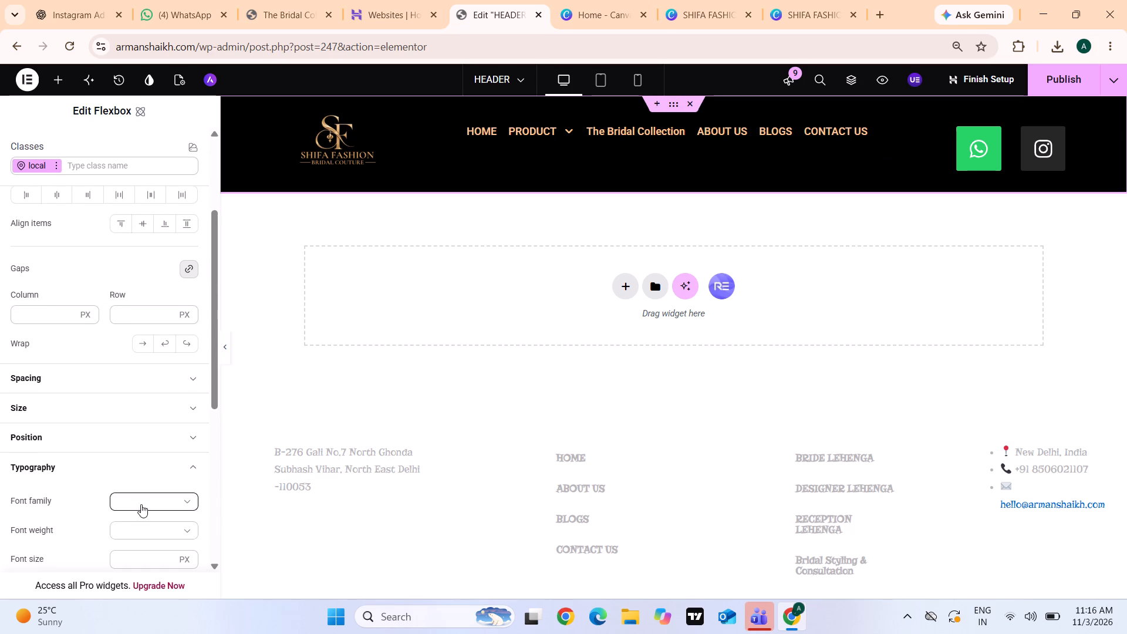
{"action": "scroll", "coordinate": [147, 527], "scroll_direction": "down", "scroll_amount": 1}
{"action": "left_click", "coordinate": [141, 512]}
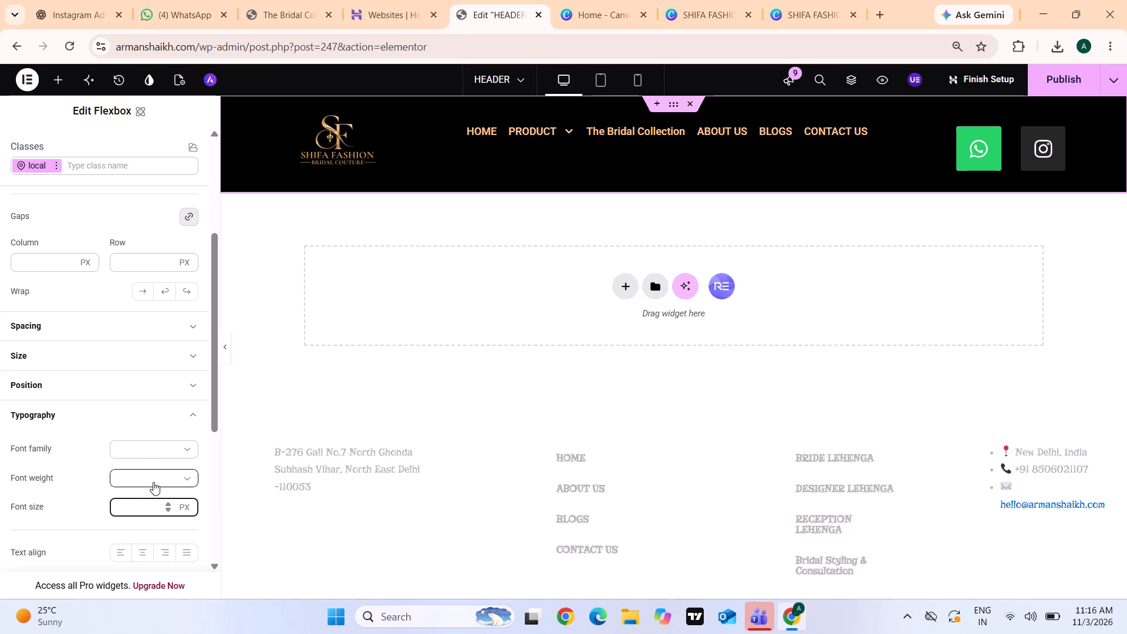
{"action": "left_click", "coordinate": [150, 451]}
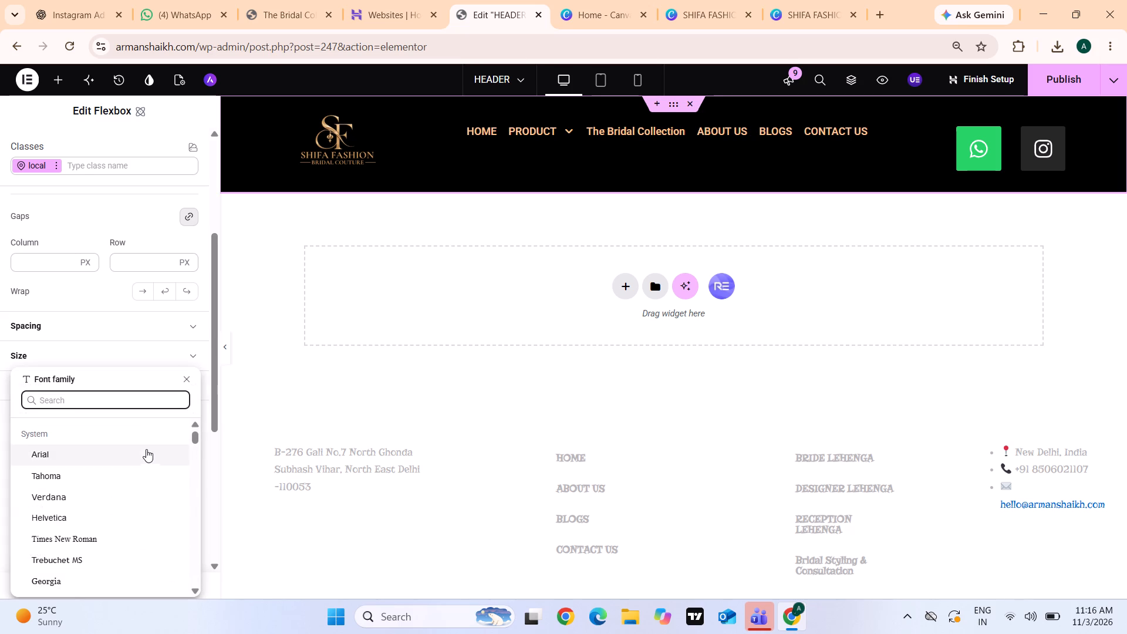
{"action": "left_click", "coordinate": [127, 394]}
{"action": "type", "text": "cormt"}
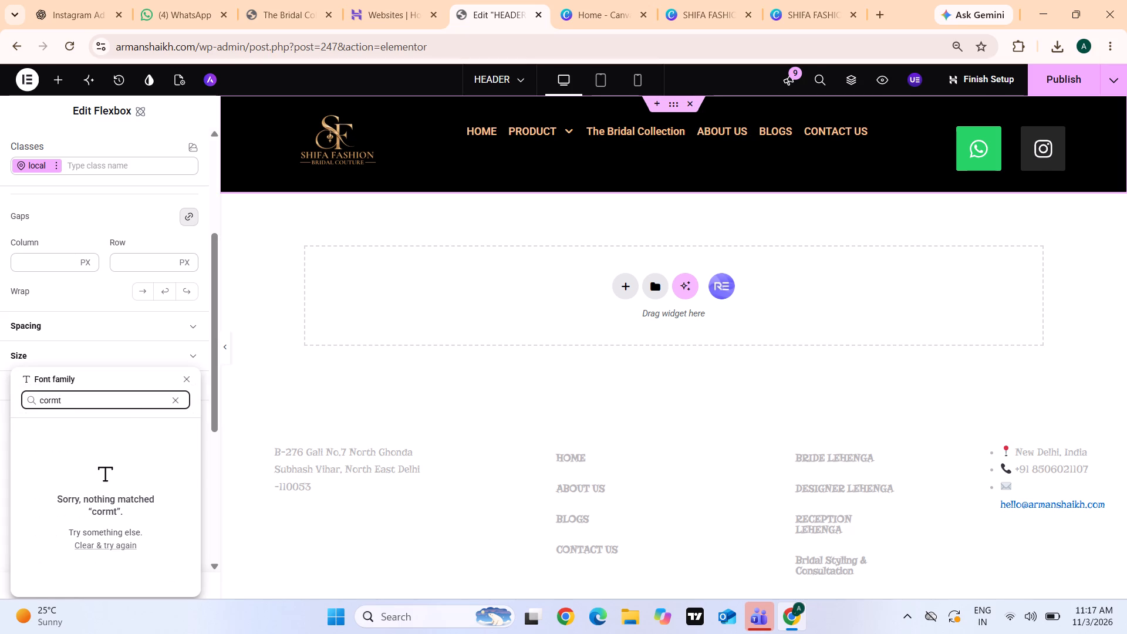
{"action": "key", "text": "BackSpace"}
{"action": "key", "text": "BackSpace"}
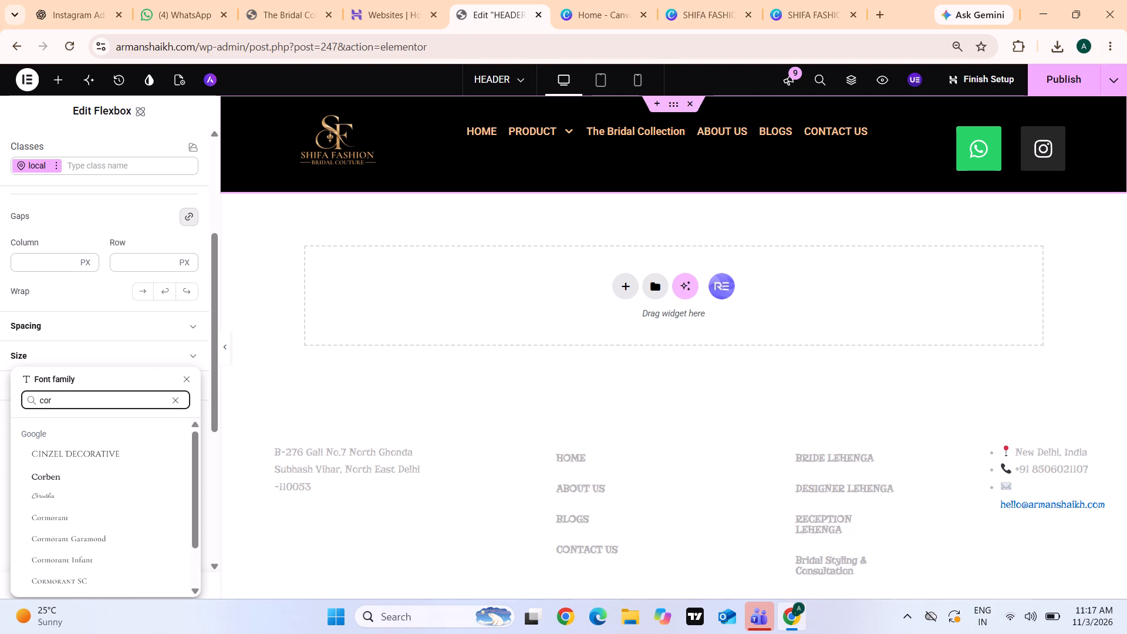
{"action": "left_click", "coordinate": [143, 543]}
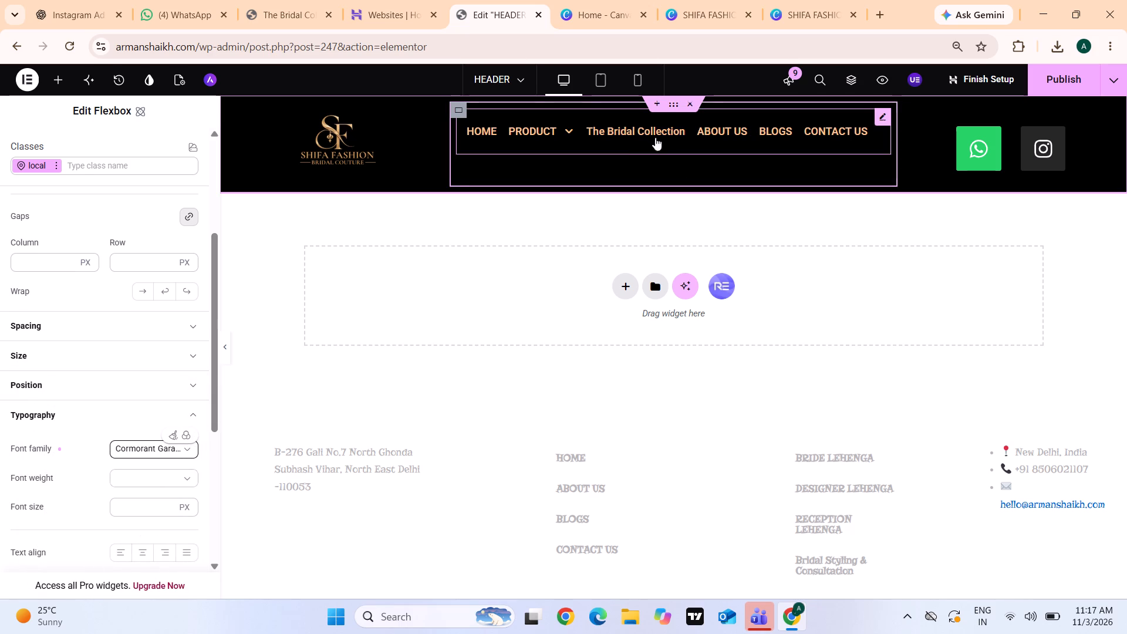
Set the header navigation menu's main menu typography to the Cormorant Garamond font family.
{"action": "left_click", "coordinate": [883, 113]}
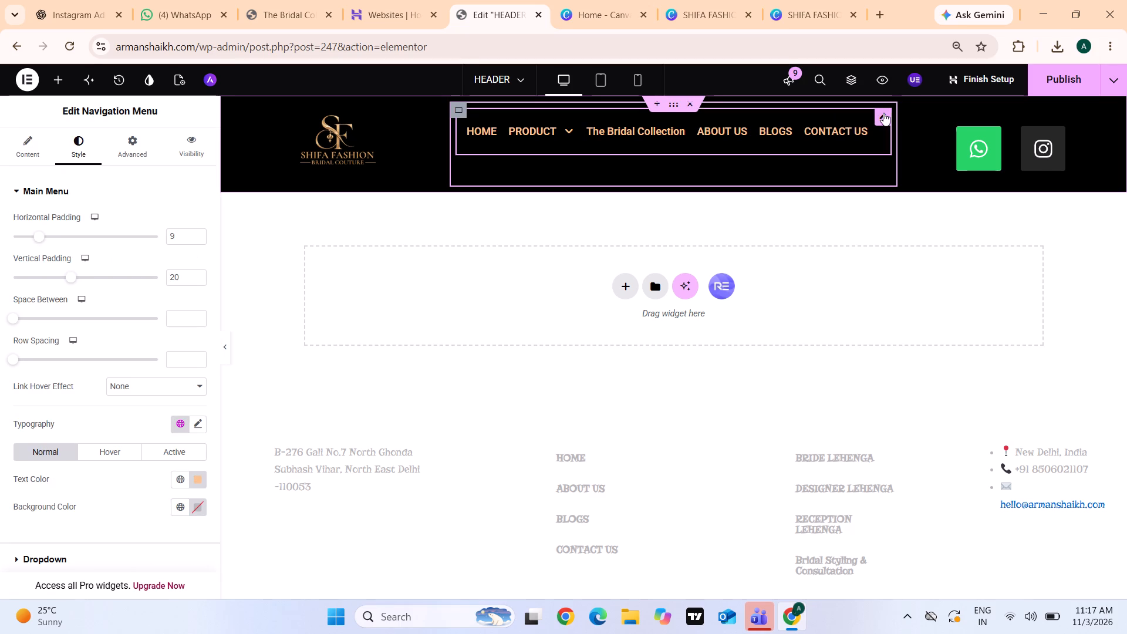
{"action": "scroll", "coordinate": [137, 484], "scroll_direction": "down", "scroll_amount": 1}
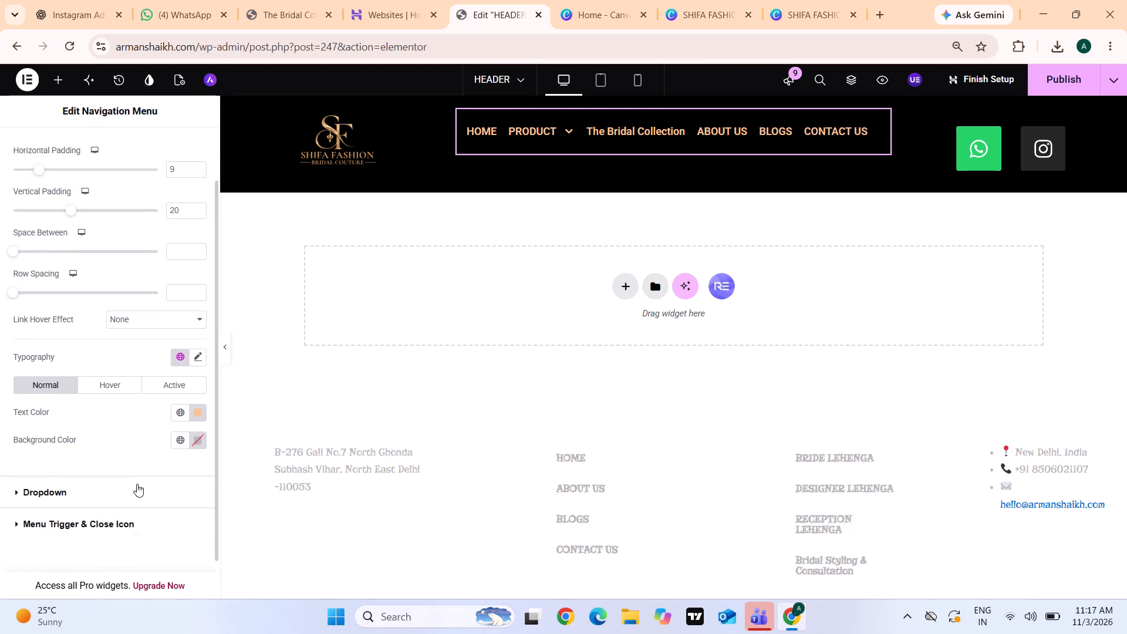
{"action": "scroll", "coordinate": [137, 484], "scroll_direction": "down", "scroll_amount": 1}
{"action": "scroll", "coordinate": [137, 484], "scroll_direction": "up", "scroll_amount": 6}
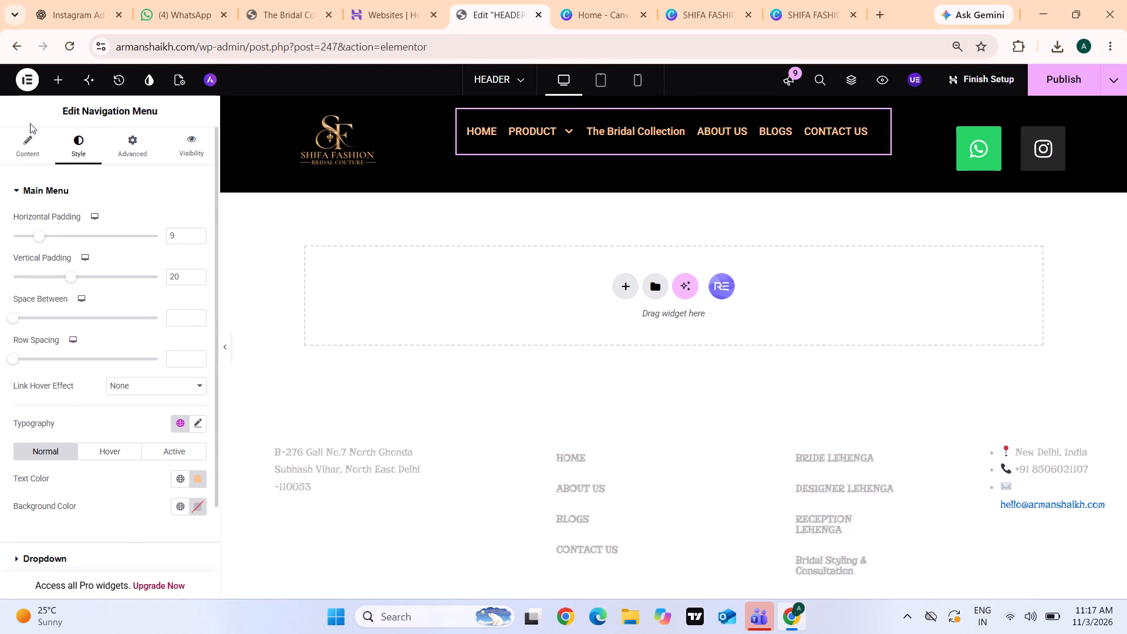
{"action": "left_click", "coordinate": [25, 146]}
{"action": "left_click", "coordinate": [70, 137]}
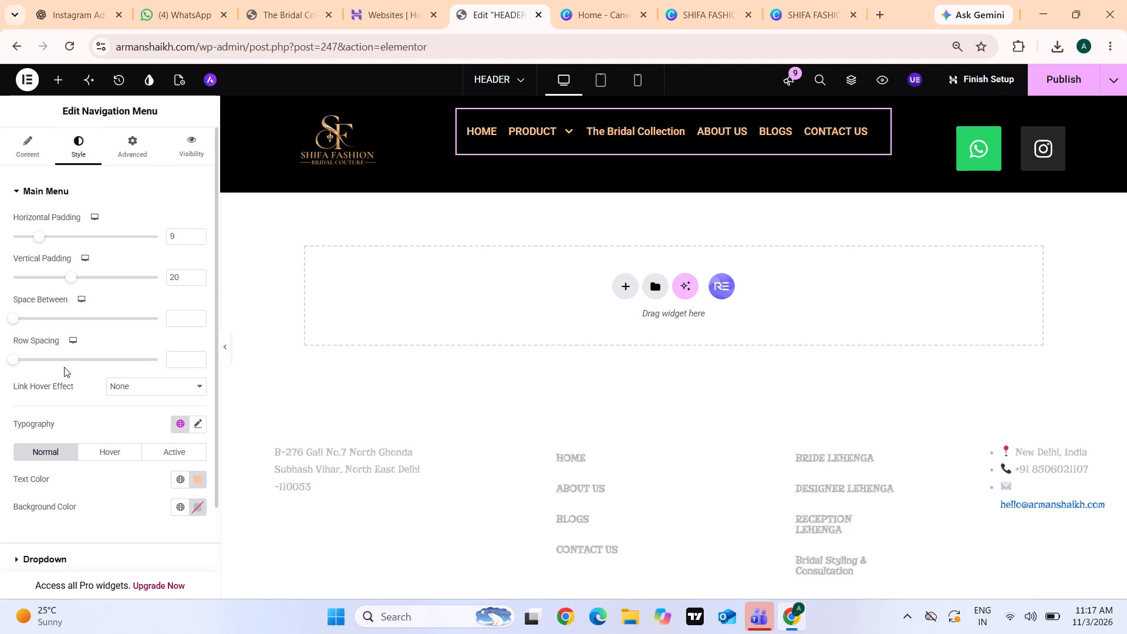
{"action": "scroll", "coordinate": [64, 367], "scroll_direction": "down", "scroll_amount": 2}
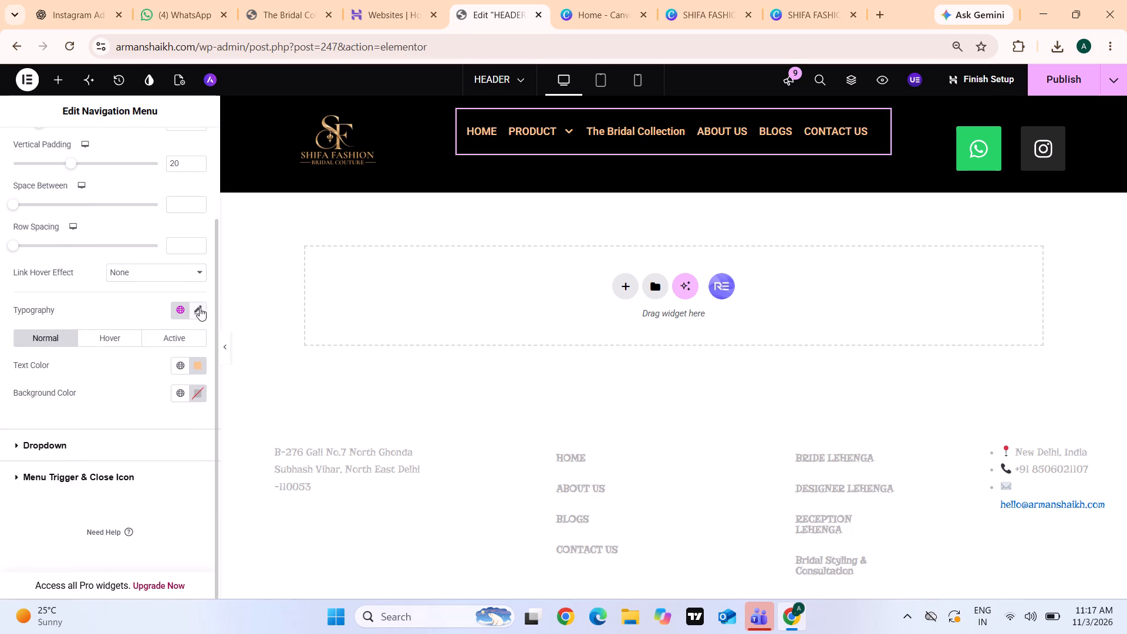
{"action": "left_click", "coordinate": [199, 309]}
{"action": "left_click", "coordinate": [167, 383]}
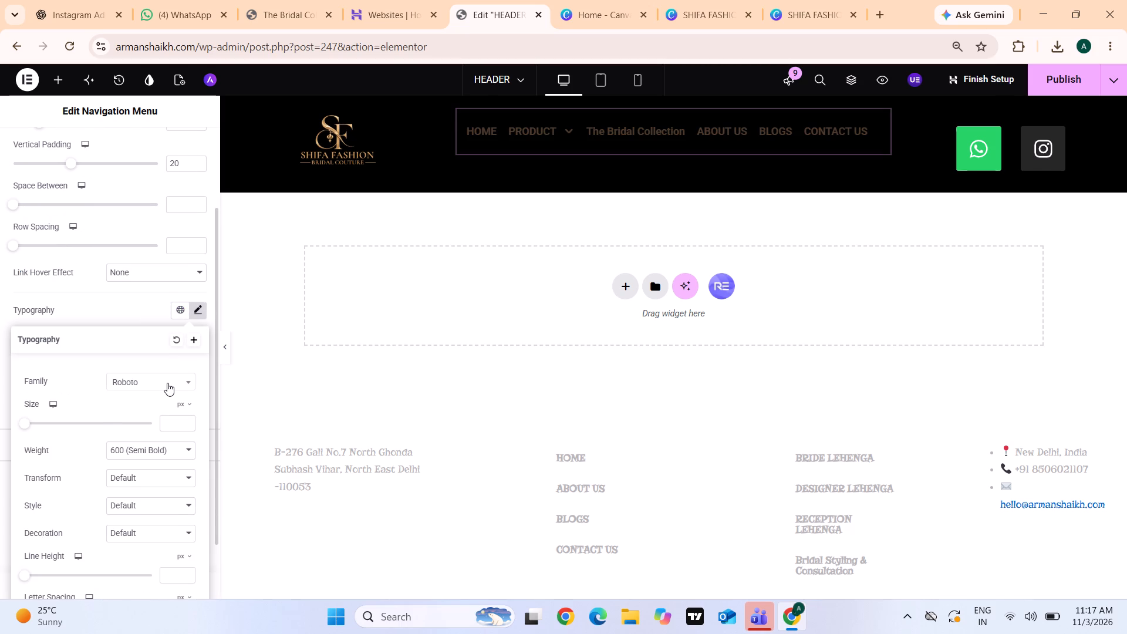
{"action": "key", "text": "c"}
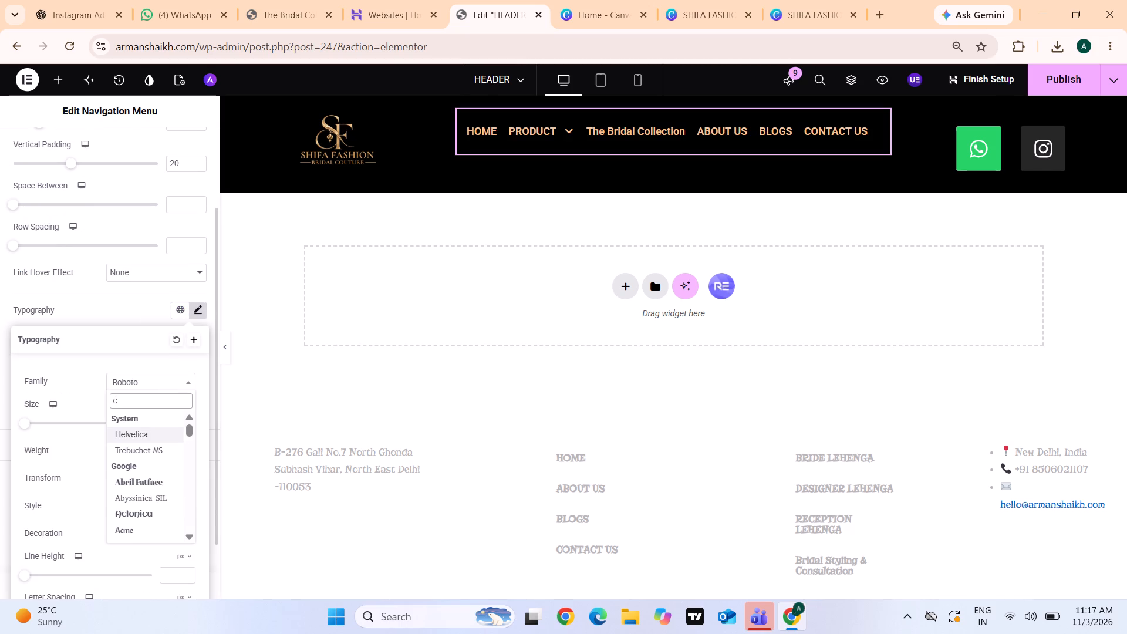
{"action": "type", "text": "orm"}
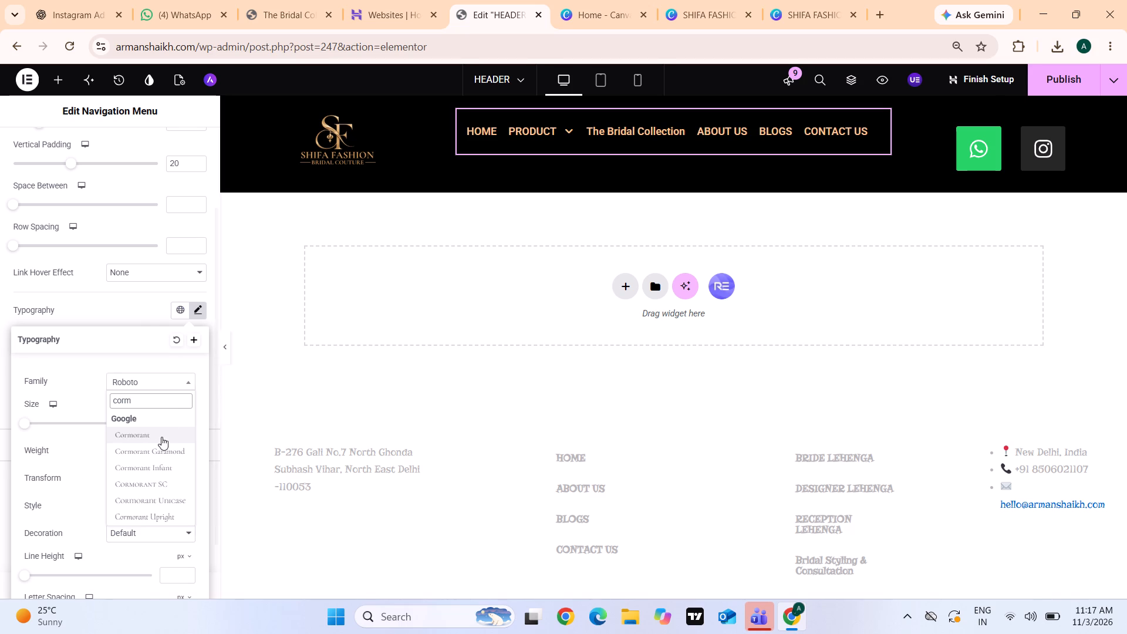
{"action": "left_click", "coordinate": [156, 456]}
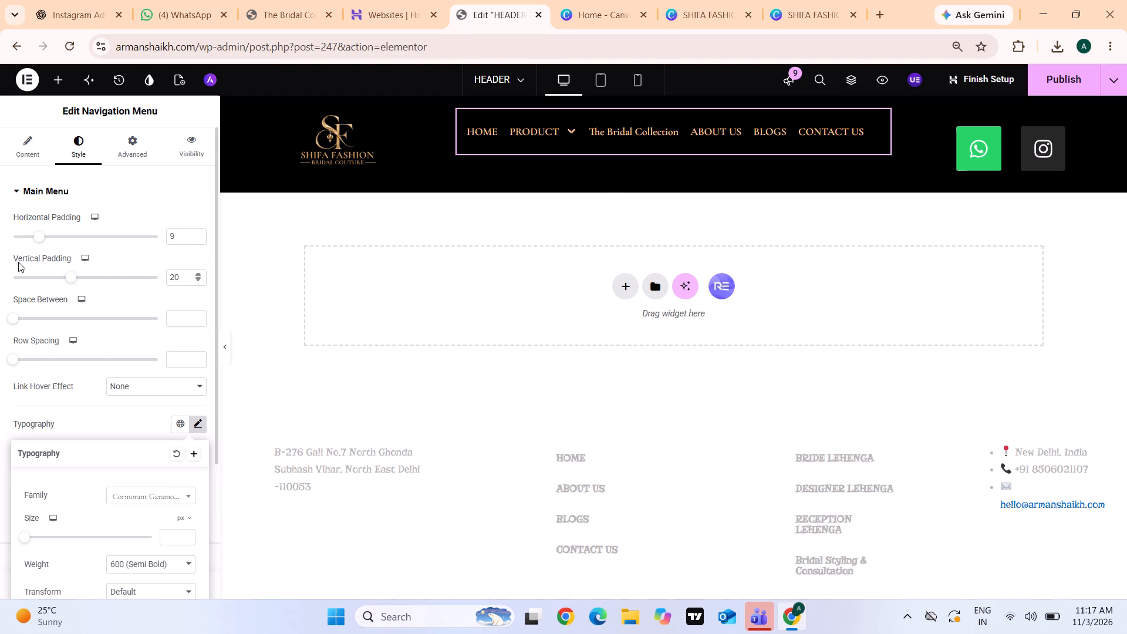
{"action": "scroll", "coordinate": [18, 262], "scroll_direction": "up", "scroll_amount": 1}
{"action": "left_click", "coordinate": [16, 145]}
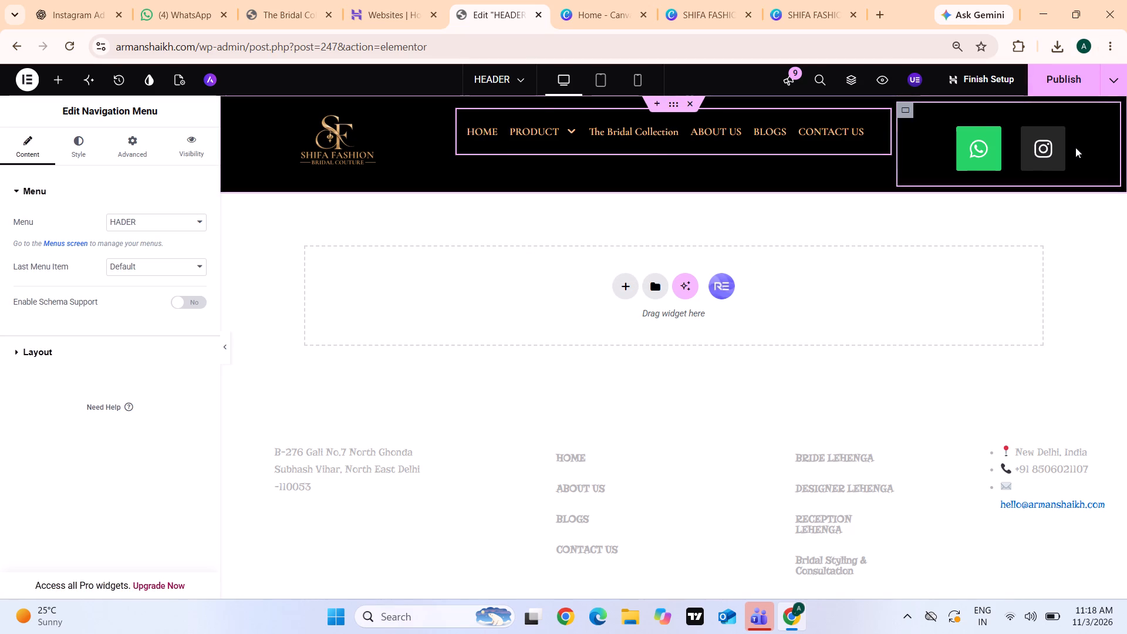
Publish the updated header template.
{"action": "left_click", "coordinate": [1052, 78]}
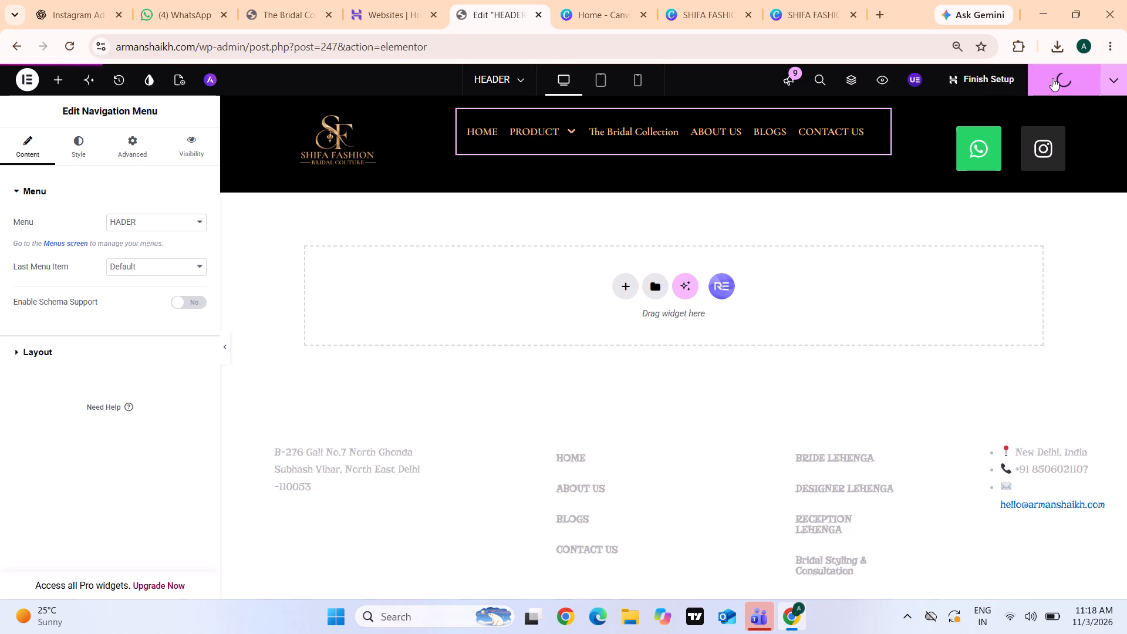
{"action": "left_click", "coordinate": [382, 5]}
{"action": "left_click", "coordinate": [462, 10]}
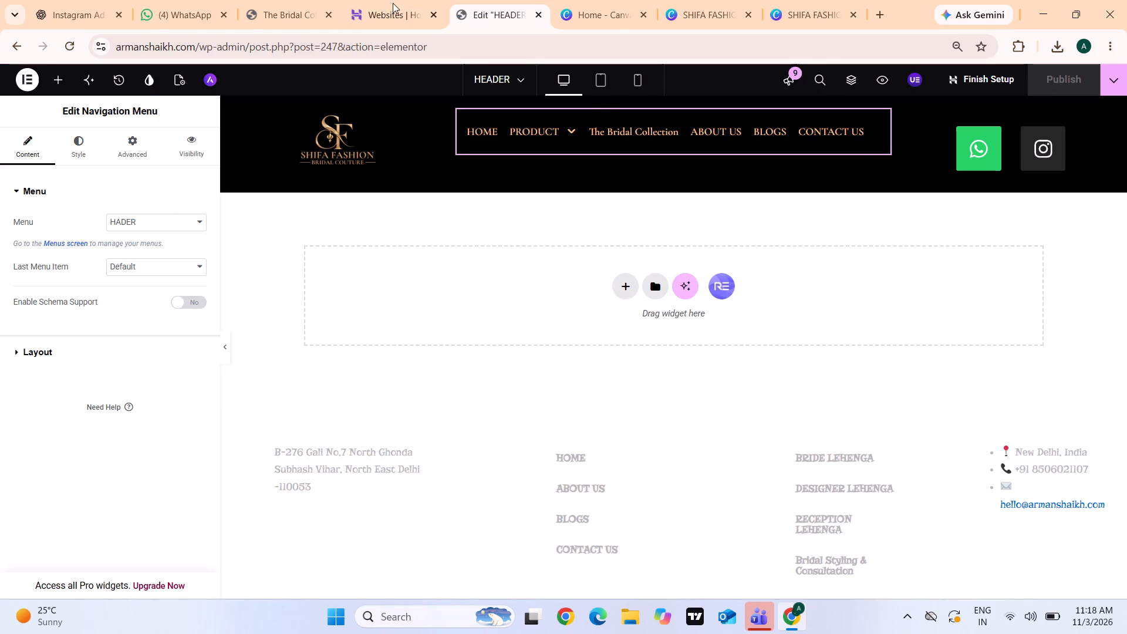
Reload the live Bridal Collection page to check the published header logo and navigation menu font.
{"action": "left_click", "coordinate": [292, 1]}
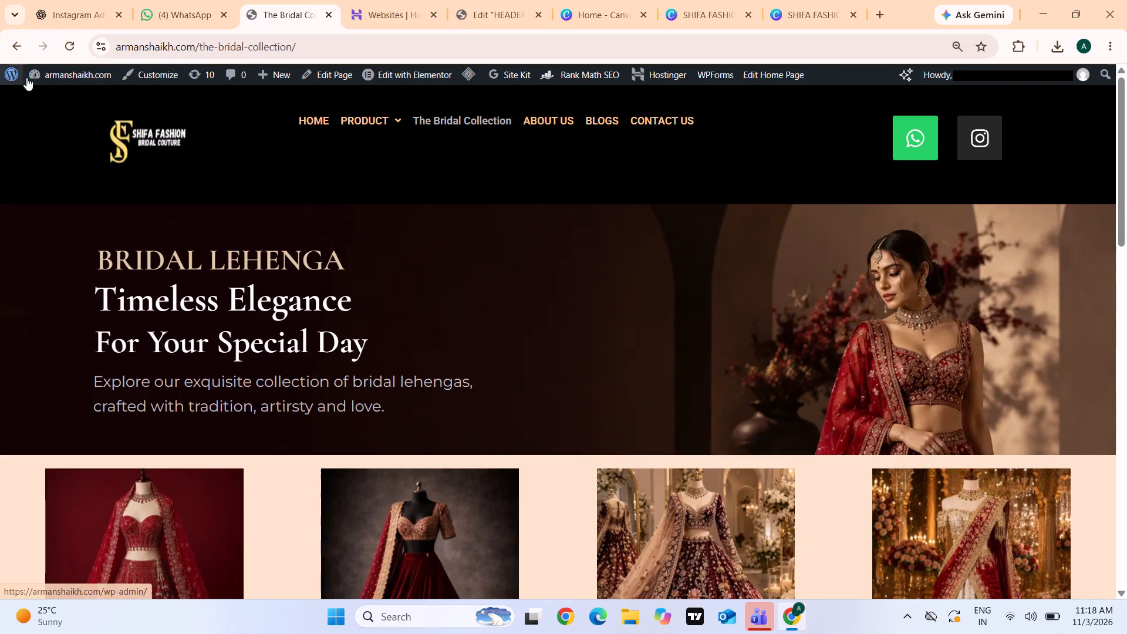
{"action": "triple_click", "coordinate": [70, 41]}
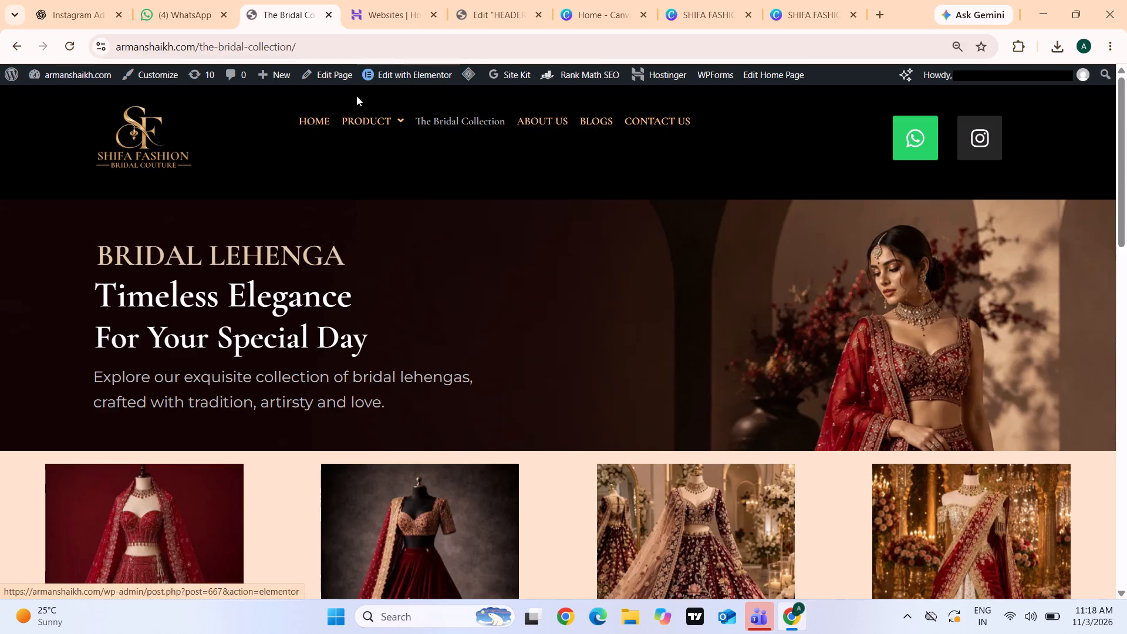
Open the live Home page and look through it from the header and slider down to the footer.
{"action": "left_click", "coordinate": [315, 116]}
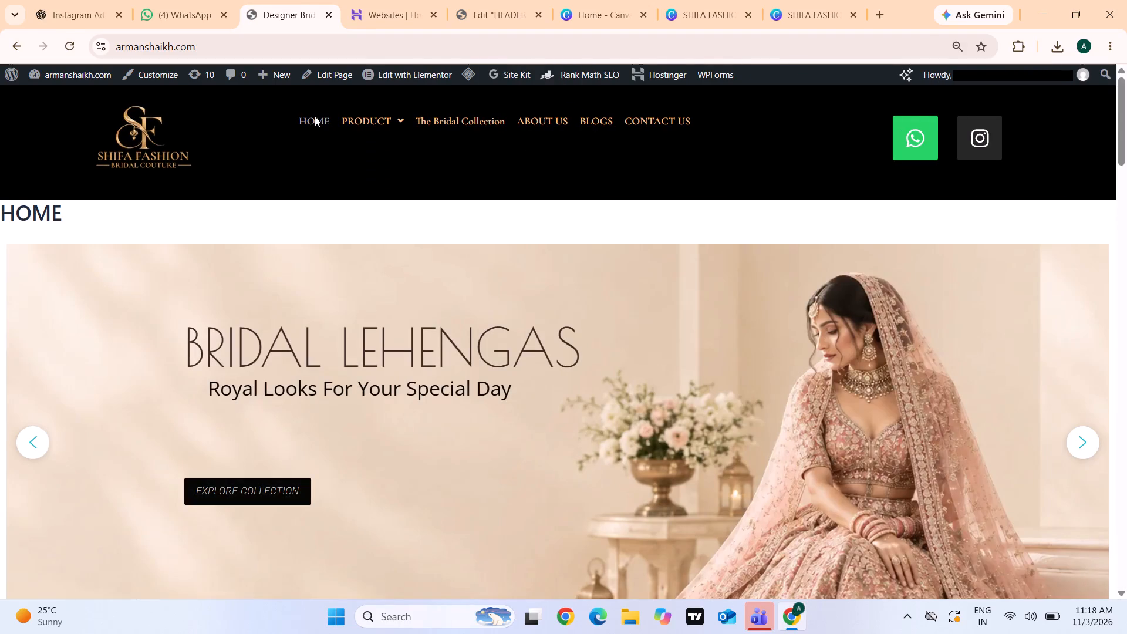
{"action": "scroll", "coordinate": [302, 249], "scroll_direction": "down", "scroll_amount": 6}
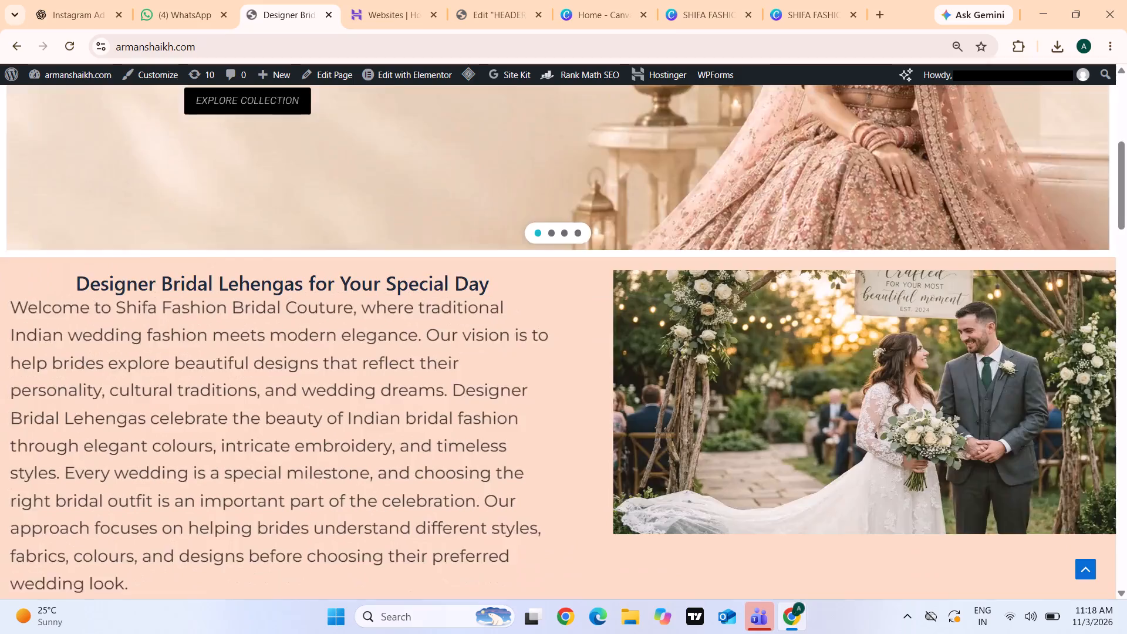
{"action": "scroll", "coordinate": [316, 216], "scroll_direction": "up", "scroll_amount": 4}
{"action": "scroll", "coordinate": [316, 216], "scroll_direction": "down", "scroll_amount": 7}
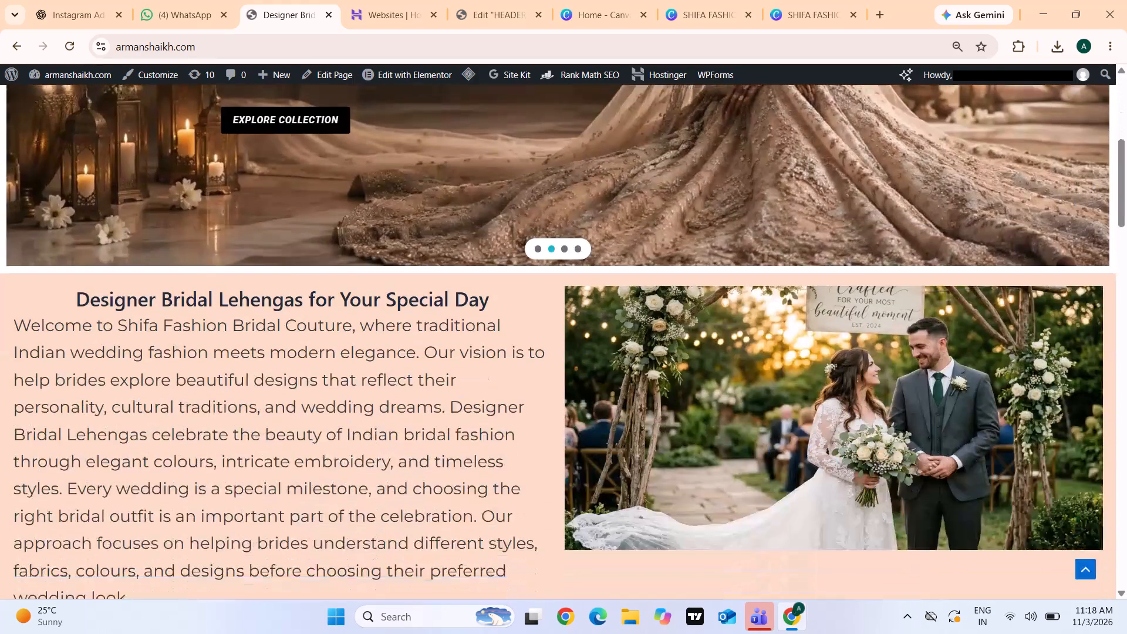
{"action": "scroll", "coordinate": [316, 216], "scroll_direction": "down", "scroll_amount": 10}
{"action": "scroll", "coordinate": [316, 216], "scroll_direction": "up", "scroll_amount": 11}
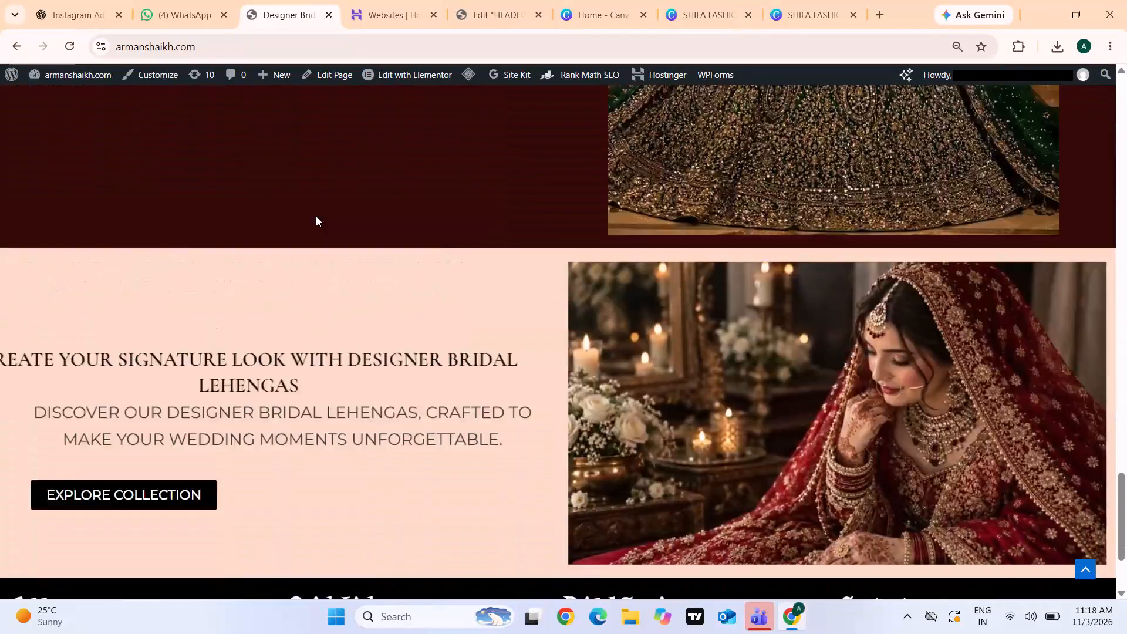
{"action": "scroll", "coordinate": [316, 216], "scroll_direction": "up", "scroll_amount": 8}
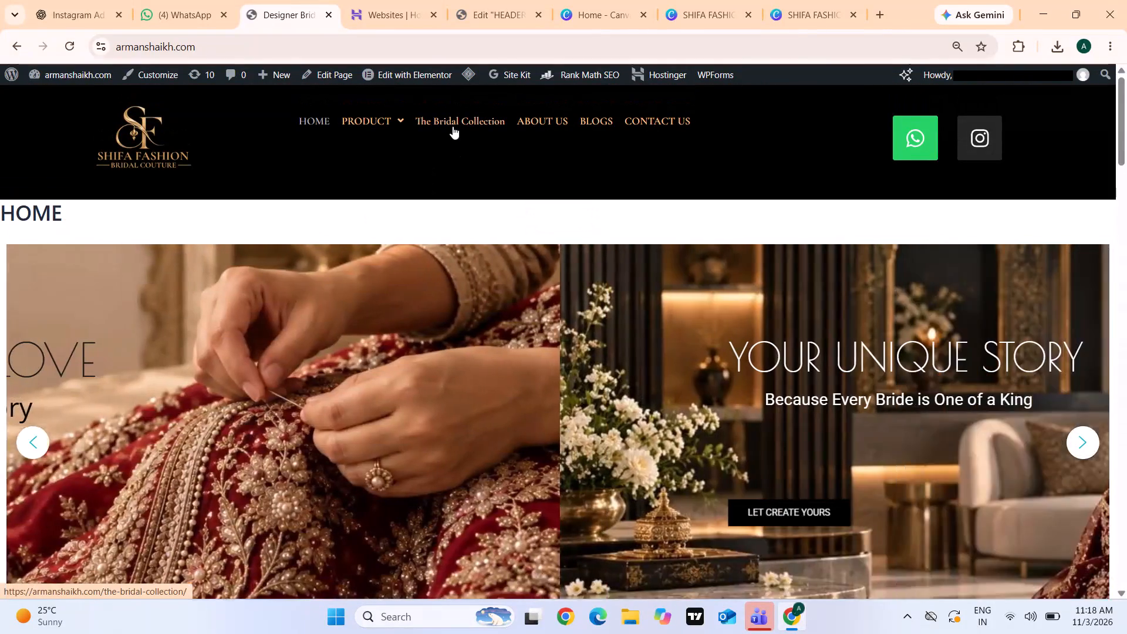
Open the live The Bridal Collection page and examine its header, product grid and footer fonts.
{"action": "left_click", "coordinate": [453, 126]}
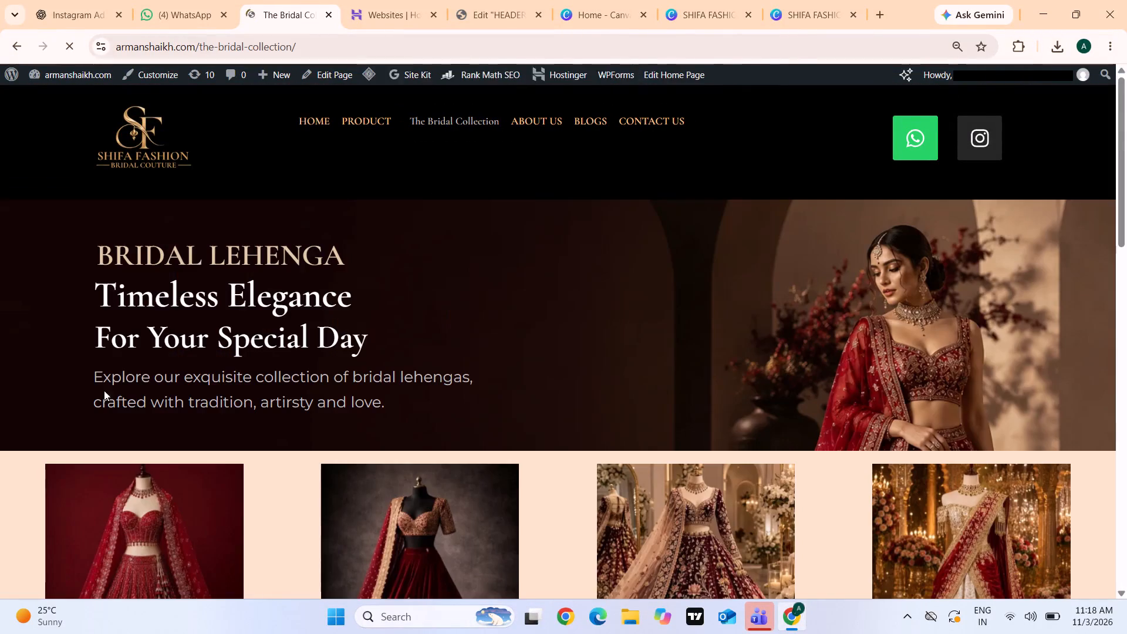
{"action": "scroll", "coordinate": [211, 367], "scroll_direction": "down", "scroll_amount": 11}
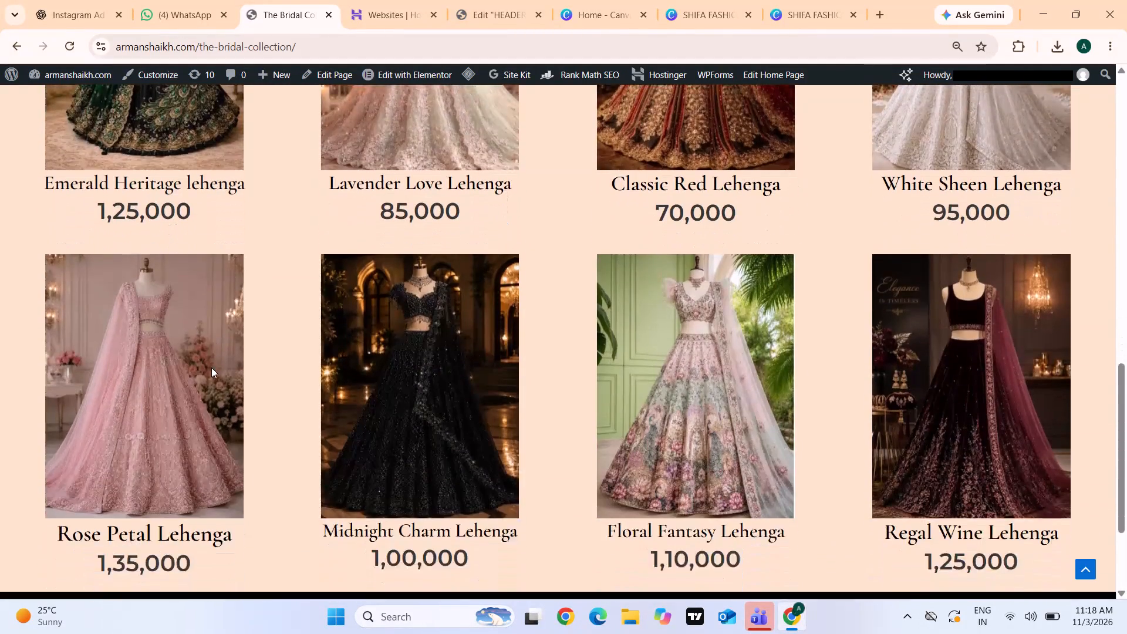
{"action": "scroll", "coordinate": [211, 367], "scroll_direction": "down", "scroll_amount": 5}
{"action": "scroll", "coordinate": [211, 367], "scroll_direction": "up", "scroll_amount": 11}
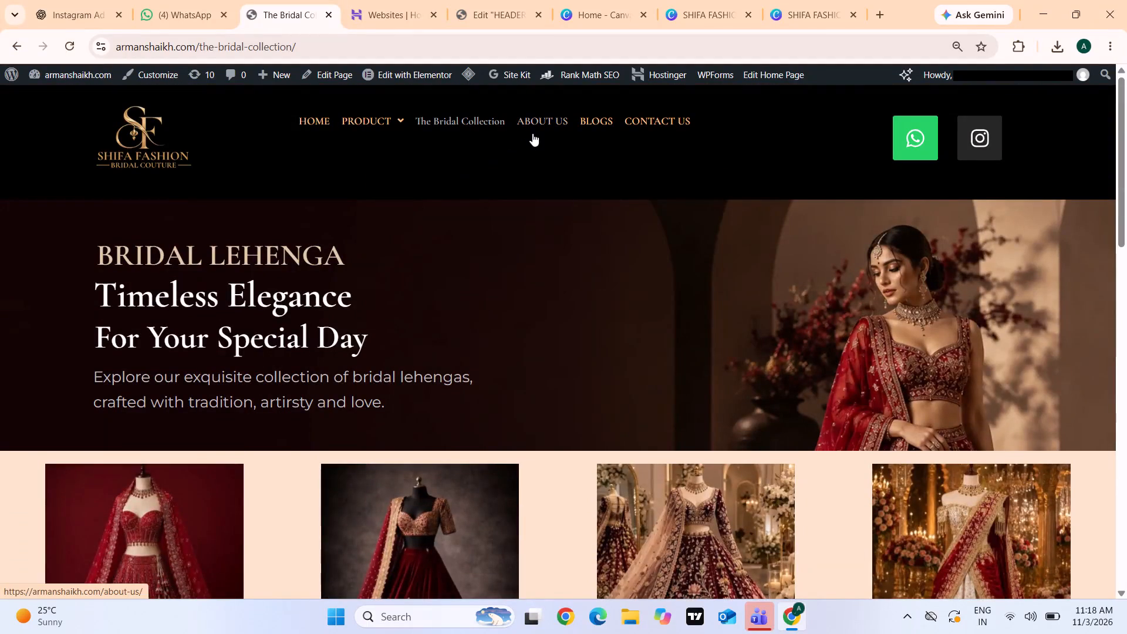
{"action": "scroll", "coordinate": [446, 240], "scroll_direction": "down", "scroll_amount": 17}
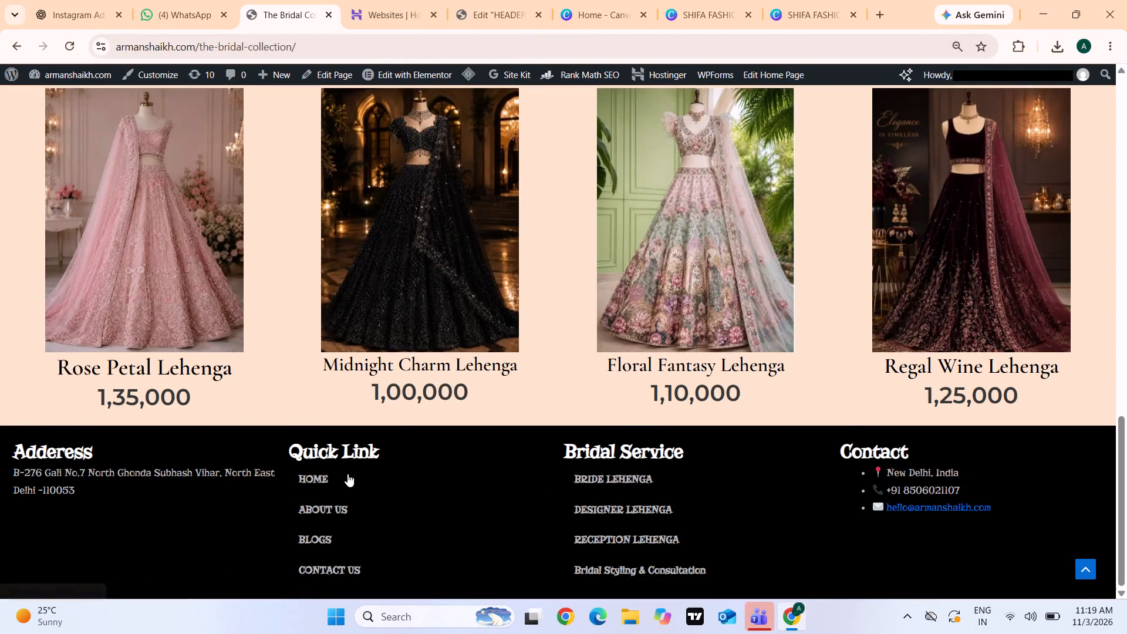
{"action": "scroll", "coordinate": [373, 340], "scroll_direction": "up", "scroll_amount": 19}
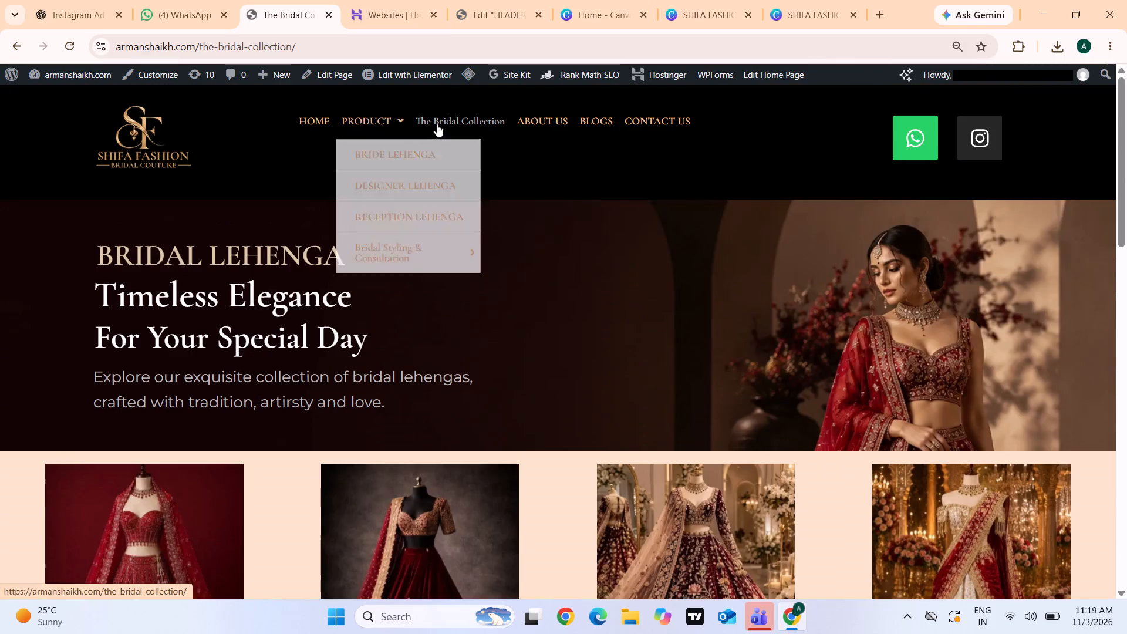
Switch back to the HEADER template open in the Elementor editor.
{"action": "left_click", "coordinate": [374, 0]}
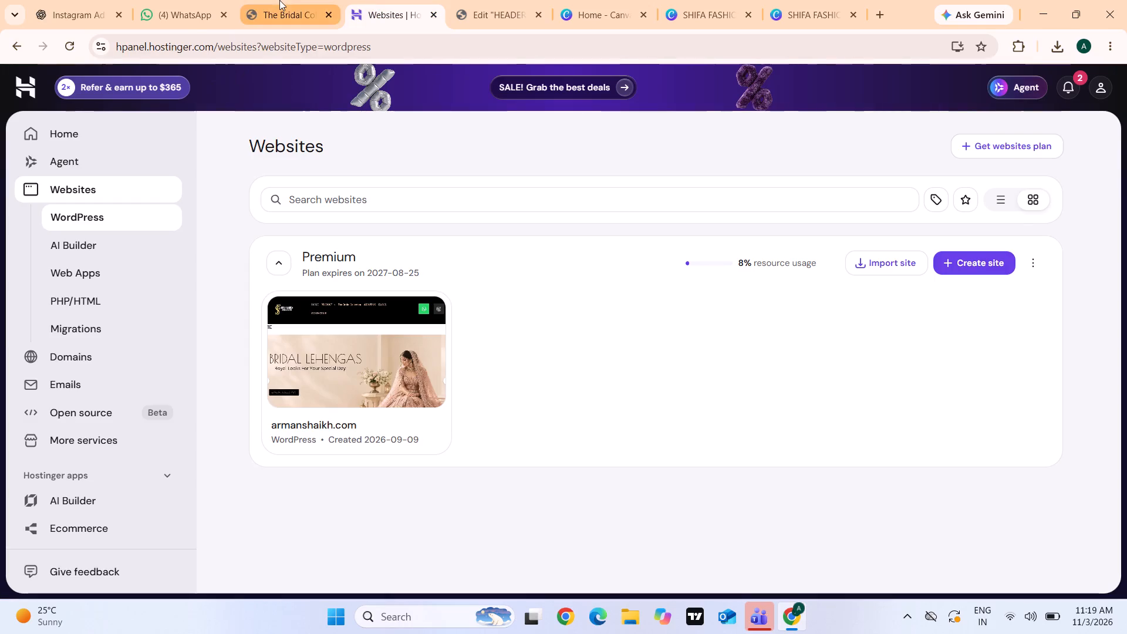
{"action": "left_click", "coordinate": [279, 0]}
{"action": "left_click", "coordinate": [492, 7]}
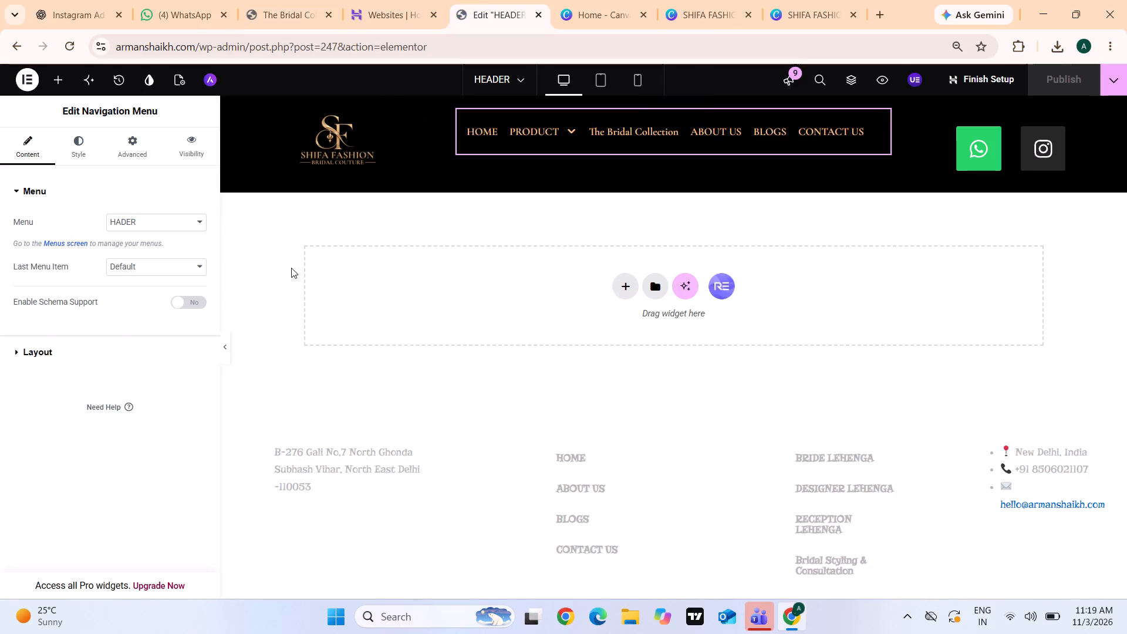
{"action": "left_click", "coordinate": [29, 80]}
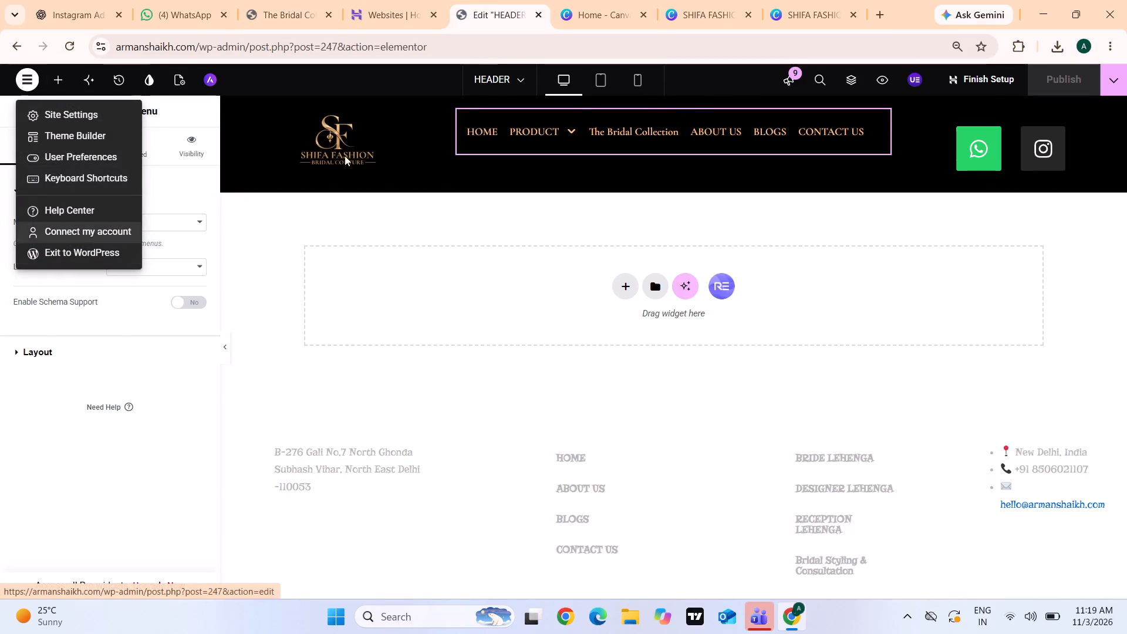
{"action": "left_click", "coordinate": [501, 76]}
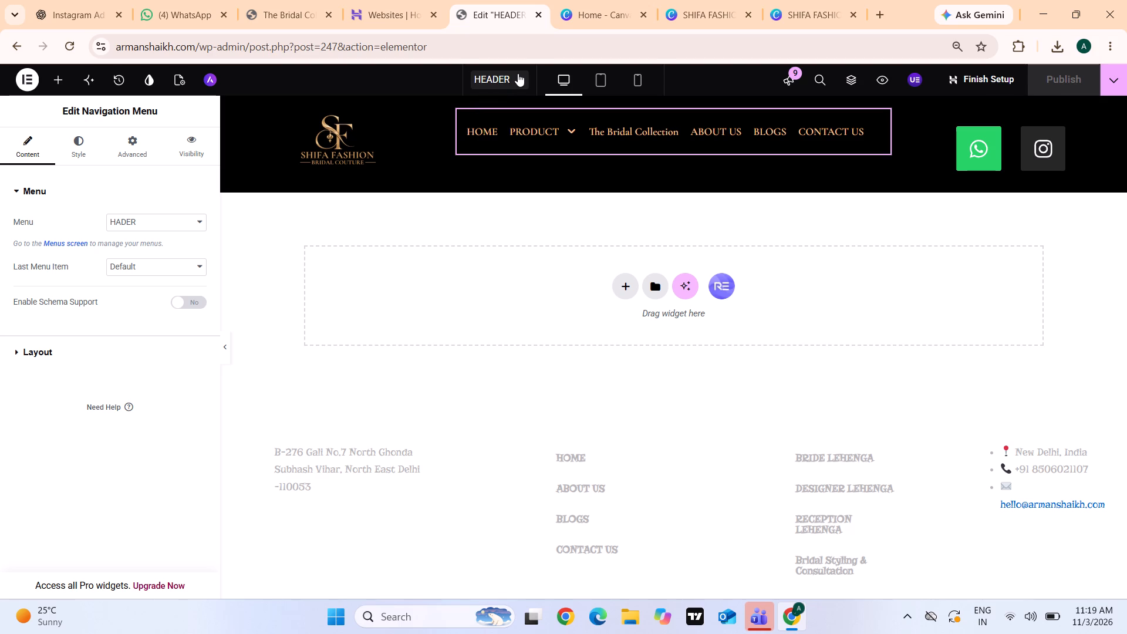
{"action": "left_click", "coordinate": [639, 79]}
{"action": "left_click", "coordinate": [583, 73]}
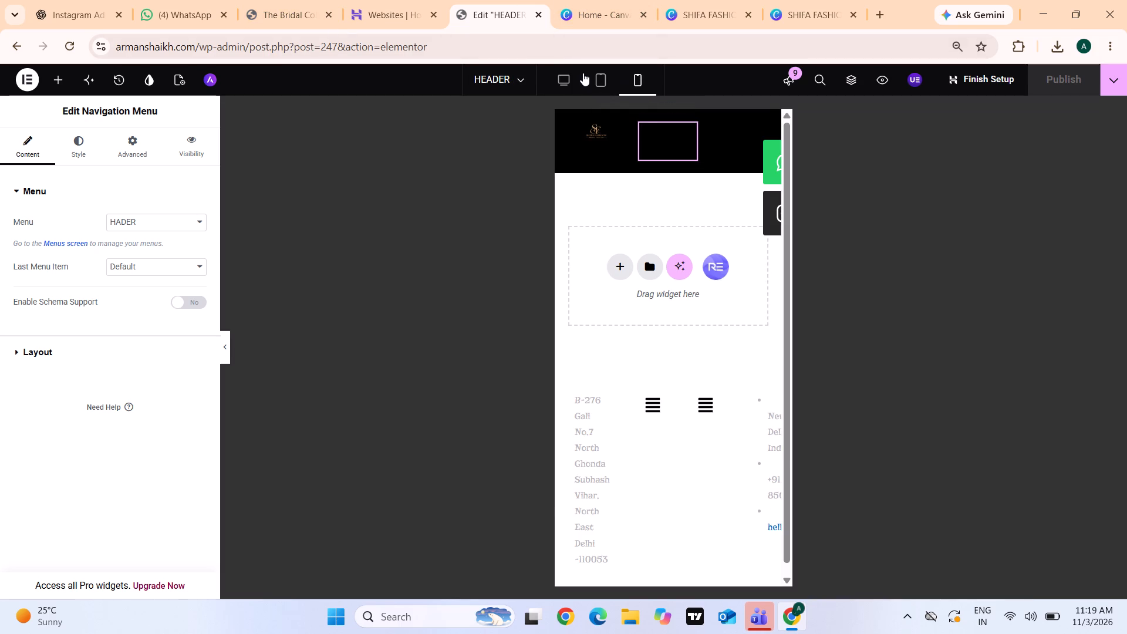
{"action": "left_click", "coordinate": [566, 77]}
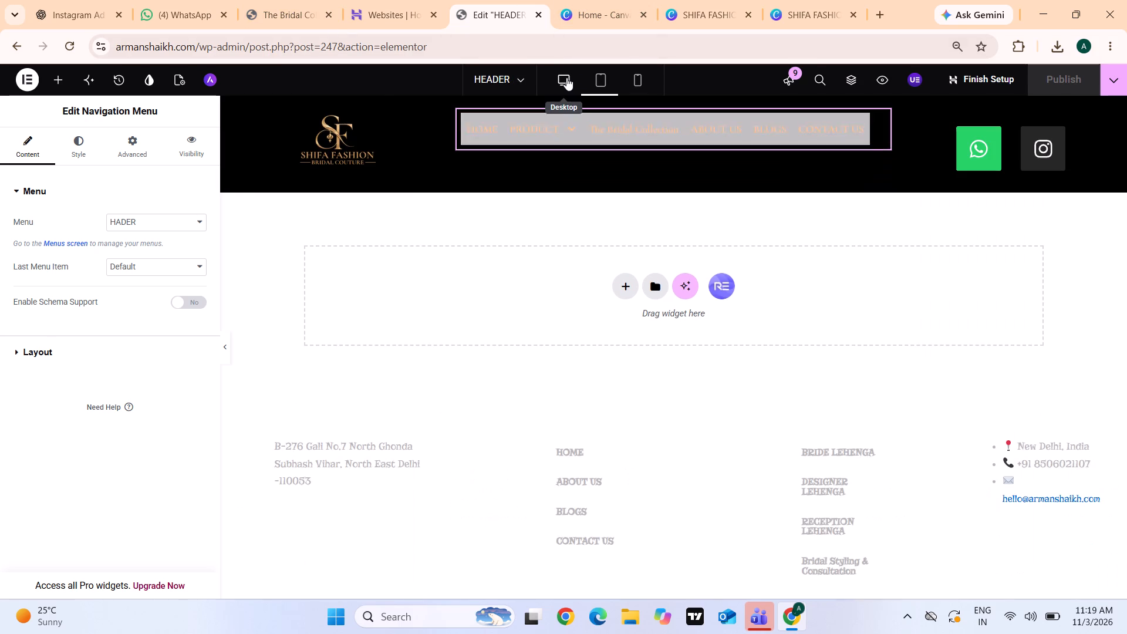
Exit the header editor to WordPress and open the FOOTER template from the Header & Footer list in Elementor.
{"action": "left_click", "coordinate": [26, 87]}
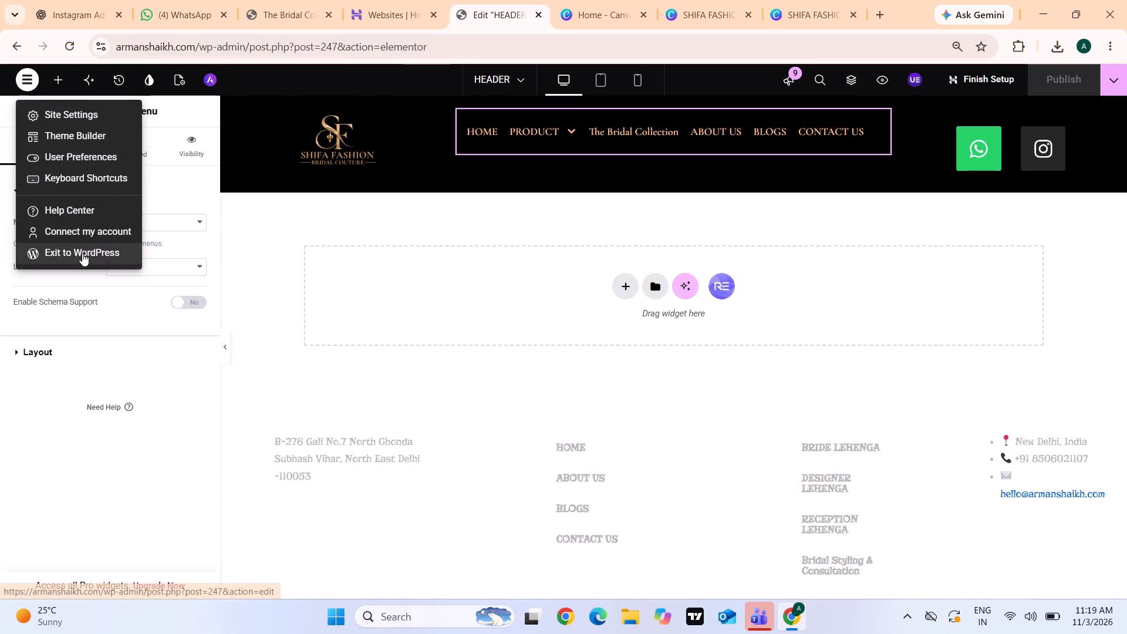
{"action": "left_click", "coordinate": [82, 253]}
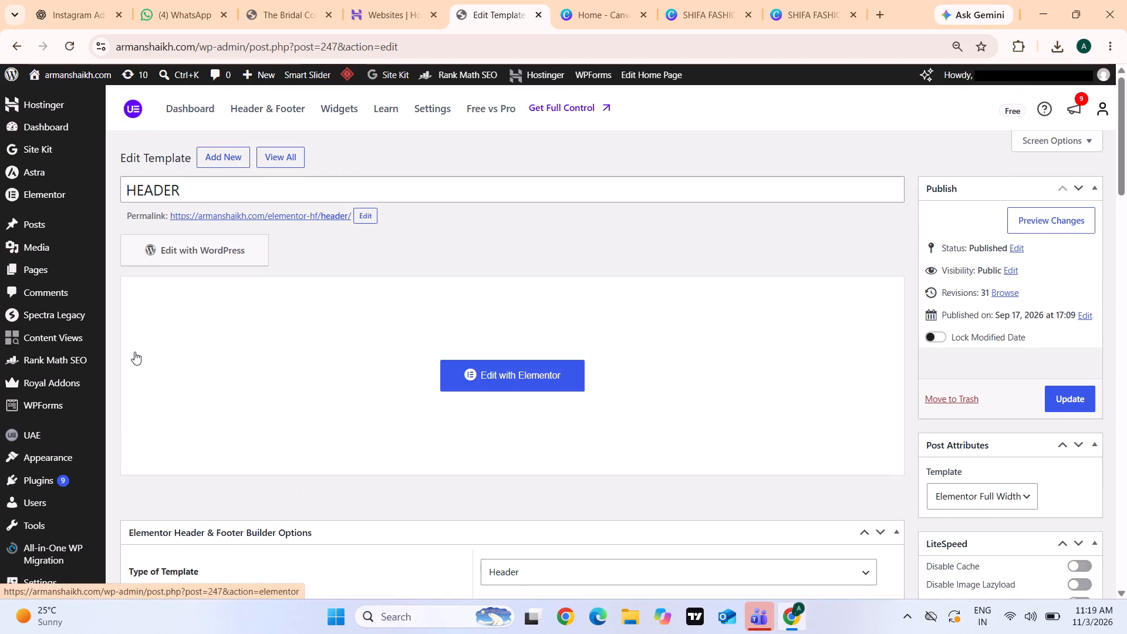
{"action": "scroll", "coordinate": [134, 352], "scroll_direction": "down", "scroll_amount": 2}
{"action": "scroll", "coordinate": [134, 352], "scroll_direction": "up", "scroll_amount": 5}
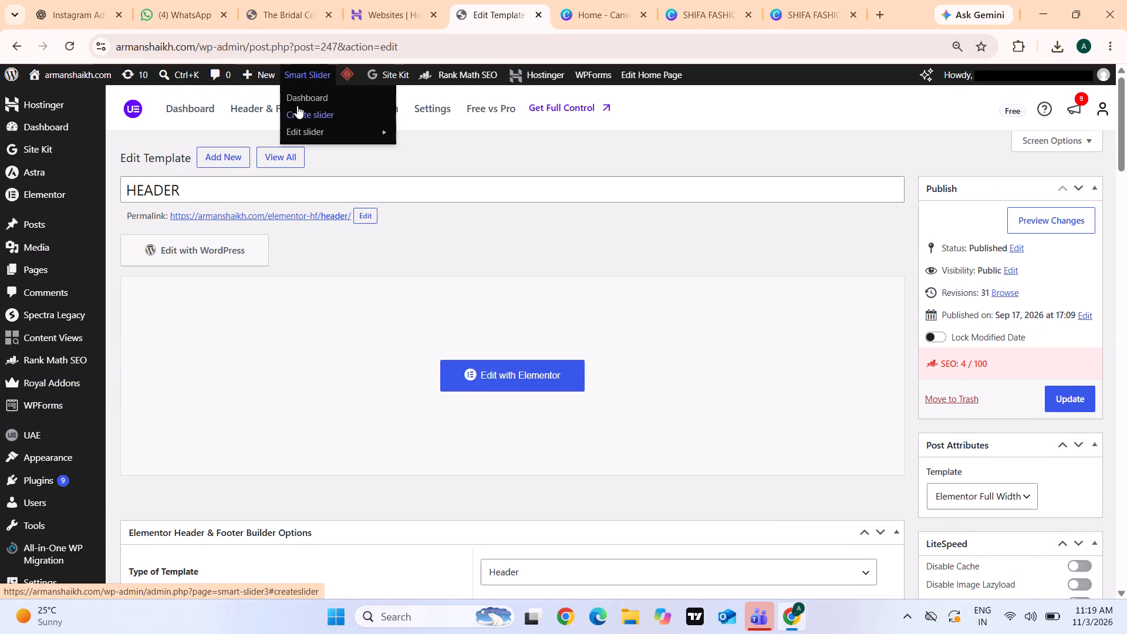
{"action": "double_click", "coordinate": [263, 106]}
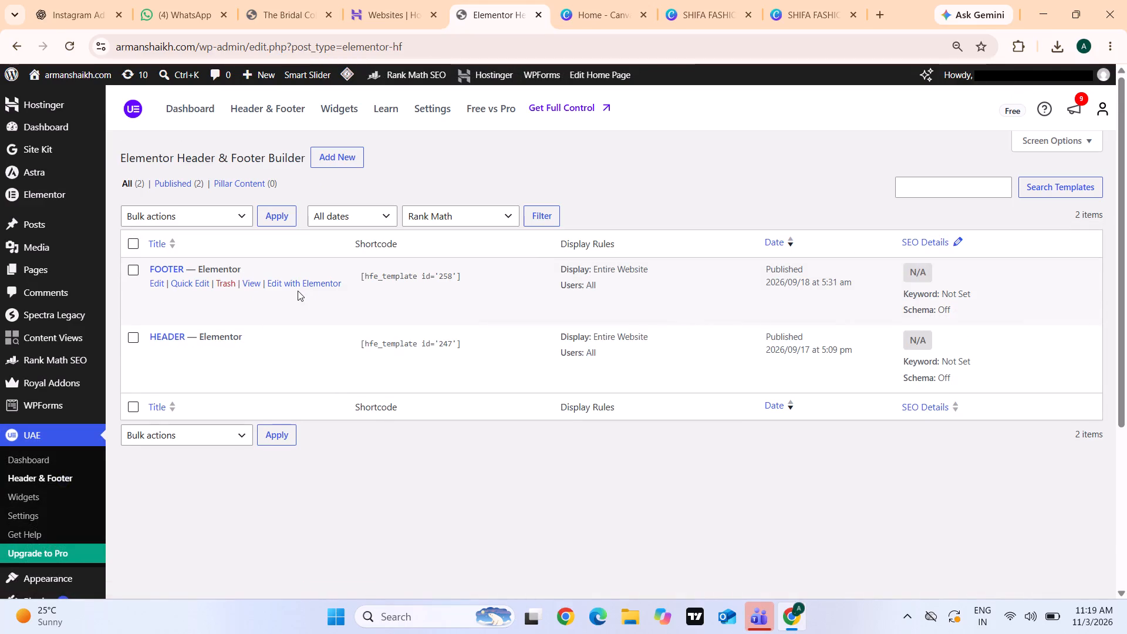
{"action": "left_click", "coordinate": [300, 287]}
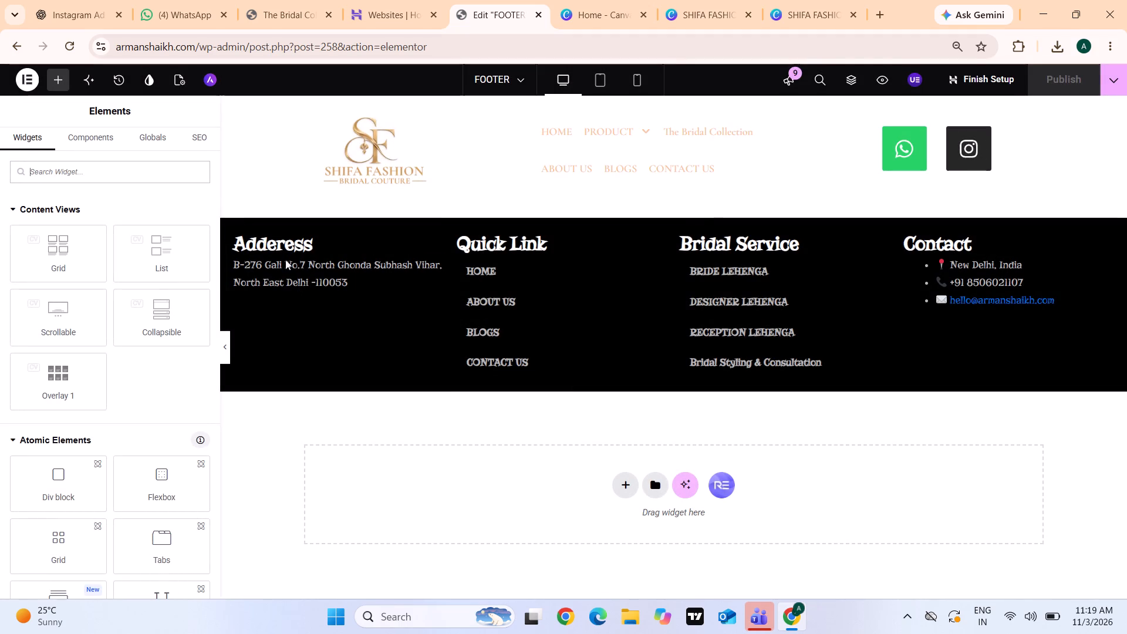
Set the font family of the footer's "Adderess" heading to Cormorant Garamond.
{"action": "left_click", "coordinate": [280, 241]}
{"action": "left_click", "coordinate": [60, 137]}
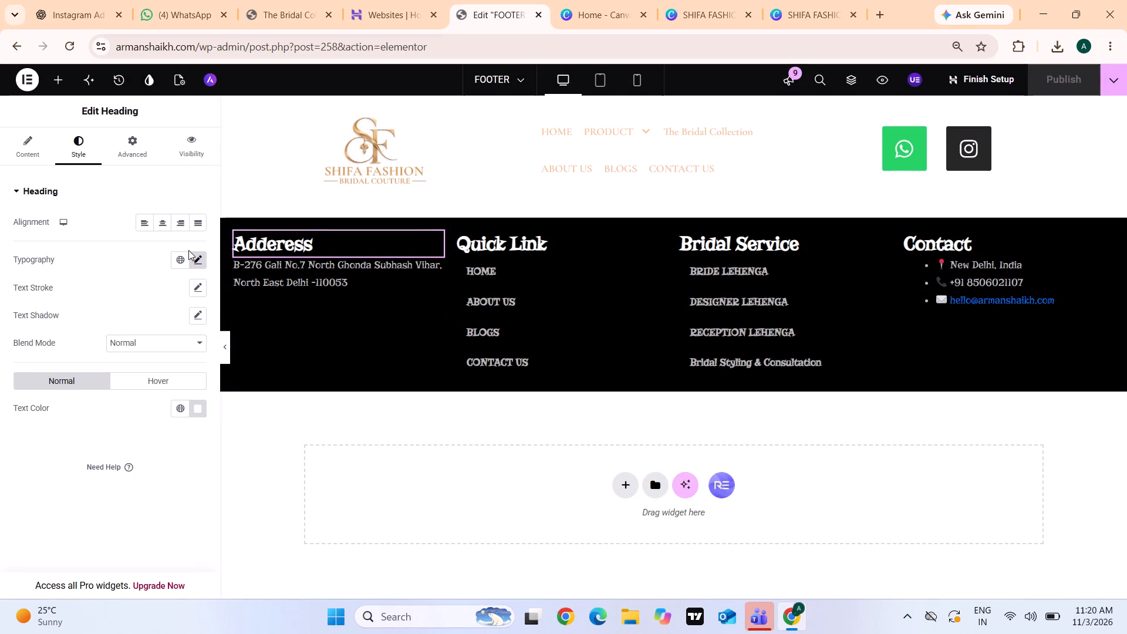
{"action": "left_click", "coordinate": [193, 254]}
{"action": "left_click", "coordinate": [147, 327]}
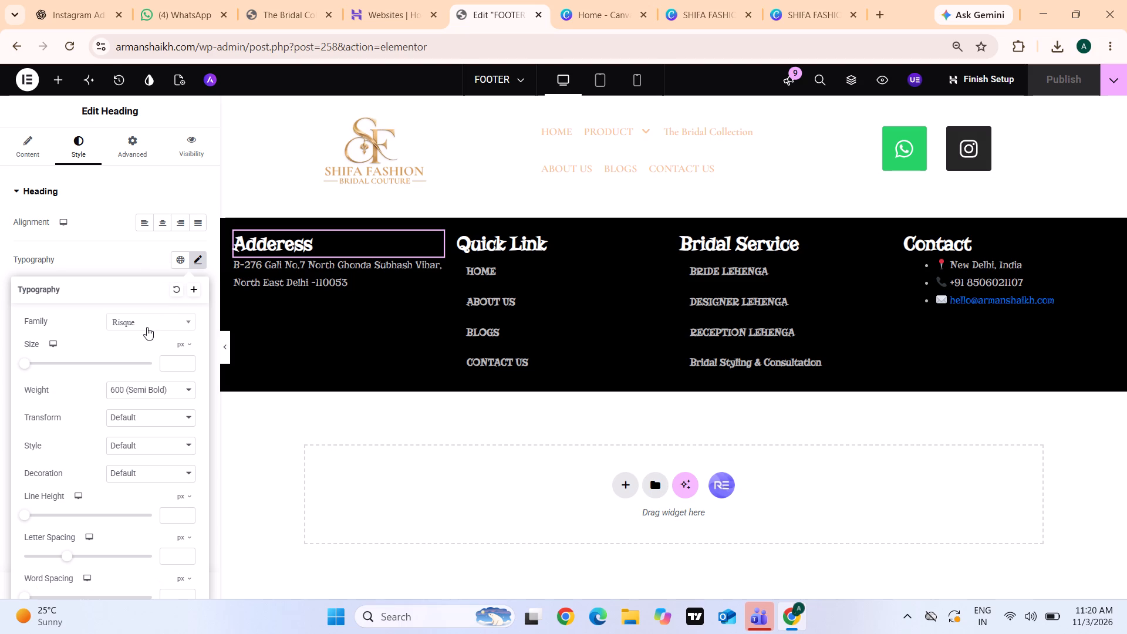
{"action": "type", "text": "cor"}
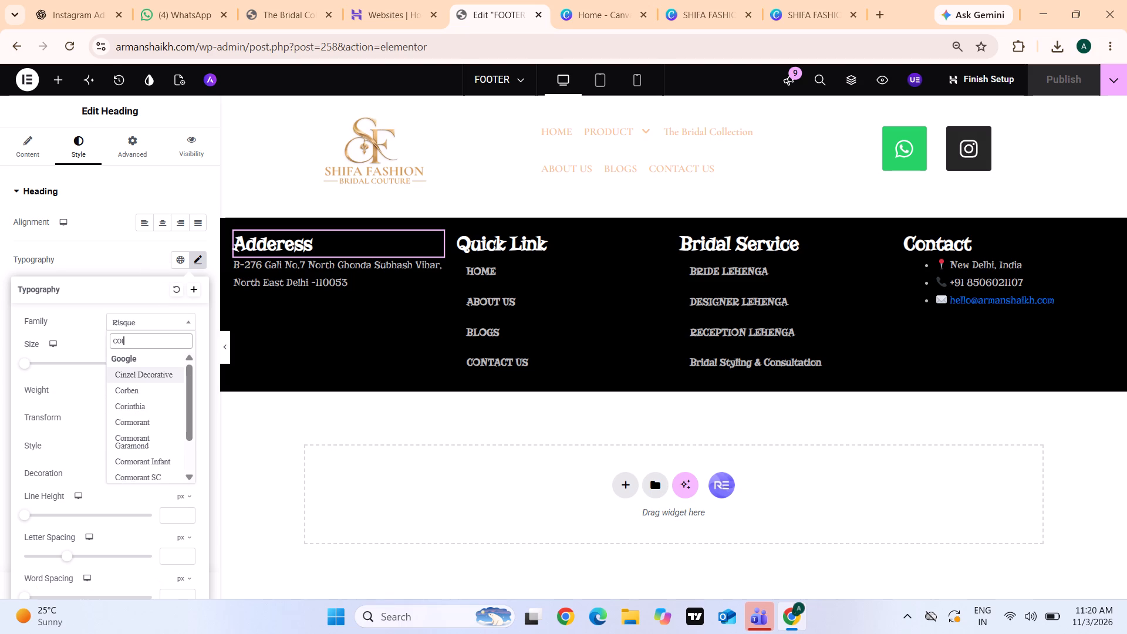
{"action": "scroll", "coordinate": [147, 327], "scroll_direction": "up", "scroll_amount": 1}
{"action": "left_click", "coordinate": [163, 433]}
{"action": "scroll", "coordinate": [190, 423], "scroll_direction": "right", "scroll_amount": 1}
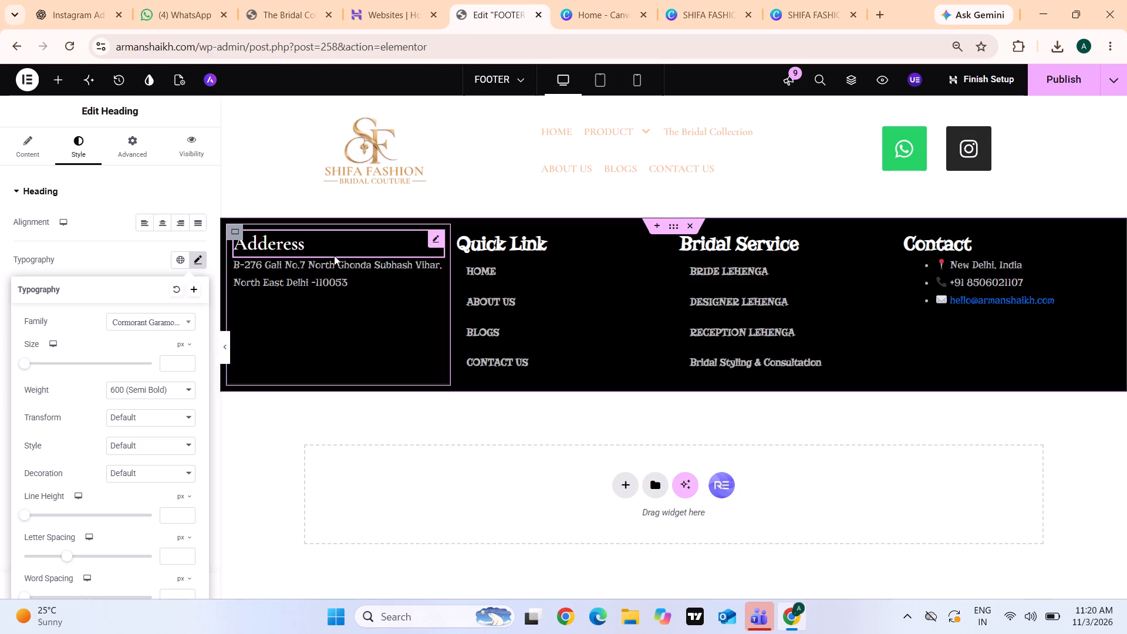
Set the font family of the address text below the footer's "Adderess" heading to Montserrat.
{"action": "left_click", "coordinate": [324, 268]}
{"action": "scroll", "coordinate": [312, 268], "scroll_direction": "left", "scroll_amount": 1}
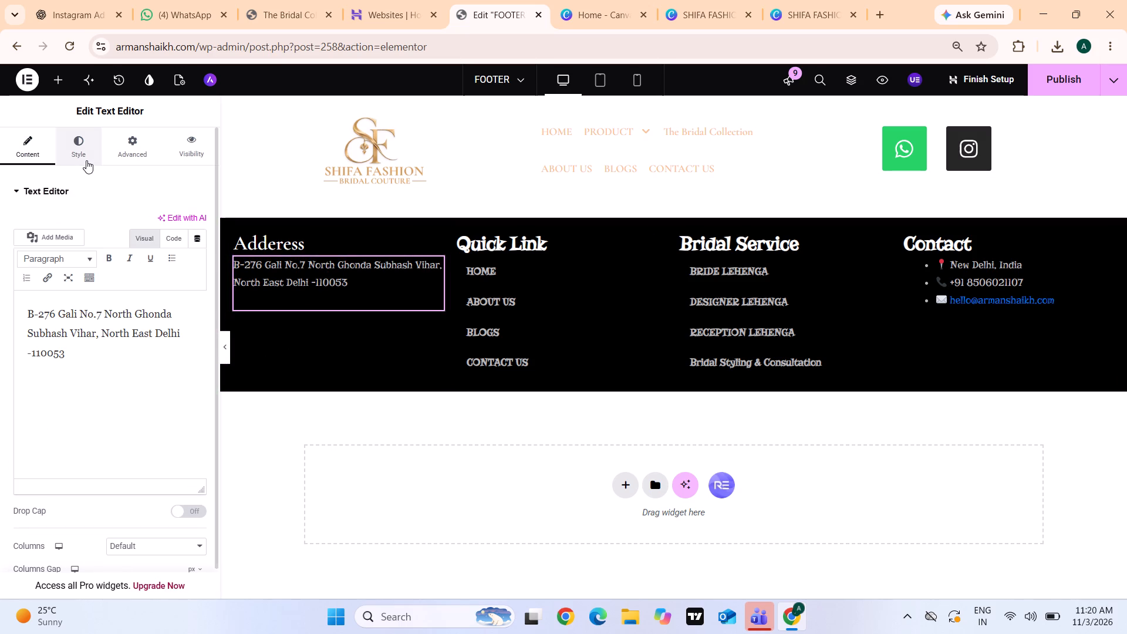
{"action": "scroll", "coordinate": [86, 160], "scroll_direction": "left", "scroll_amount": 1}
{"action": "left_click", "coordinate": [86, 160]}
{"action": "scroll", "coordinate": [117, 165], "scroll_direction": "up", "scroll_amount": 1}
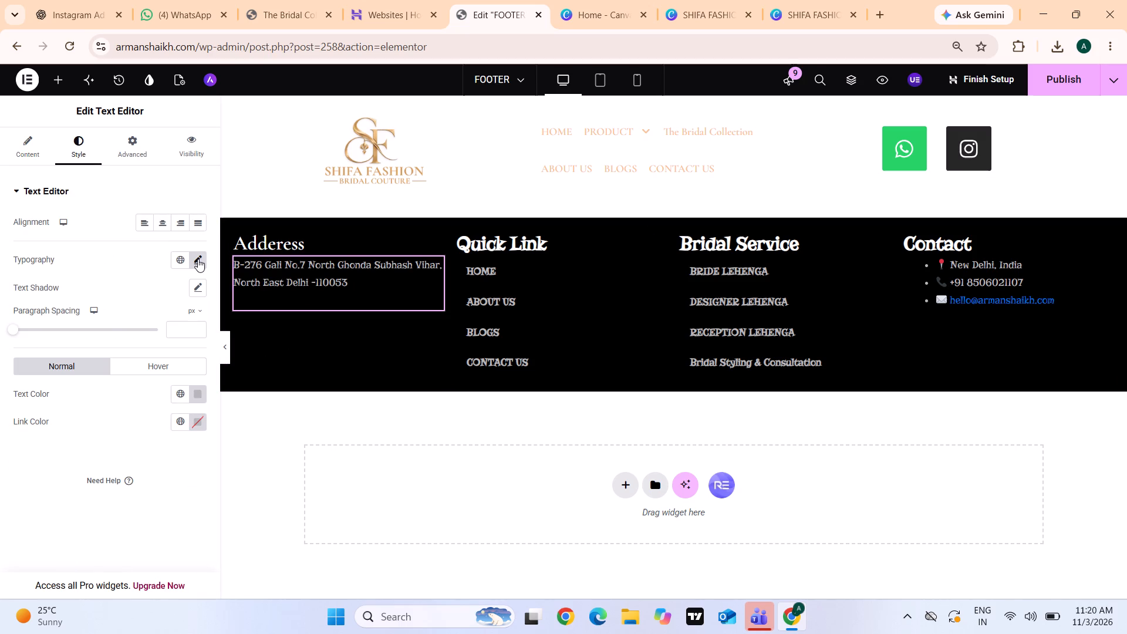
{"action": "left_click", "coordinate": [198, 259]}
{"action": "left_click", "coordinate": [159, 315]}
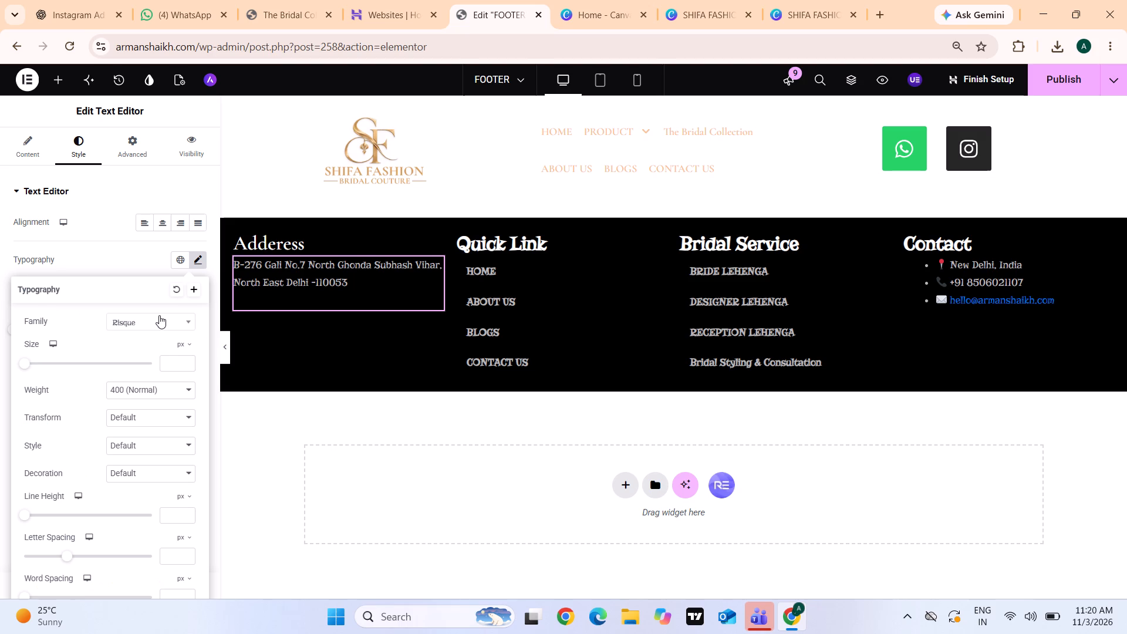
{"action": "type", "text": "mp"}
{"action": "key", "text": "BackSpace"}
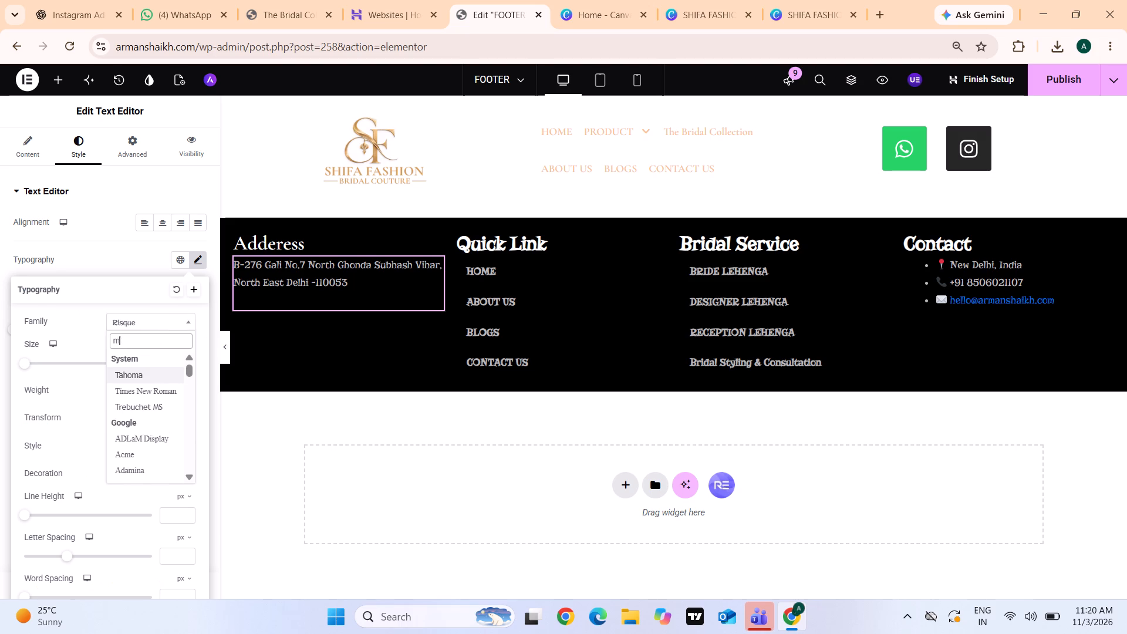
{"action": "type", "text": "ont"}
{"action": "scroll", "coordinate": [159, 315], "scroll_direction": "up", "scroll_amount": 1}
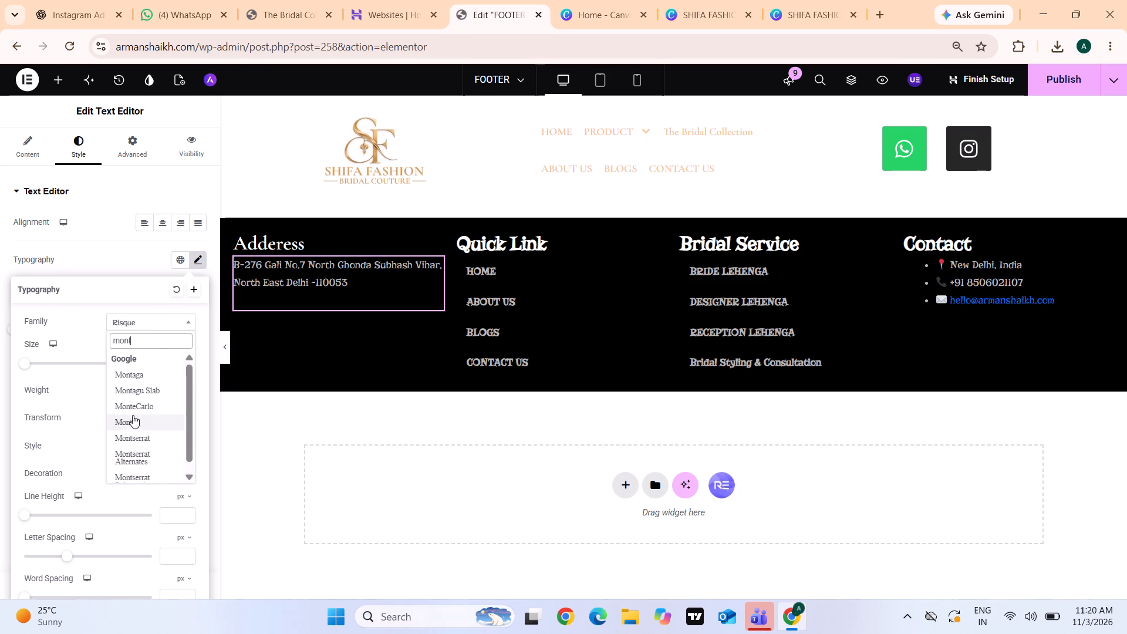
{"action": "scroll", "coordinate": [133, 415], "scroll_direction": "up", "scroll_amount": 1}
{"action": "left_click", "coordinate": [141, 440]}
Set the font size of the footer's address text to 30 px.
{"action": "scroll", "coordinate": [143, 419], "scroll_direction": "down", "scroll_amount": 1}
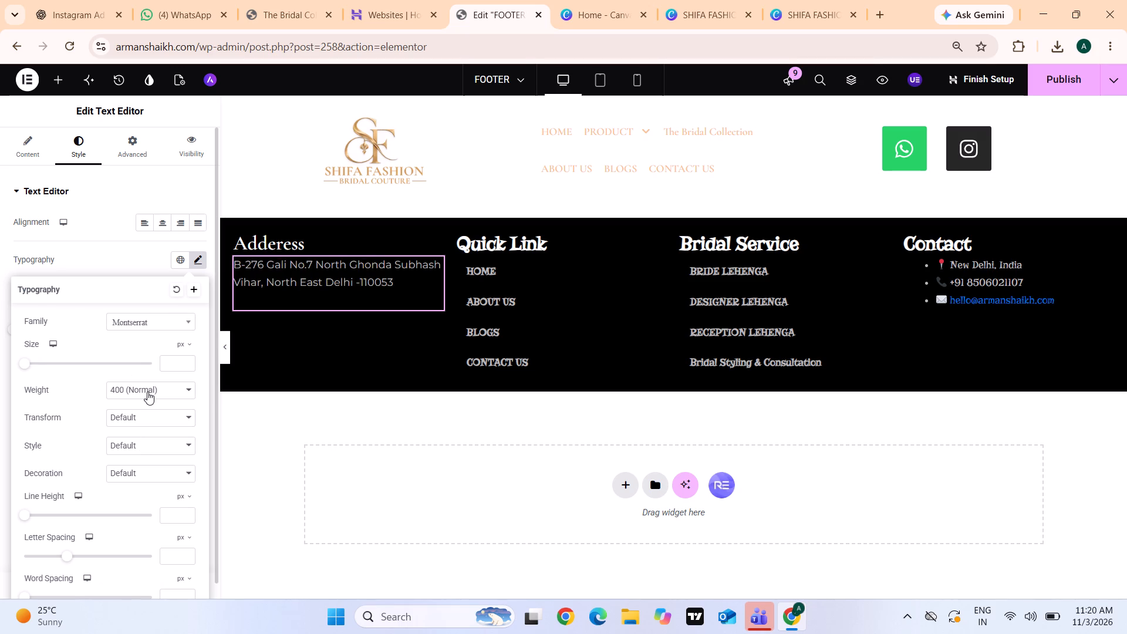
{"action": "scroll", "coordinate": [147, 392], "scroll_direction": "down", "scroll_amount": 2}
{"action": "scroll", "coordinate": [223, 363], "scroll_direction": "down", "scroll_amount": 2}
{"action": "left_click", "coordinate": [180, 366]}
{"action": "type", "text": "3p"}
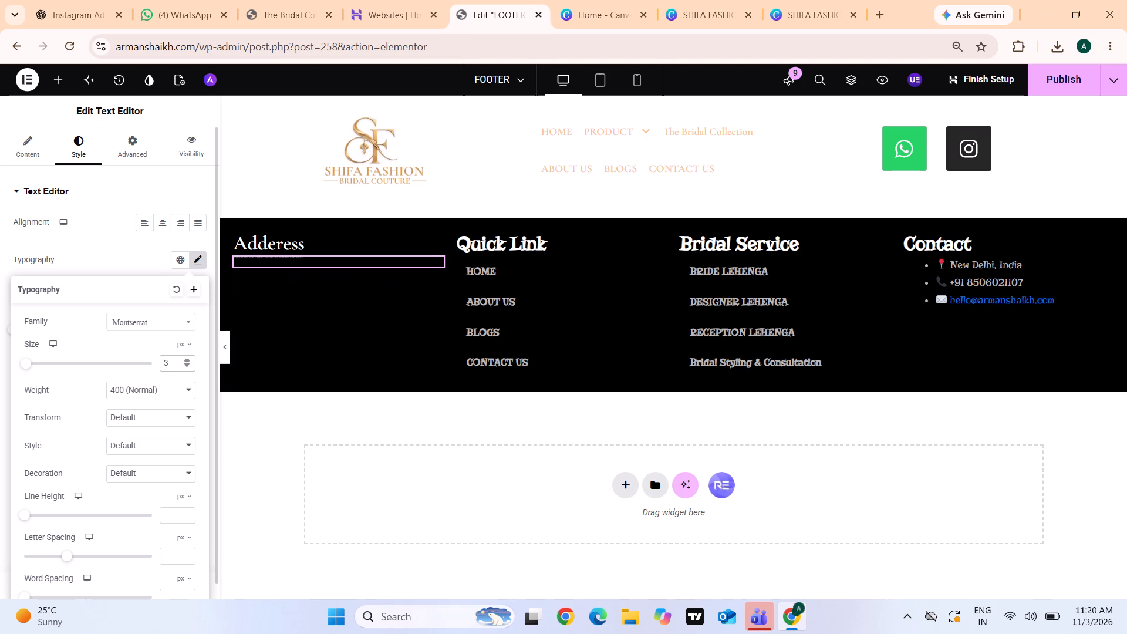
{"action": "key", "text": "0"}
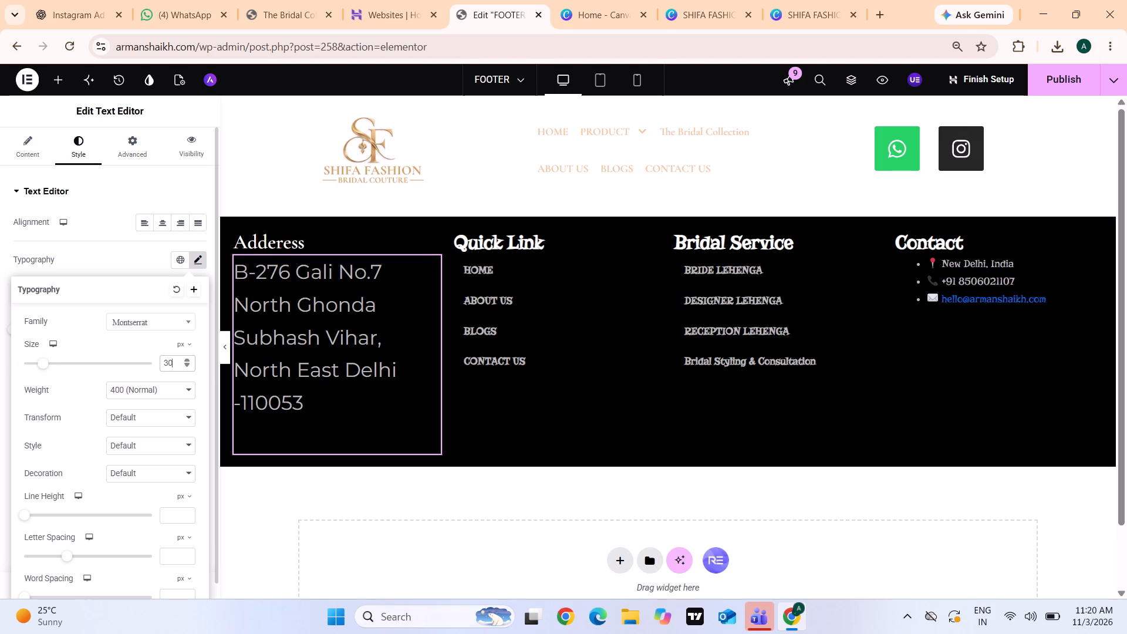
Set the font size of the footer's address text to 20 px.
{"action": "key", "text": "BackSpace"}
{"action": "key", "text": "BackSpace"}
{"action": "type", "text": "20"}
{"action": "key", "text": "BackSpace"}
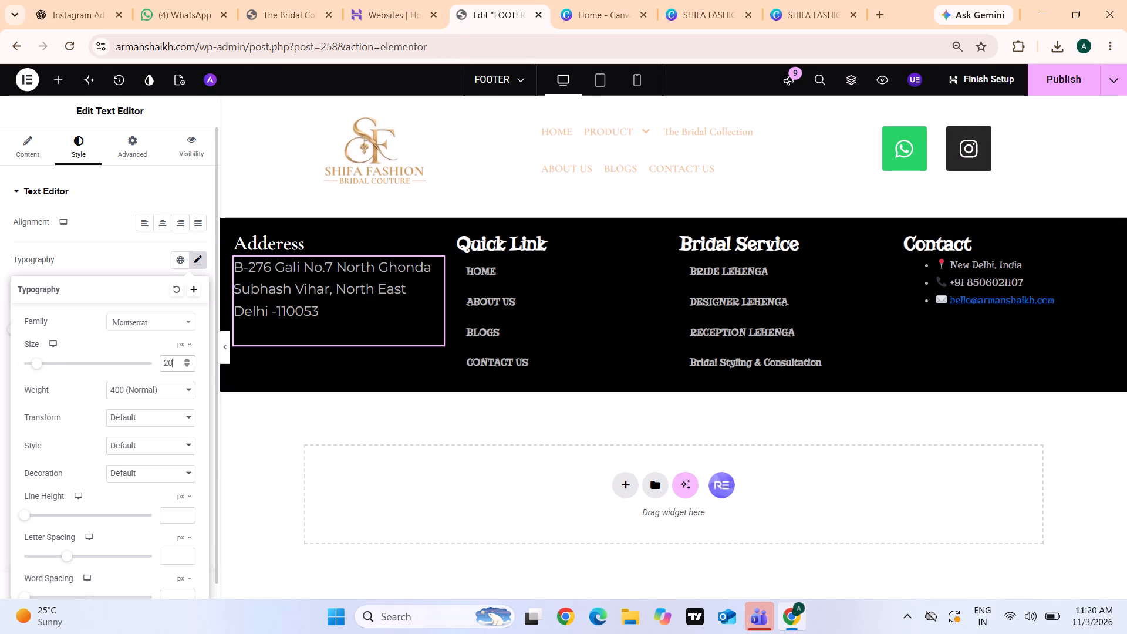
{"action": "key", "text": "0"}
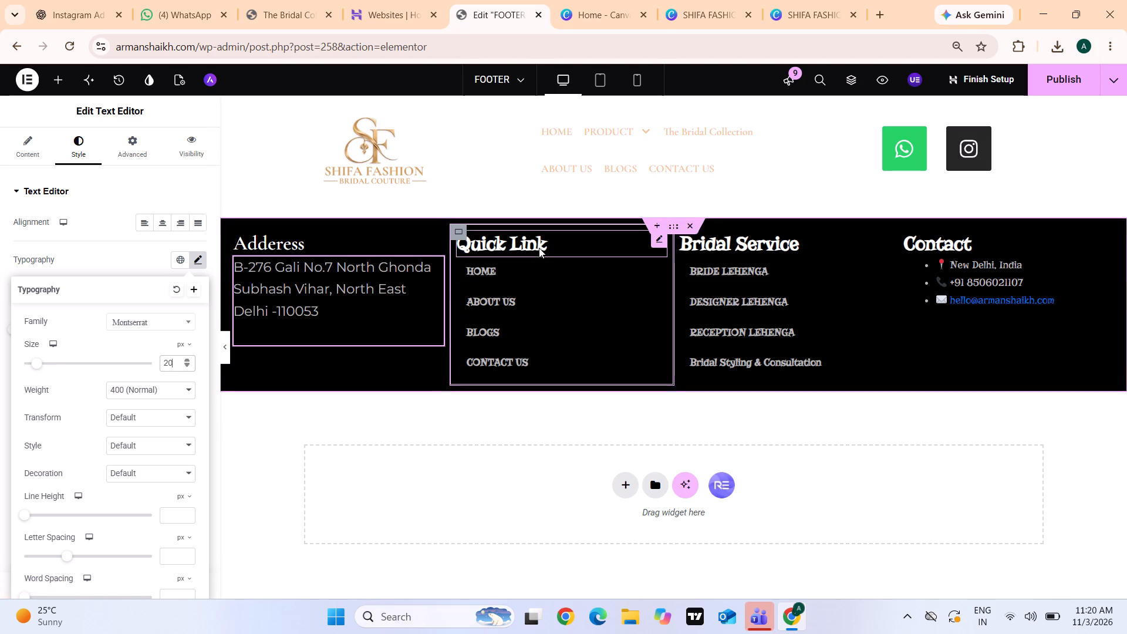
Set the font family of the footer's "Quick Link" heading to Cormorant Garamond.
{"action": "left_click", "coordinate": [585, 238]}
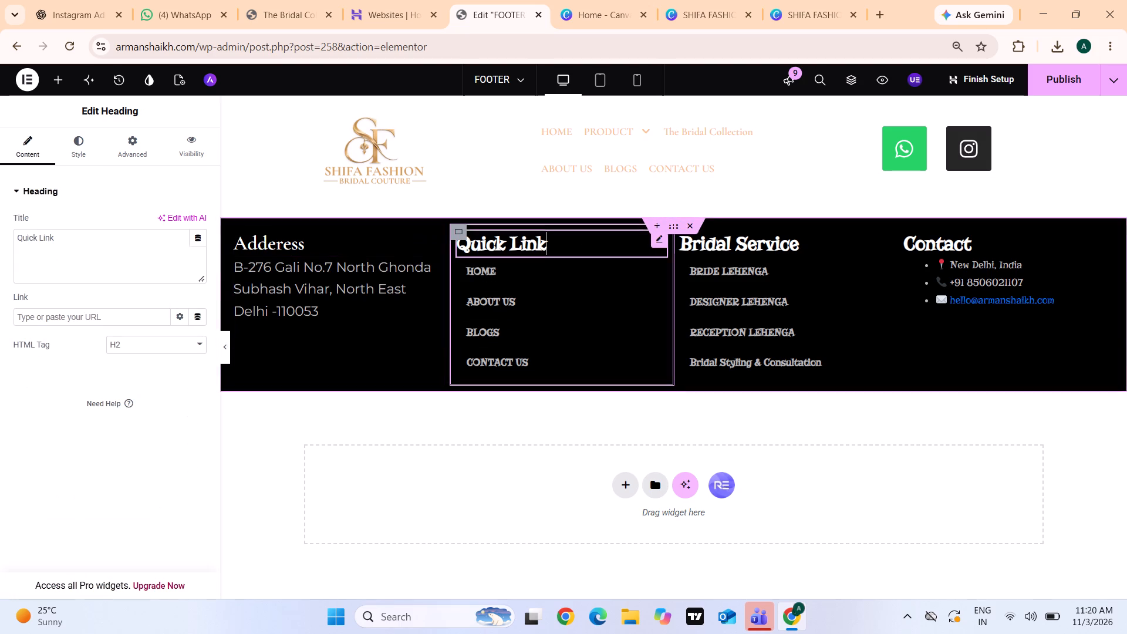
{"action": "left_click", "coordinate": [80, 139]}
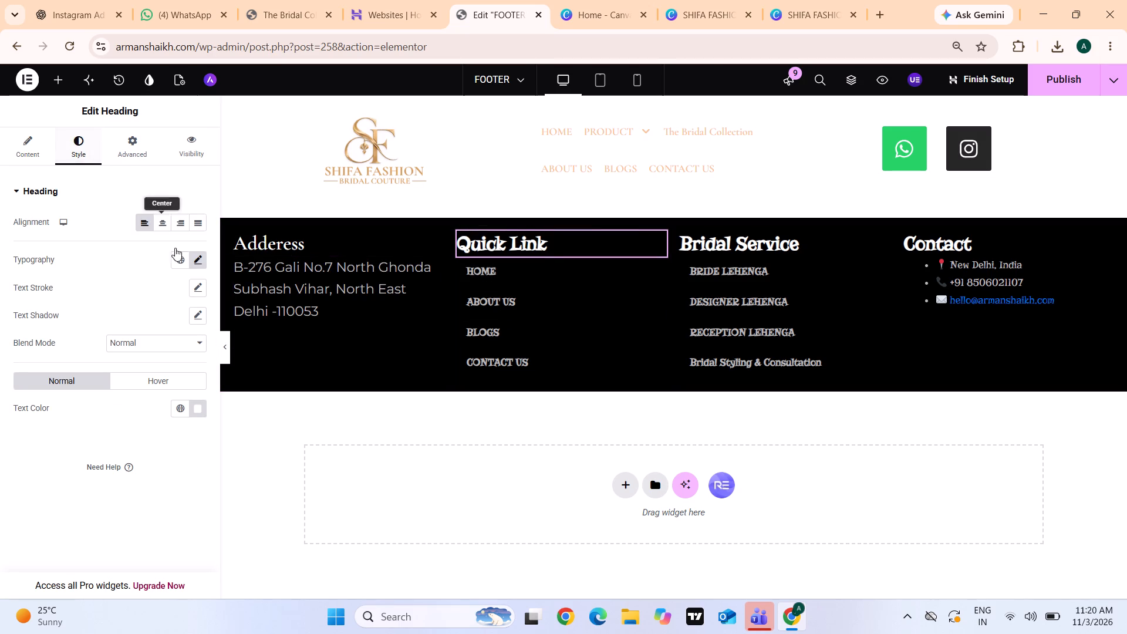
{"action": "left_click", "coordinate": [195, 262]}
{"action": "left_click", "coordinate": [161, 318]}
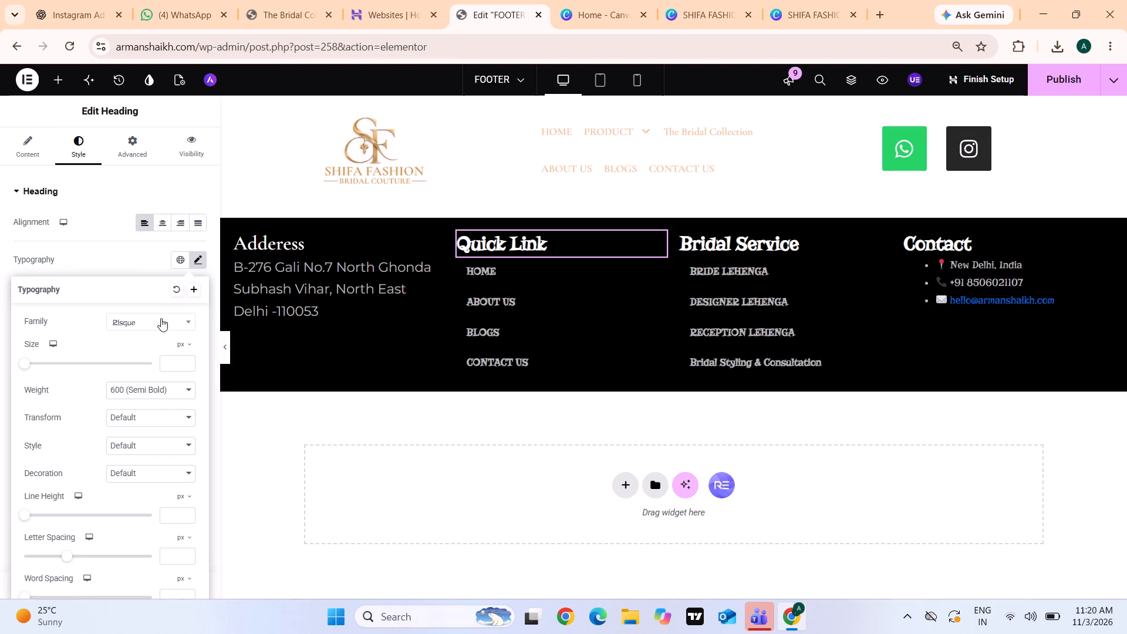
{"action": "type", "text": "cor"}
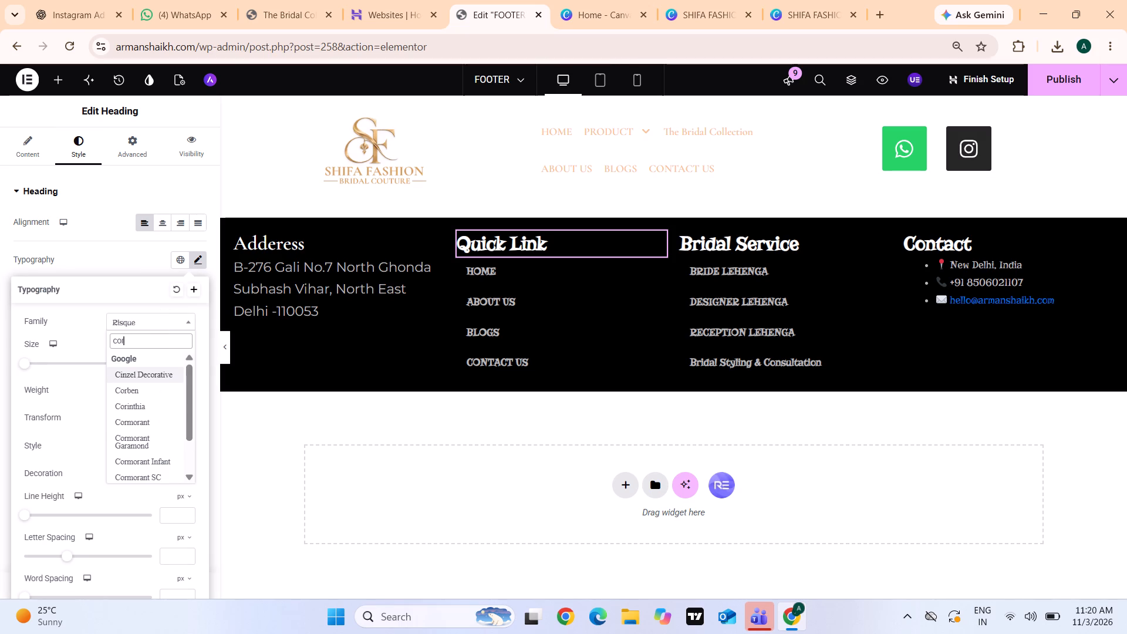
{"action": "left_click", "coordinate": [161, 440]}
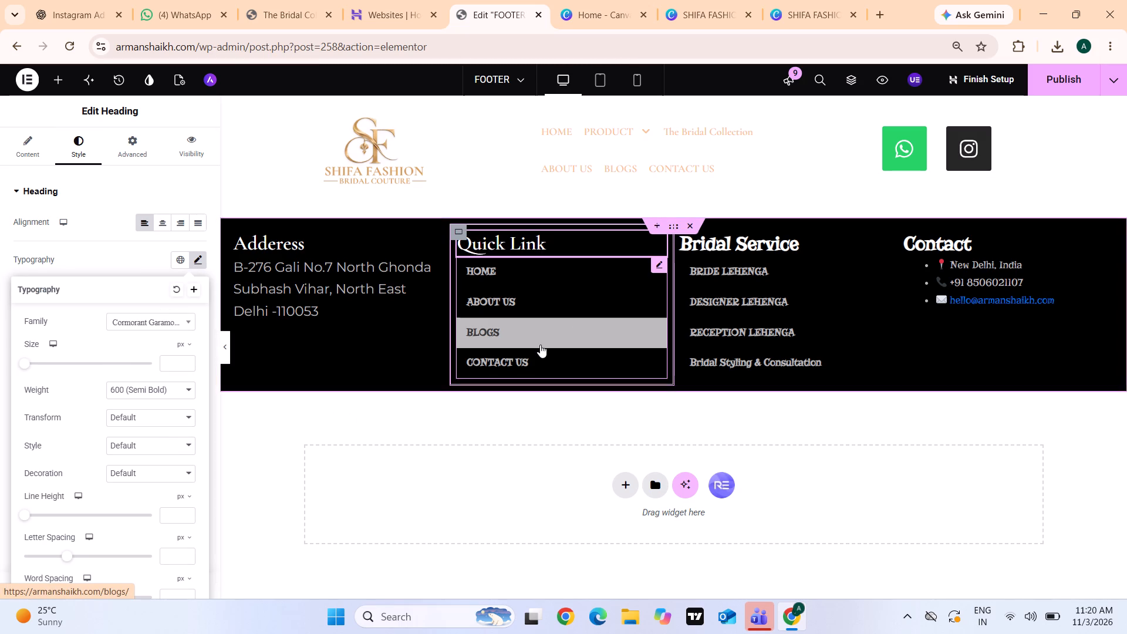
Set the font family of the navigation menu below the footer's "Quick Link" heading to Montserrat.
{"action": "left_click", "coordinate": [627, 296]}
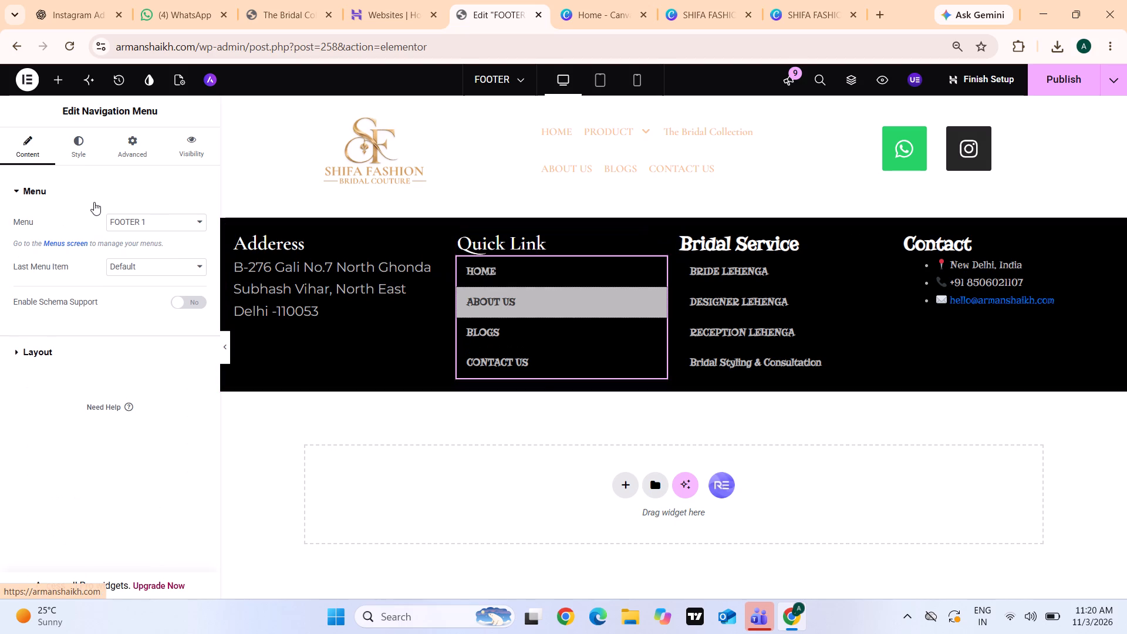
{"action": "left_click", "coordinate": [82, 133]}
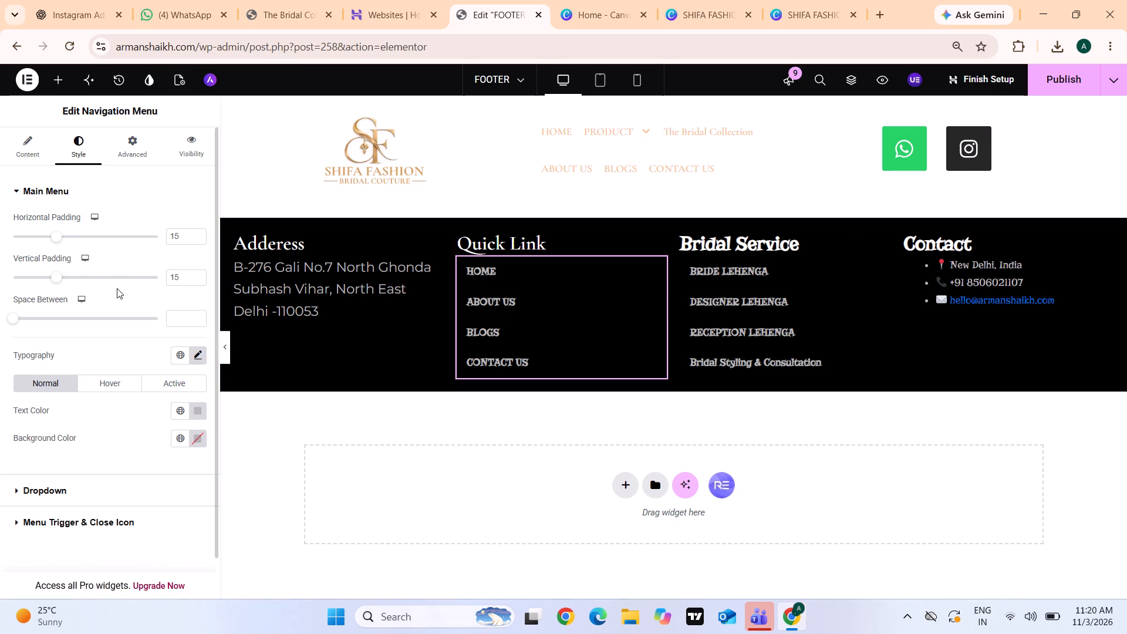
{"action": "left_click", "coordinate": [201, 347]}
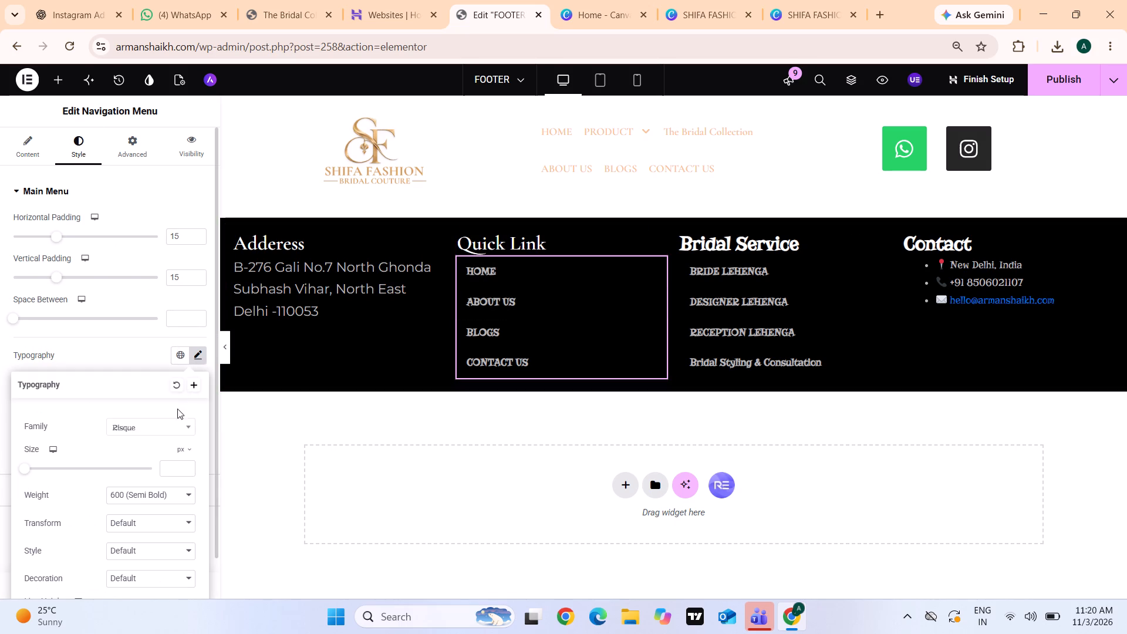
{"action": "left_click", "coordinate": [168, 433]}
{"action": "type", "text": "mont"}
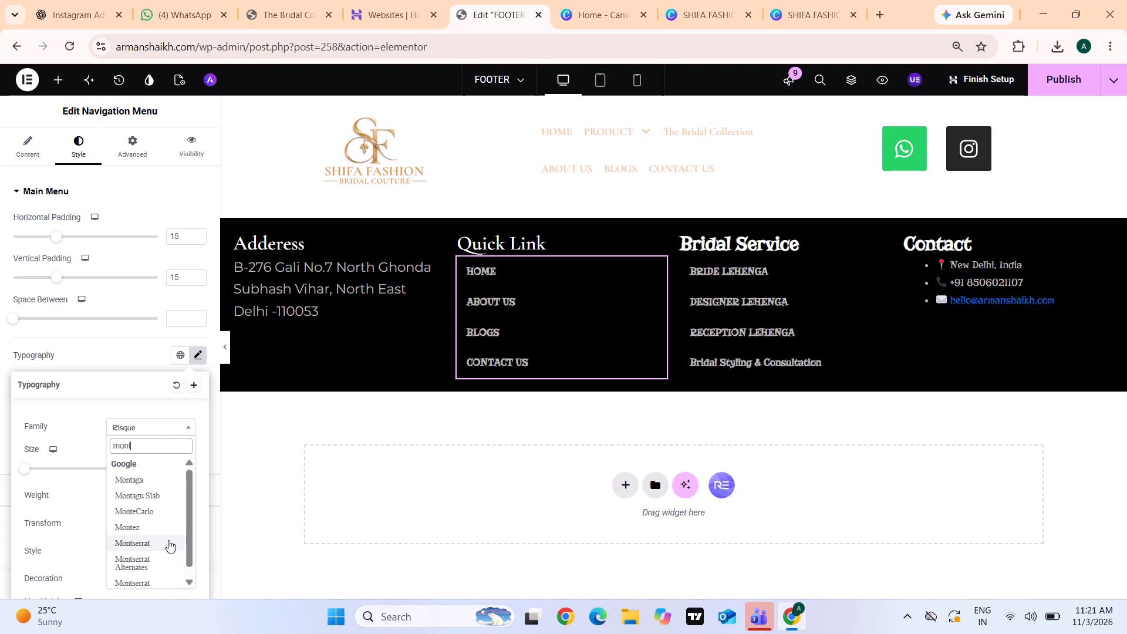
{"action": "left_click", "coordinate": [168, 540]}
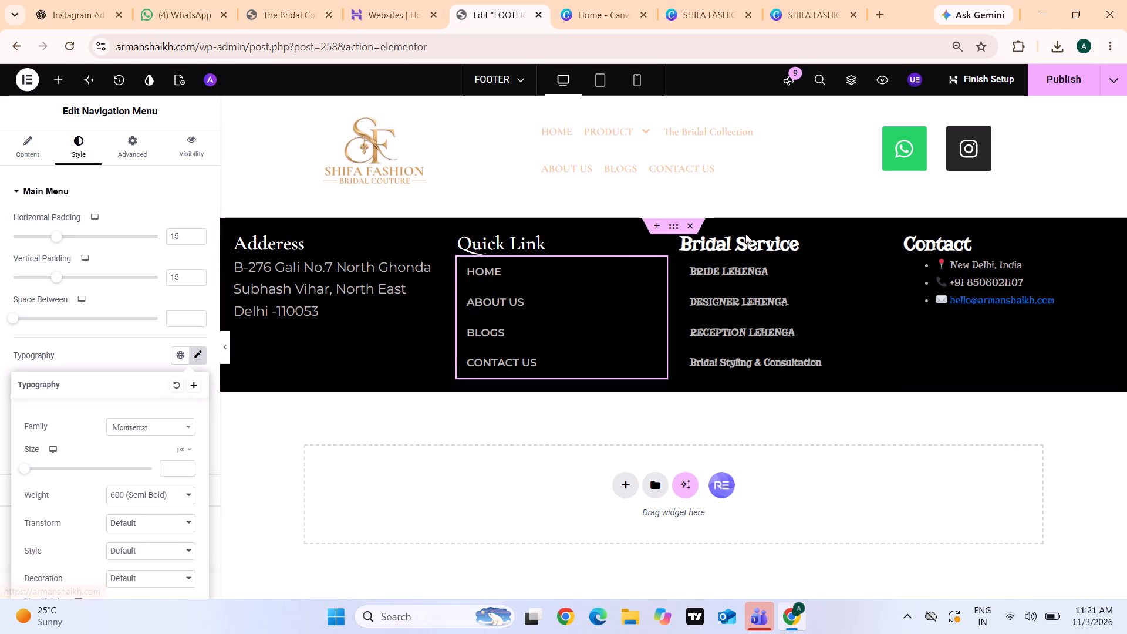
Set the font family of the footer's "Bridal Service" heading to Cormorant Garamond.
{"action": "left_click", "coordinate": [790, 236]}
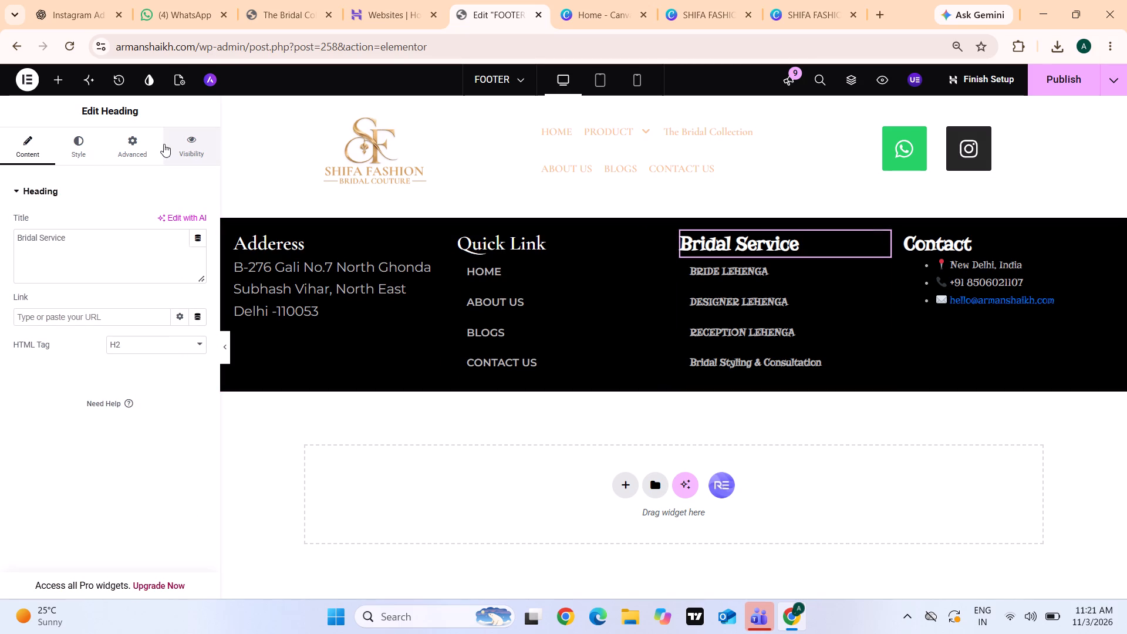
{"action": "left_click", "coordinate": [90, 143]}
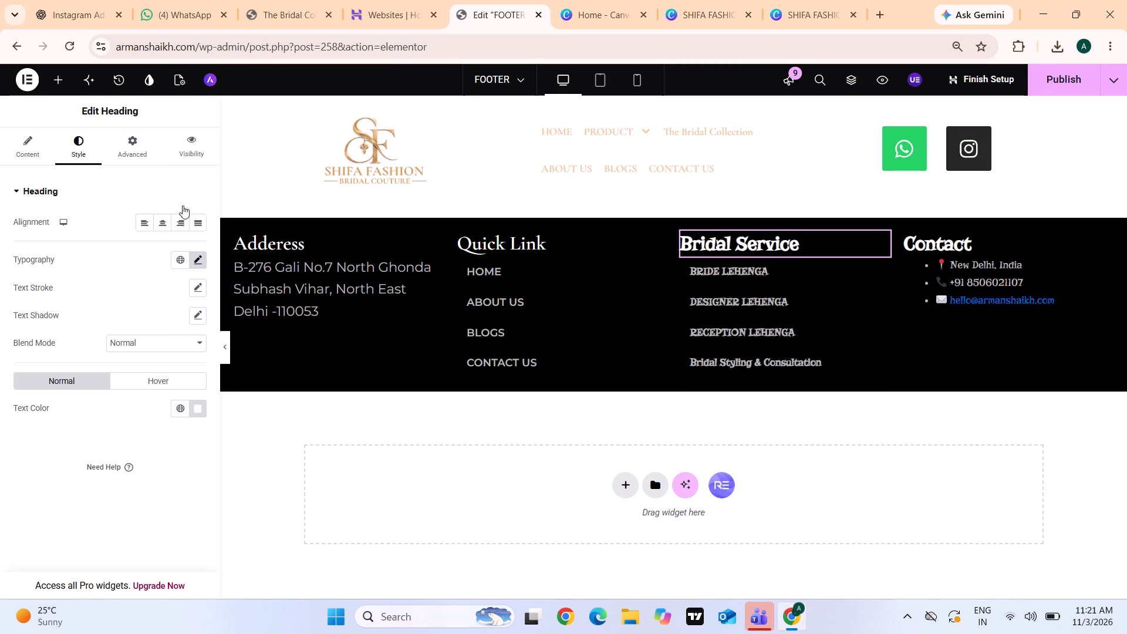
{"action": "left_click", "coordinate": [196, 259]}
{"action": "left_click", "coordinate": [180, 325]}
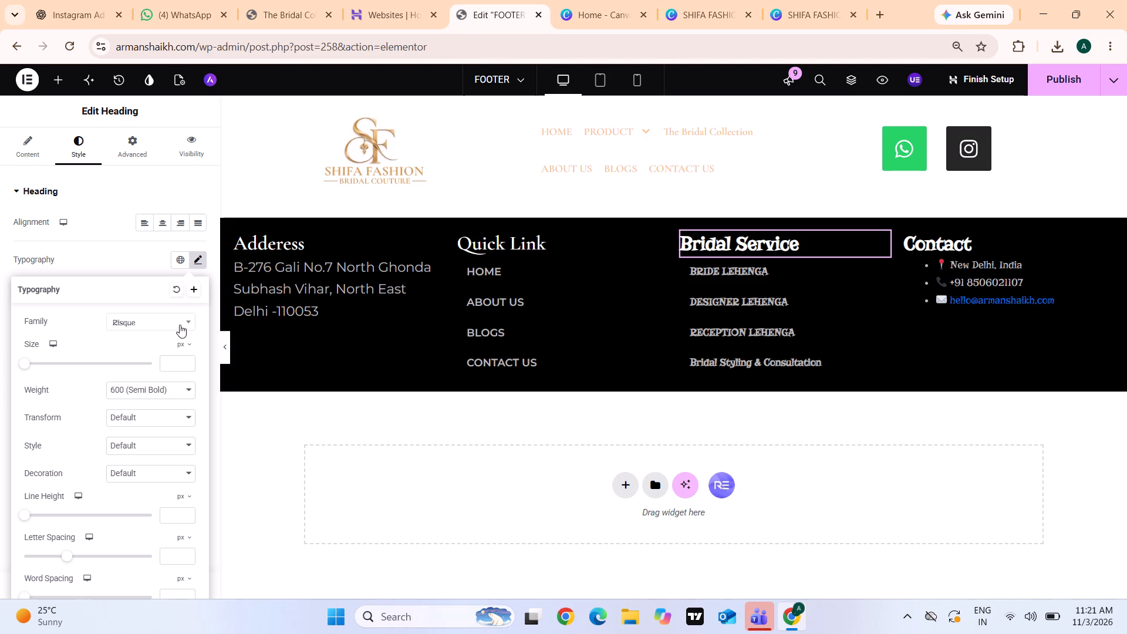
{"action": "type", "text": "co"}
{"action": "key", "text": "r"}
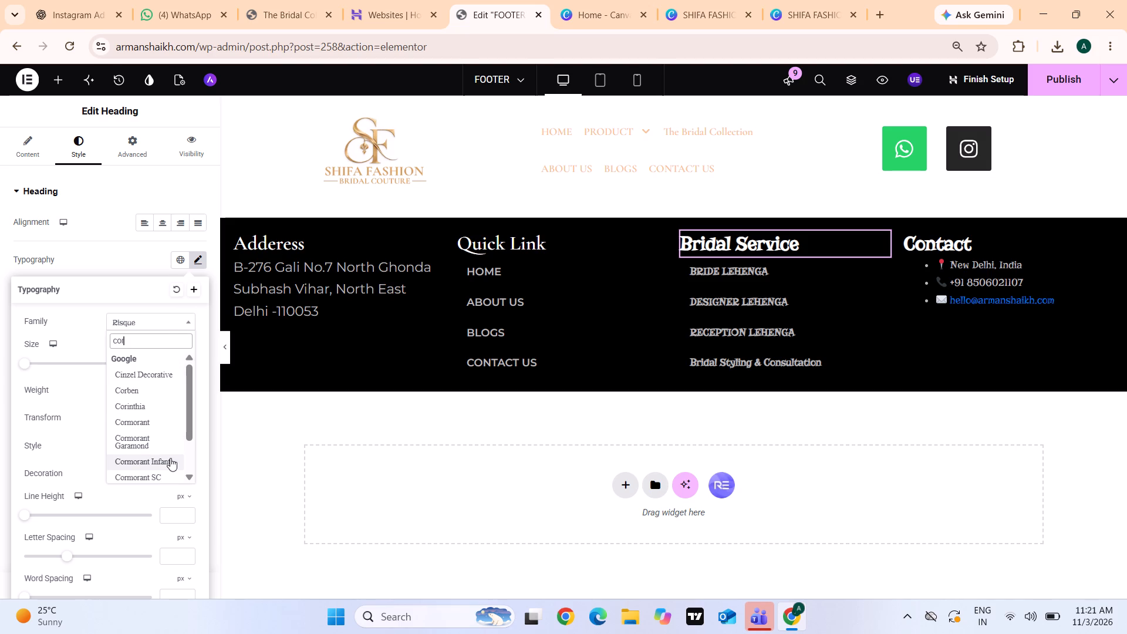
{"action": "left_click", "coordinate": [166, 443]}
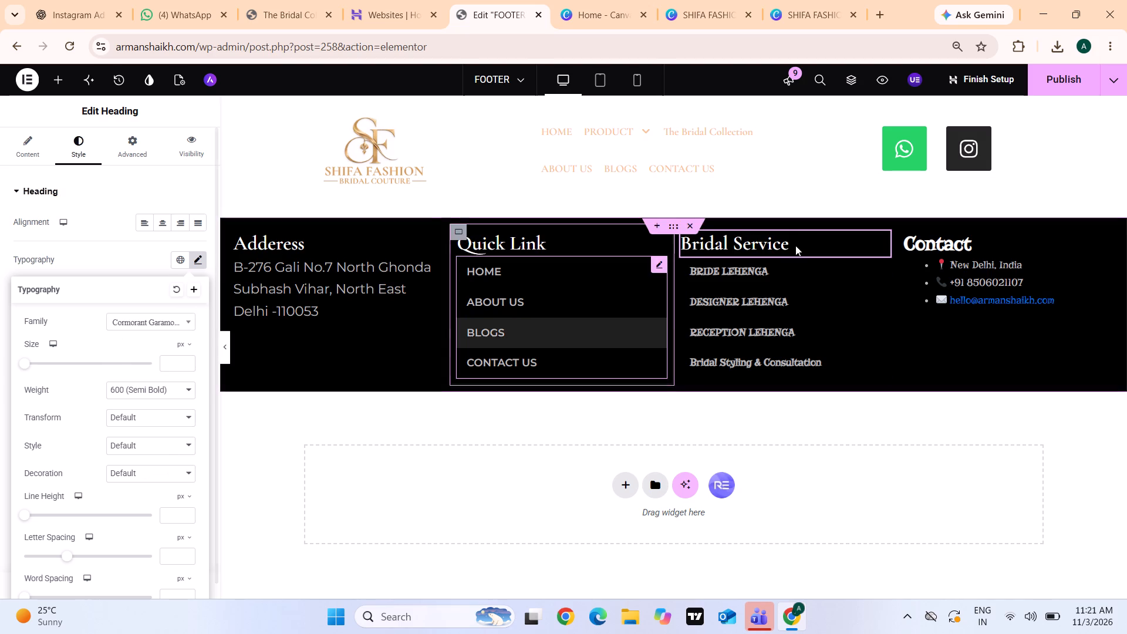
Set the font family of the navigation menu below the footer's "Bridal Service" heading to Montserrat.
{"action": "left_click", "coordinate": [835, 299]}
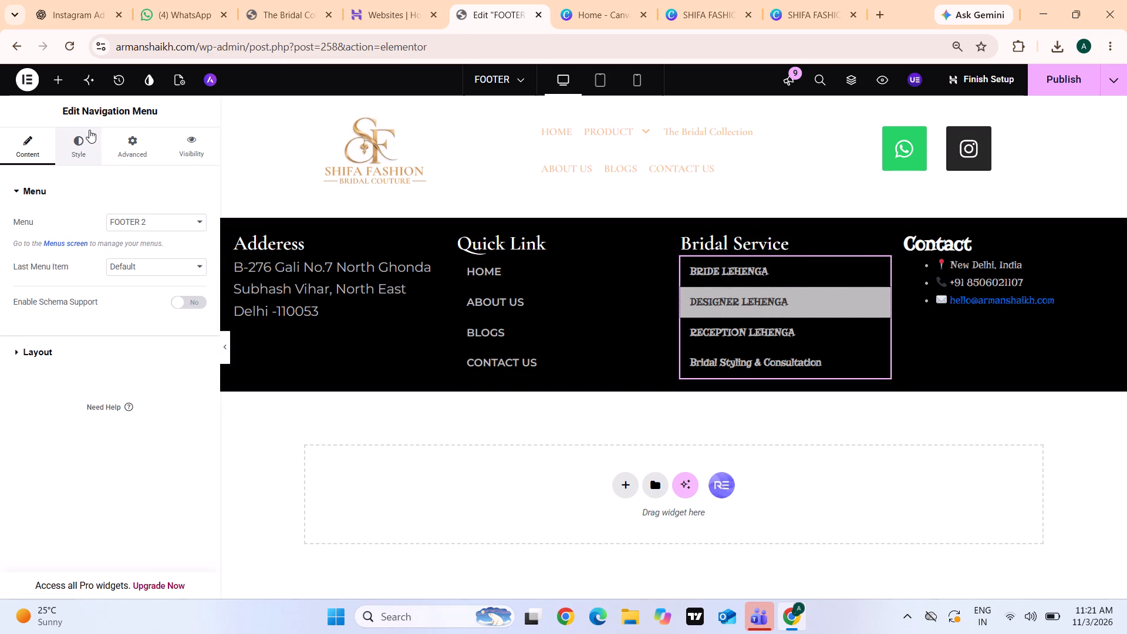
{"action": "left_click", "coordinate": [89, 130]}
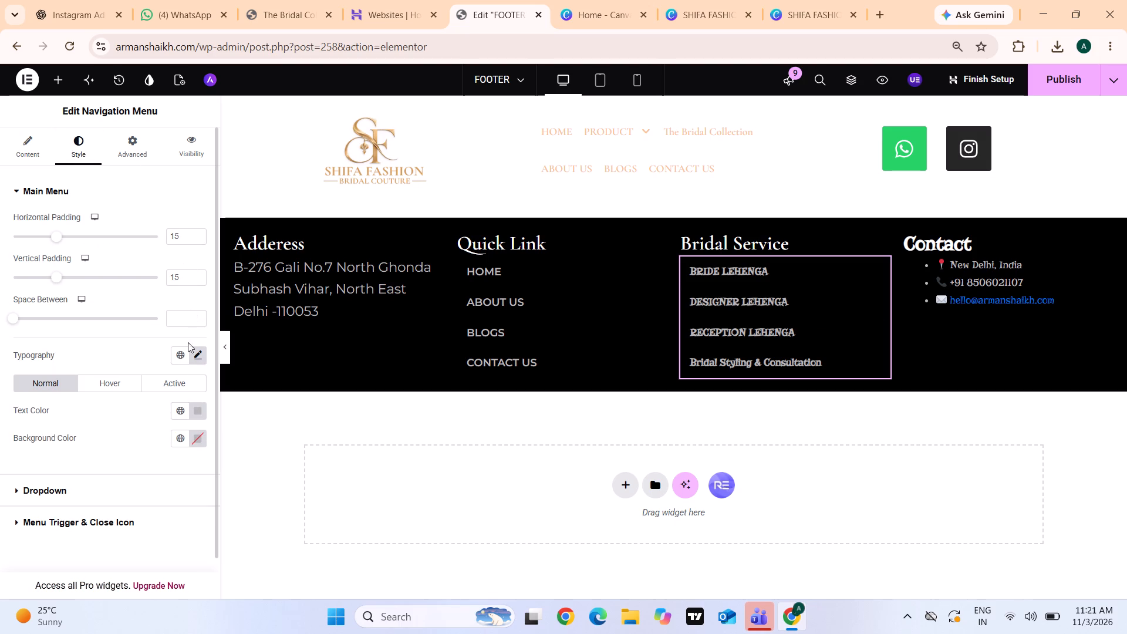
{"action": "left_click", "coordinate": [202, 346]}
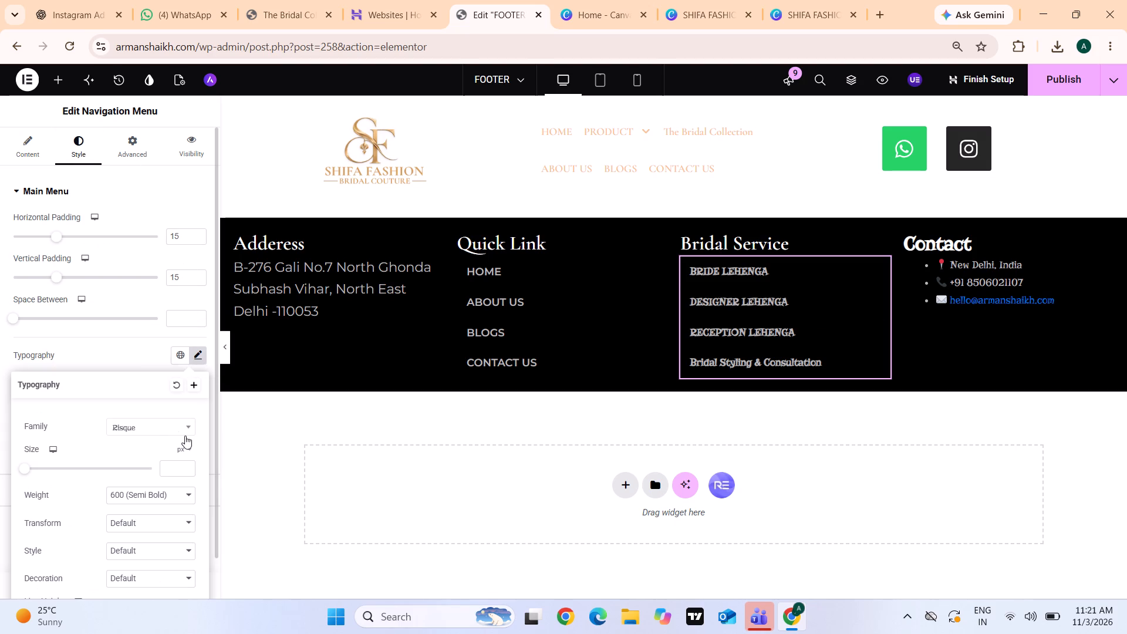
{"action": "left_click", "coordinate": [171, 427]}
{"action": "type", "text": "mont"}
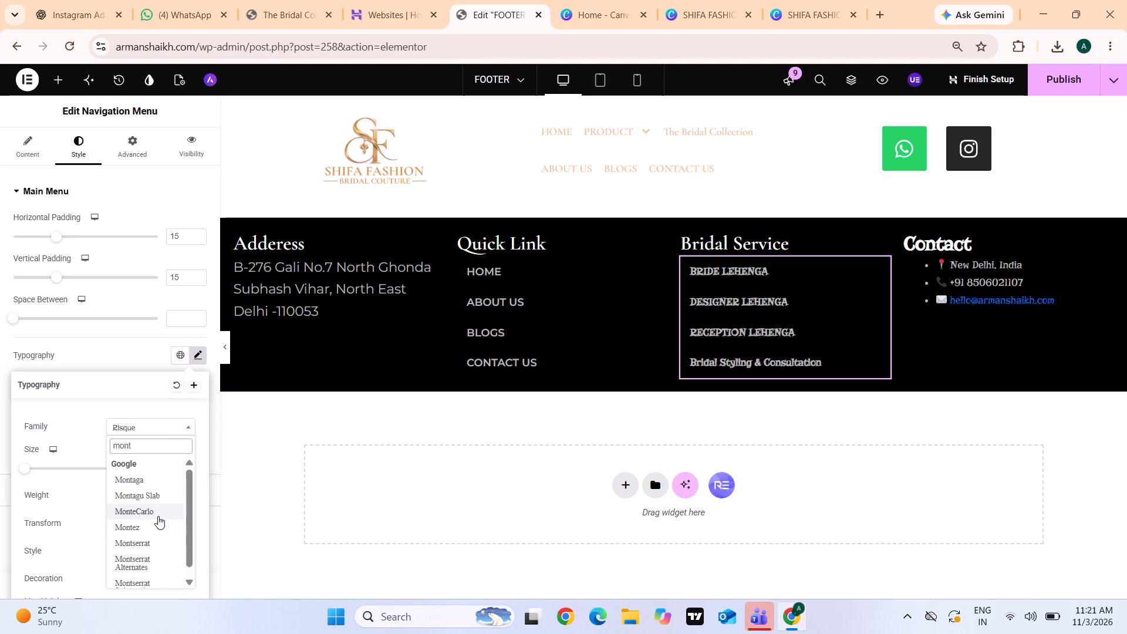
{"action": "left_click", "coordinate": [147, 542]}
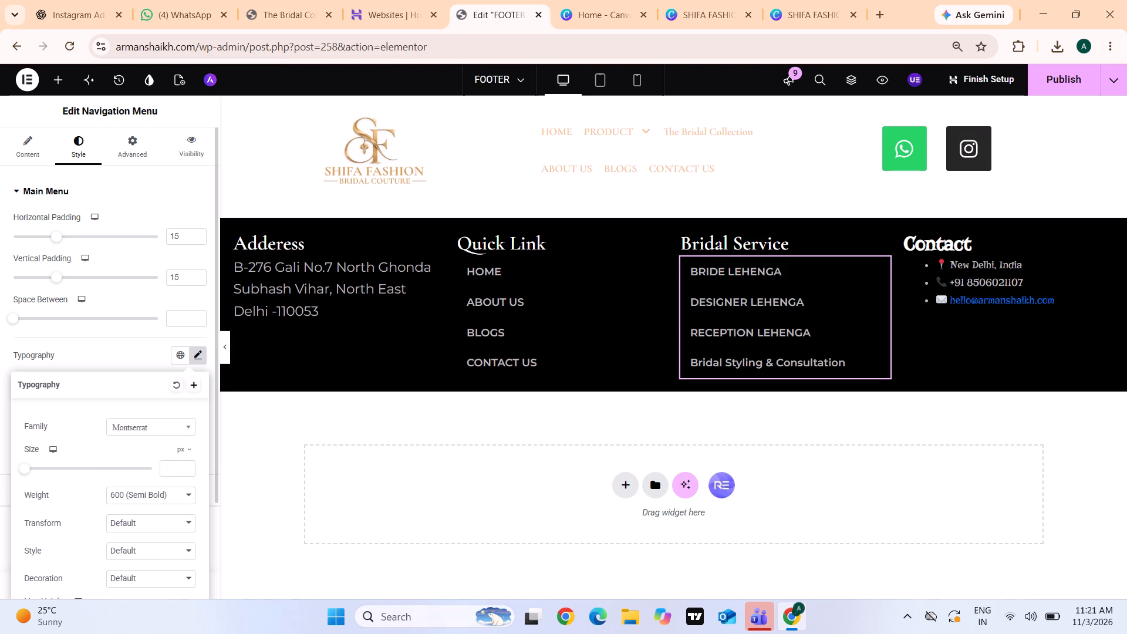
Set the font size of the footer's "Bridal Service" navigation menu to 20 px.
{"action": "left_click", "coordinate": [175, 466]}
{"action": "key", "text": "2"}
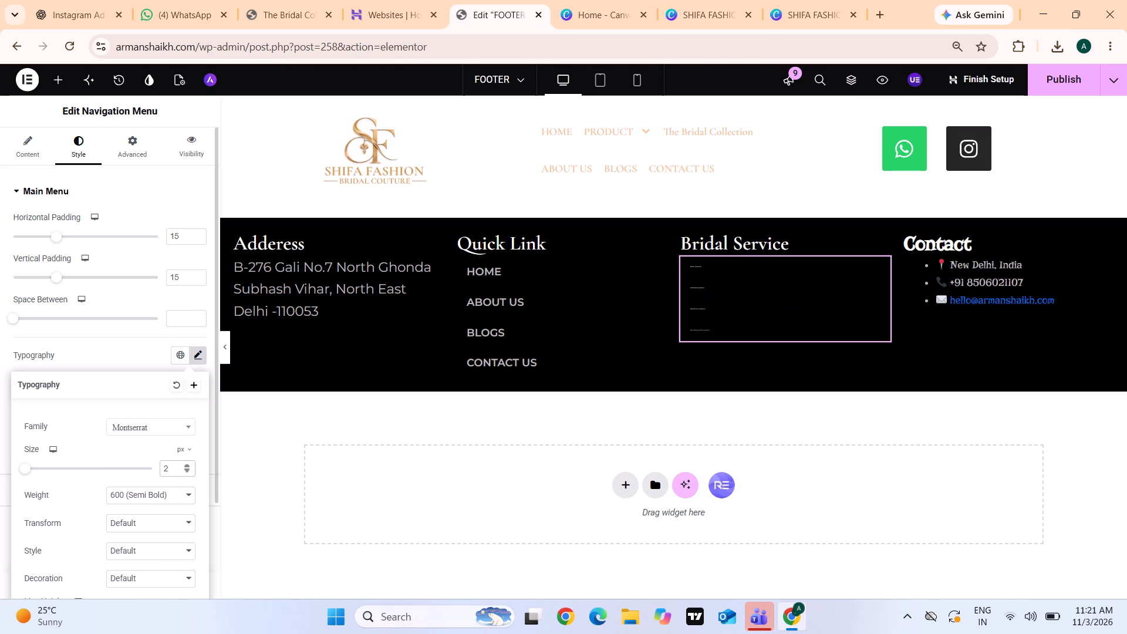
{"action": "key", "text": "5"}
{"action": "key", "text": "BackSpace"}
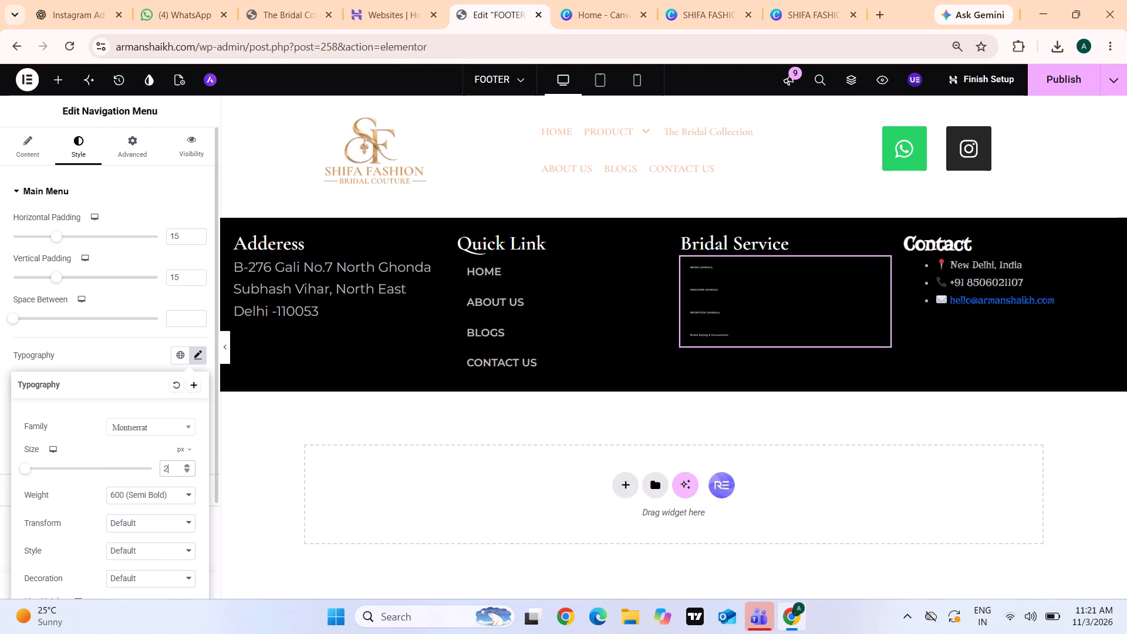
{"action": "key", "text": "0"}
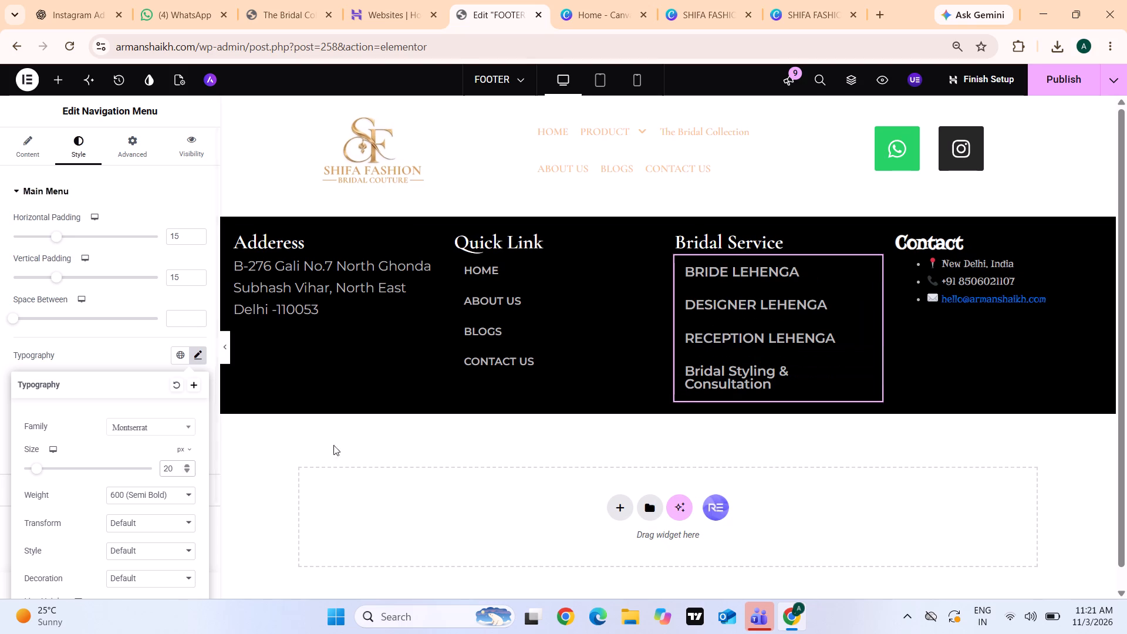
Set the font size of the footer's "Quick Link" navigation menu to 20 px.
{"action": "left_click", "coordinate": [558, 338]}
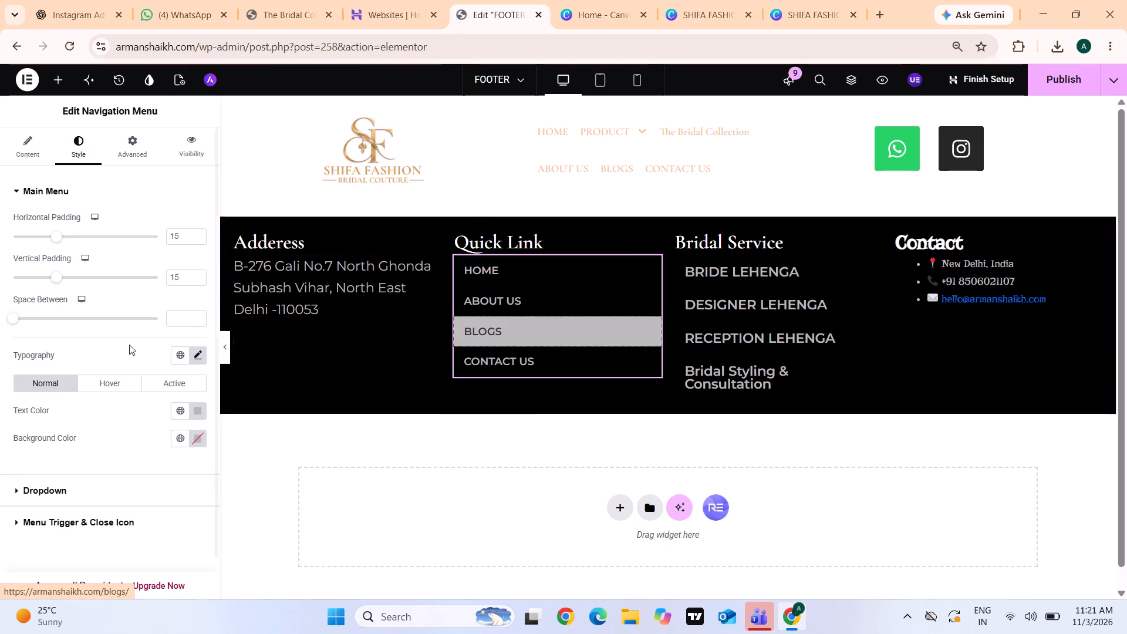
{"action": "left_click", "coordinate": [200, 355]}
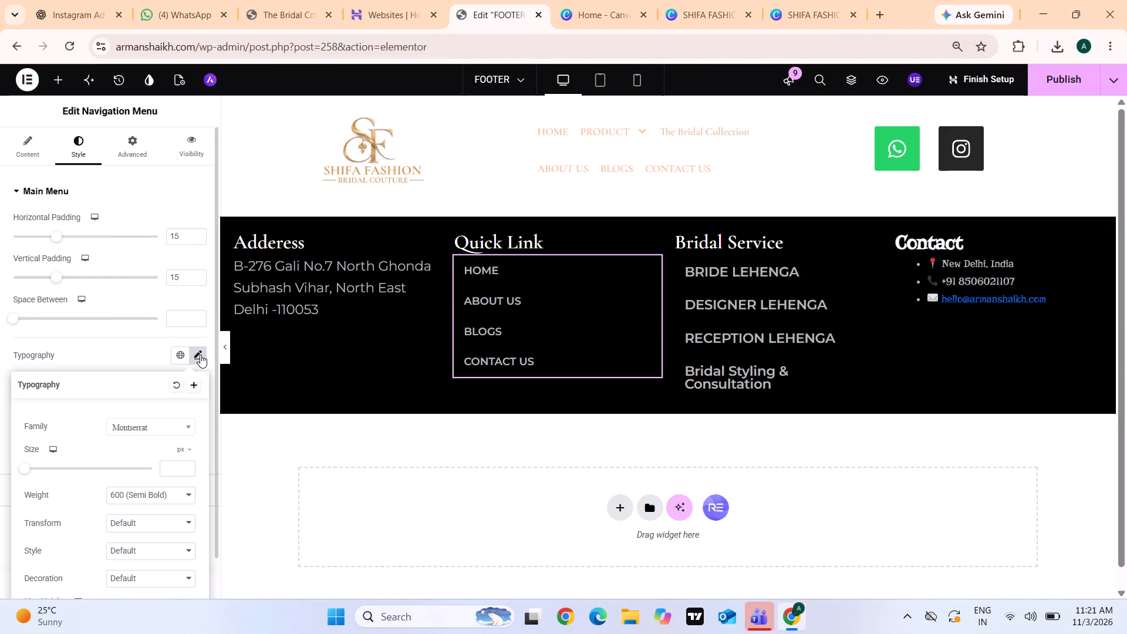
{"action": "left_click", "coordinate": [177, 467]}
{"action": "type", "text": "20"}
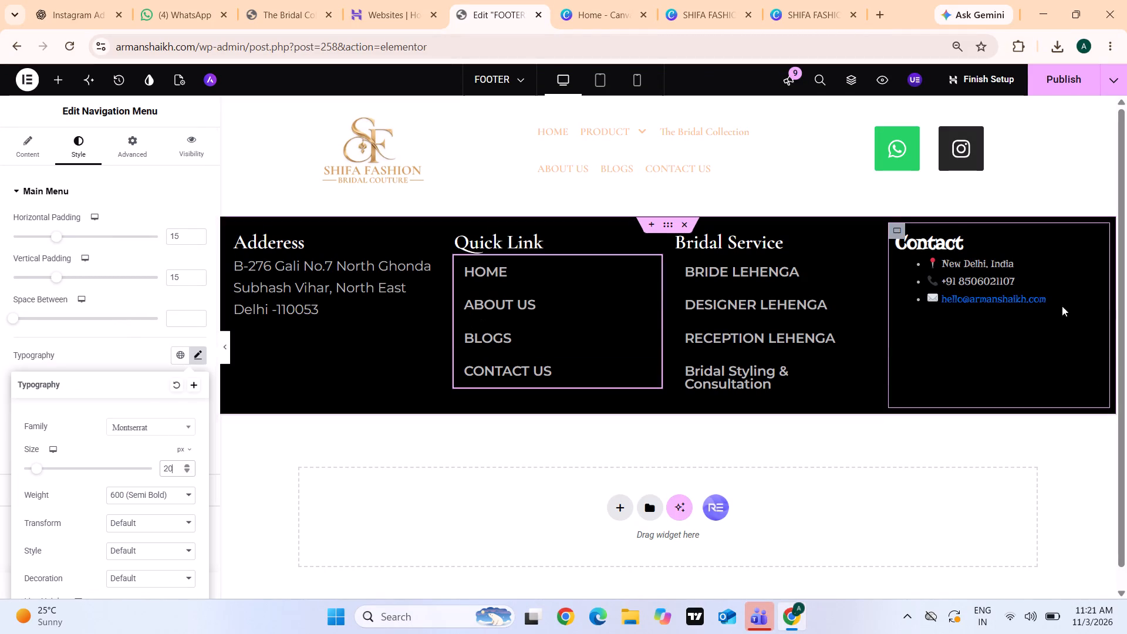
Set the font family of the footer's "Contact" heading to Cormorant.
{"action": "left_click", "coordinate": [969, 244]}
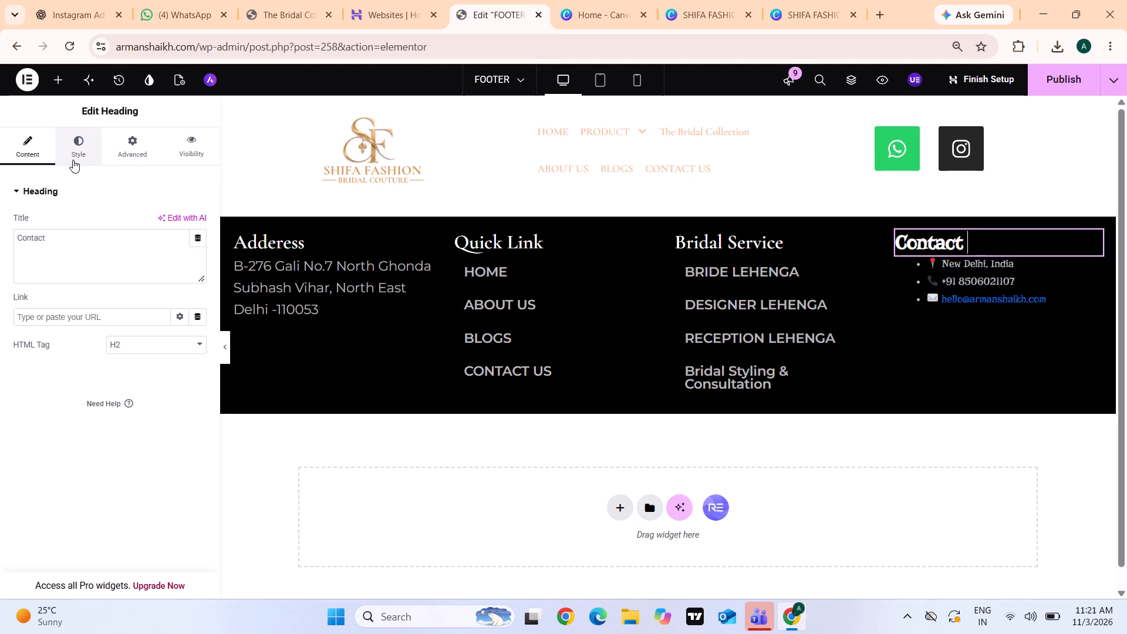
{"action": "left_click", "coordinate": [73, 160]}
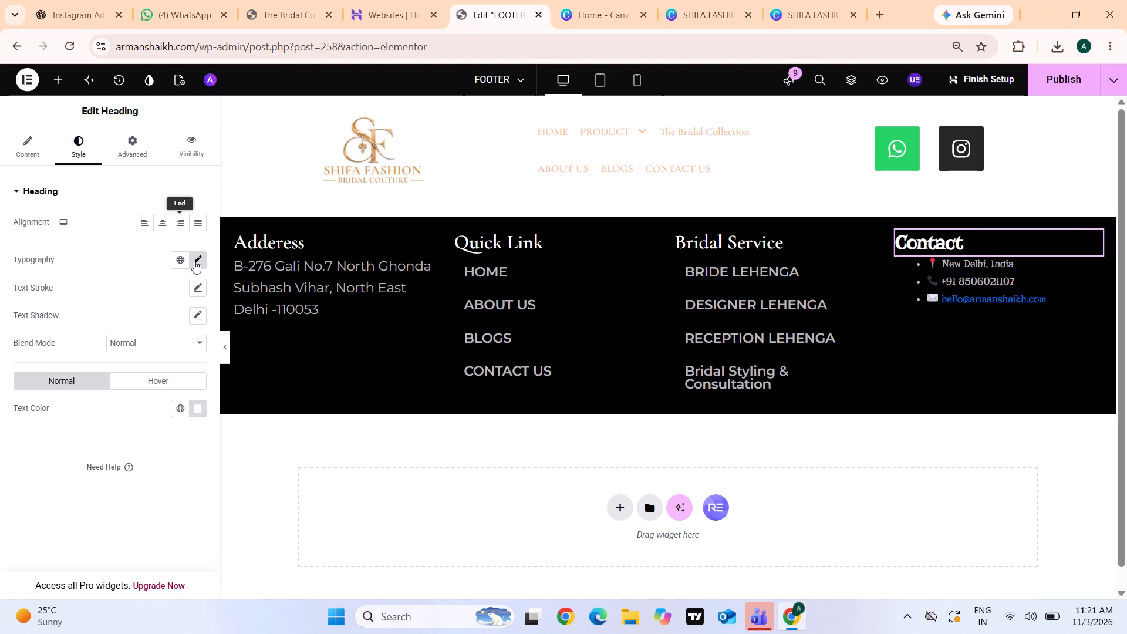
{"action": "left_click", "coordinate": [194, 261]}
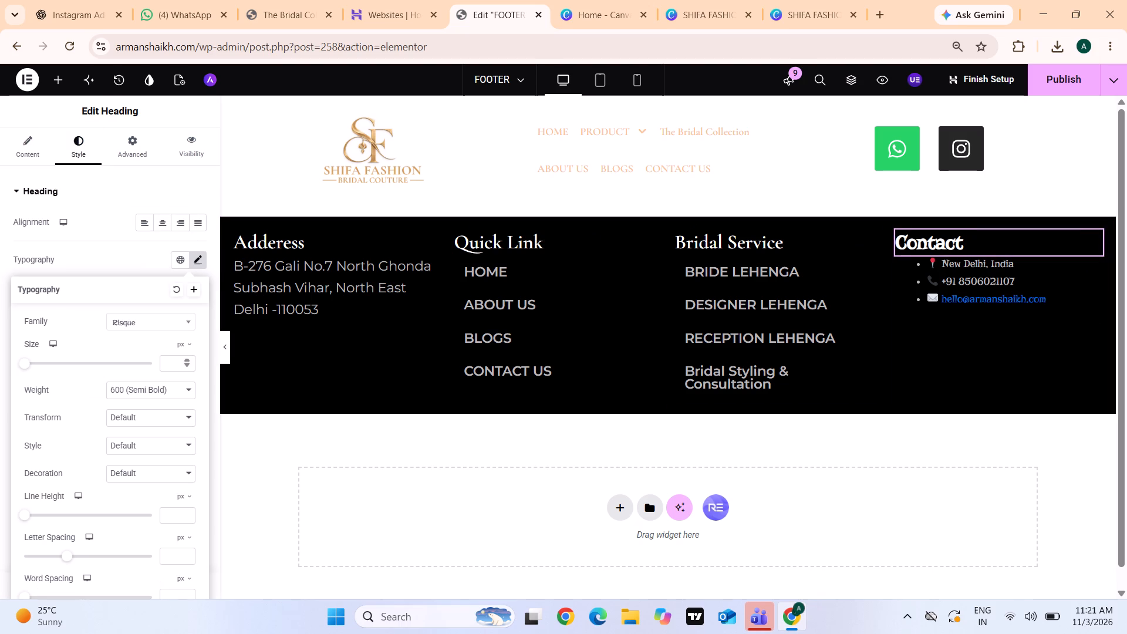
{"action": "left_click", "coordinate": [142, 313]}
{"action": "type", "text": "cor"}
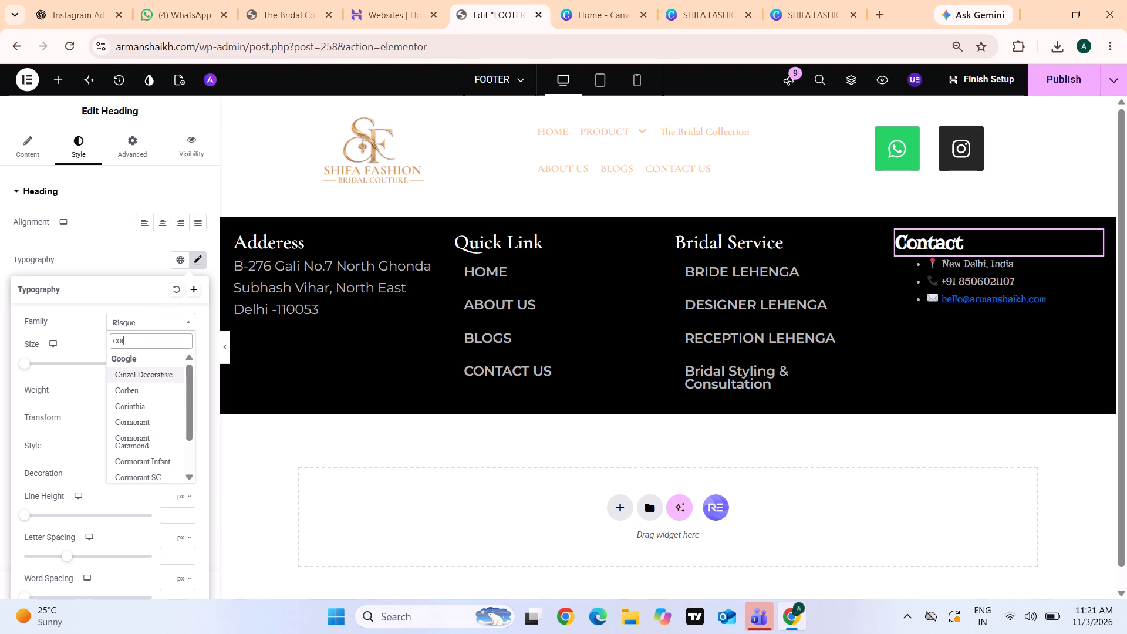
{"action": "left_click", "coordinate": [140, 421]}
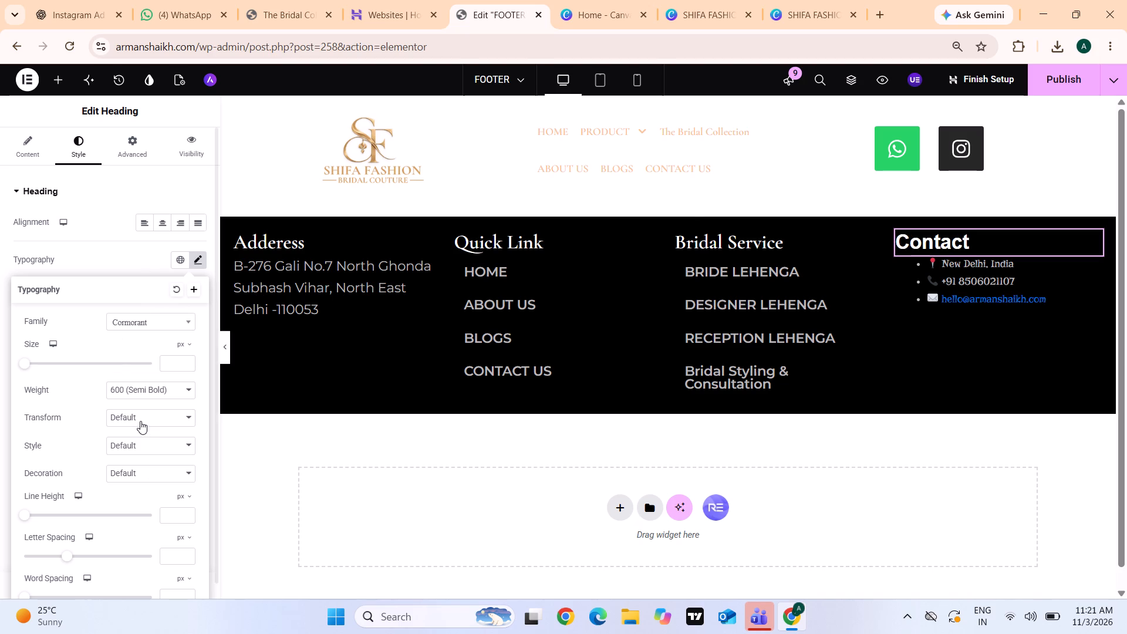
Set the font family of the footer's "Contact" heading to Cormorant Garamond.
{"action": "left_click", "coordinate": [158, 329]}
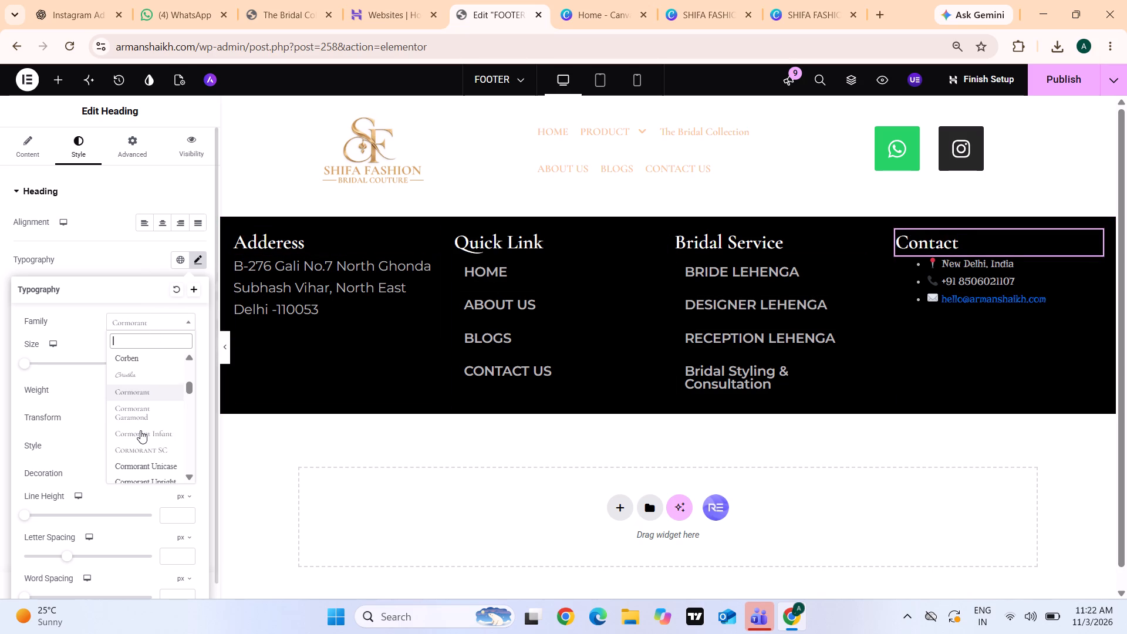
{"action": "left_click", "coordinate": [144, 416]}
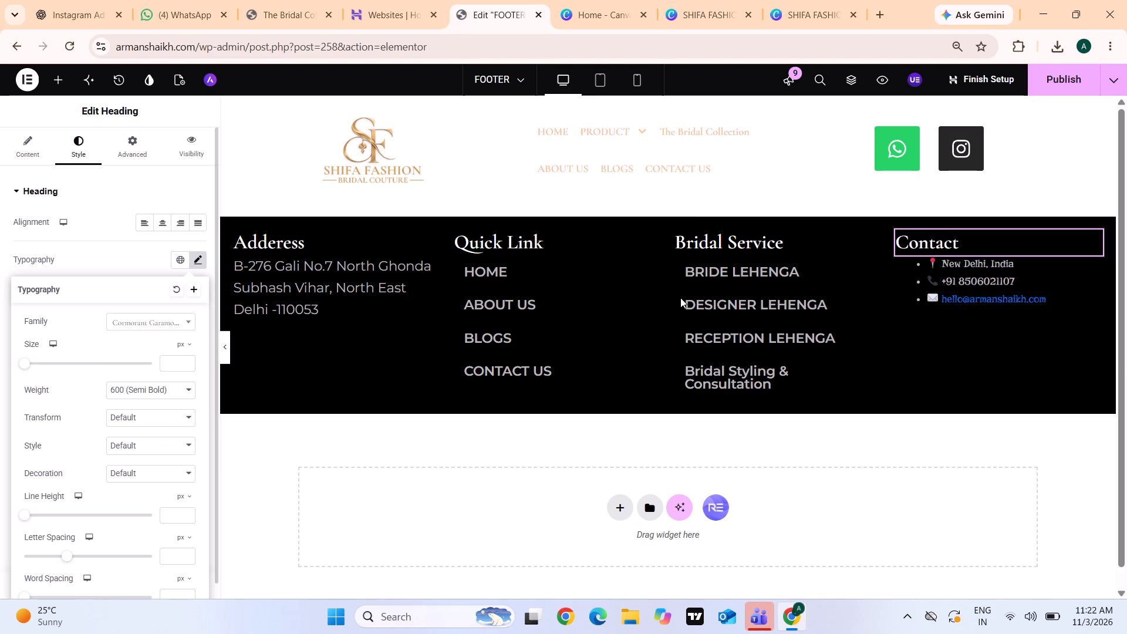
Set the font family of the contact details list below the footer's "Contact" heading to Montserrat.
{"action": "left_click", "coordinate": [1053, 271]}
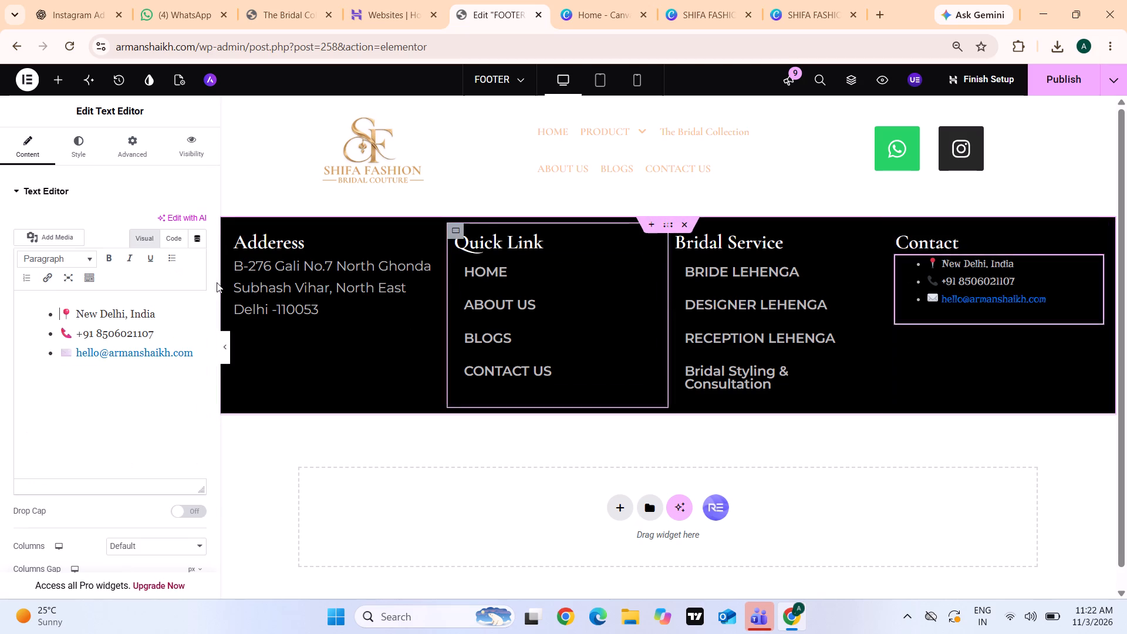
{"action": "left_click", "coordinate": [87, 152]}
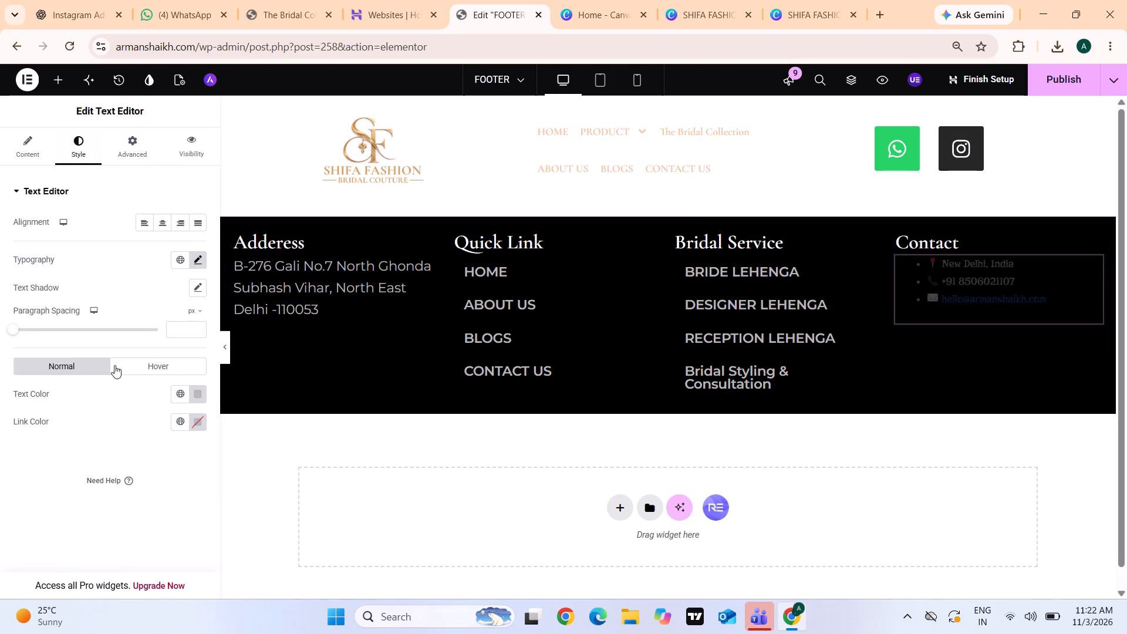
{"action": "left_click", "coordinate": [201, 252]}
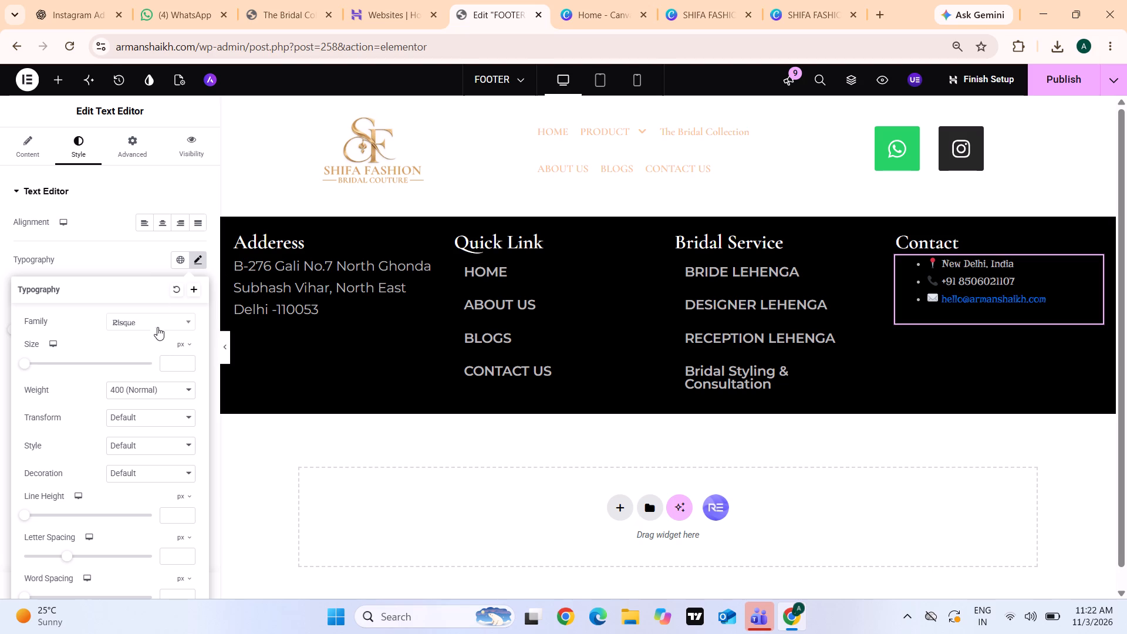
{"action": "left_click", "coordinate": [157, 330]}
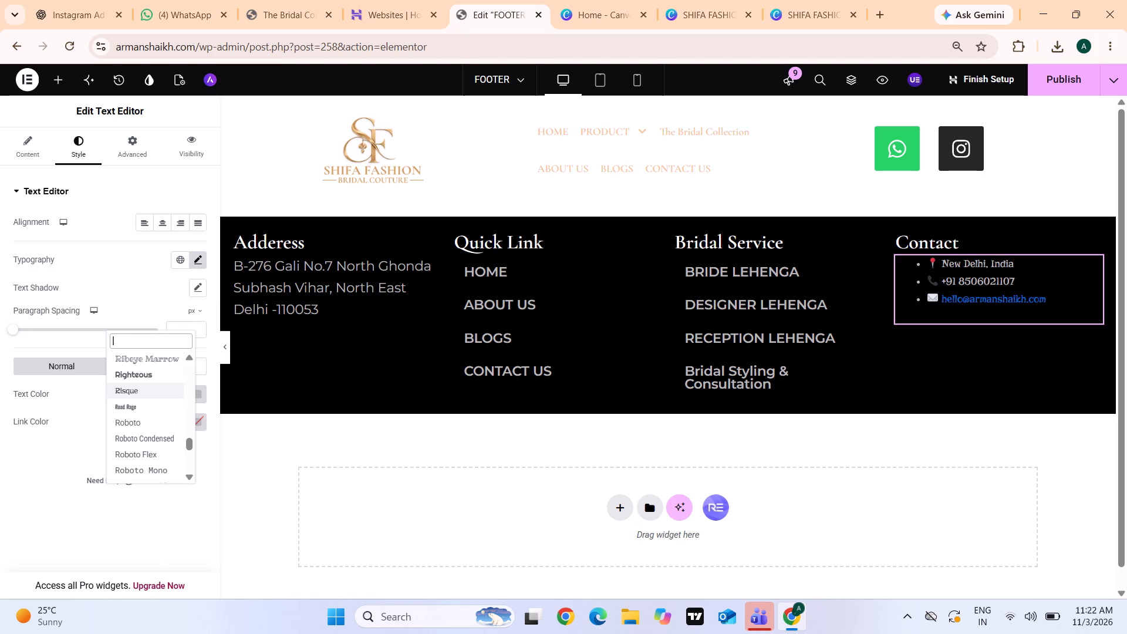
{"action": "type", "text": "mont"}
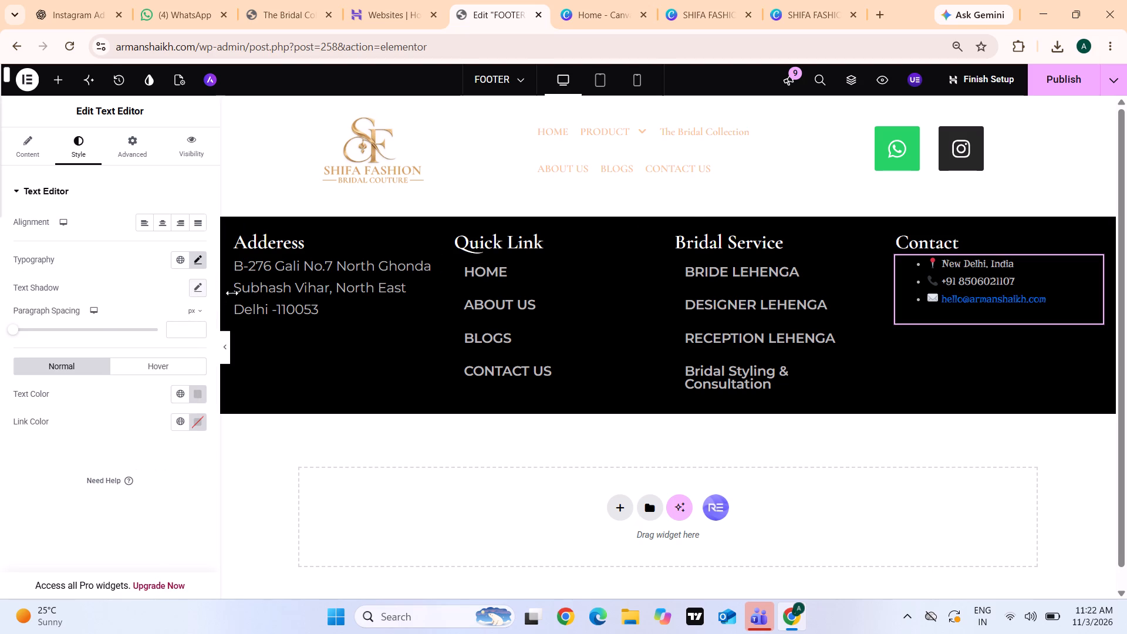
{"action": "left_click", "coordinate": [194, 257]}
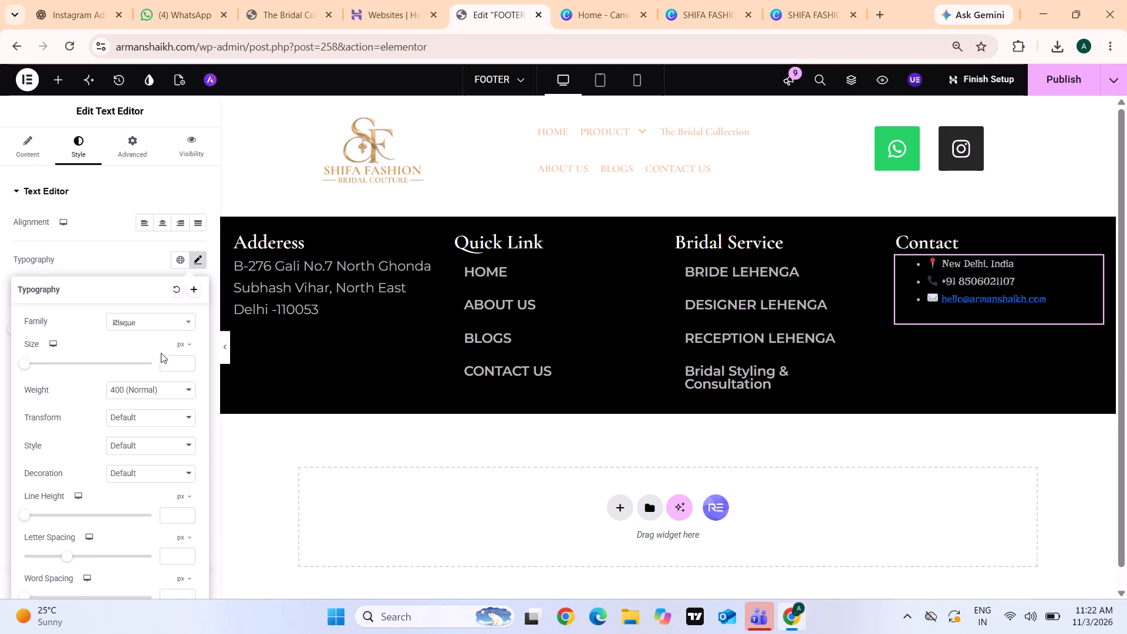
{"action": "left_click", "coordinate": [159, 317]}
{"action": "type", "text": "mont"}
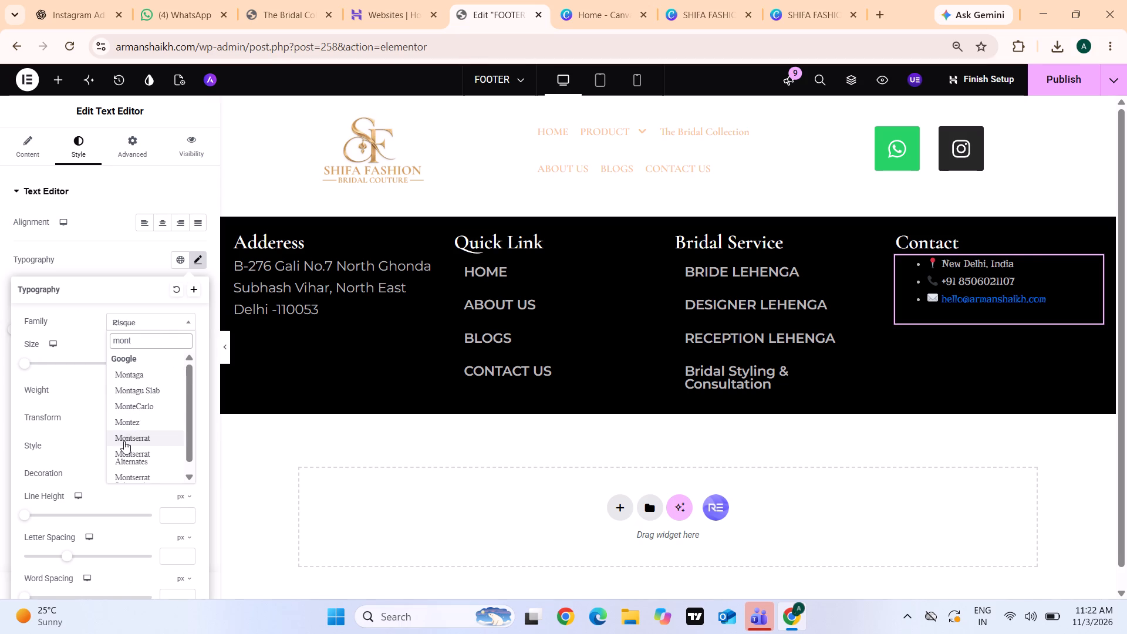
{"action": "left_click", "coordinate": [124, 441]}
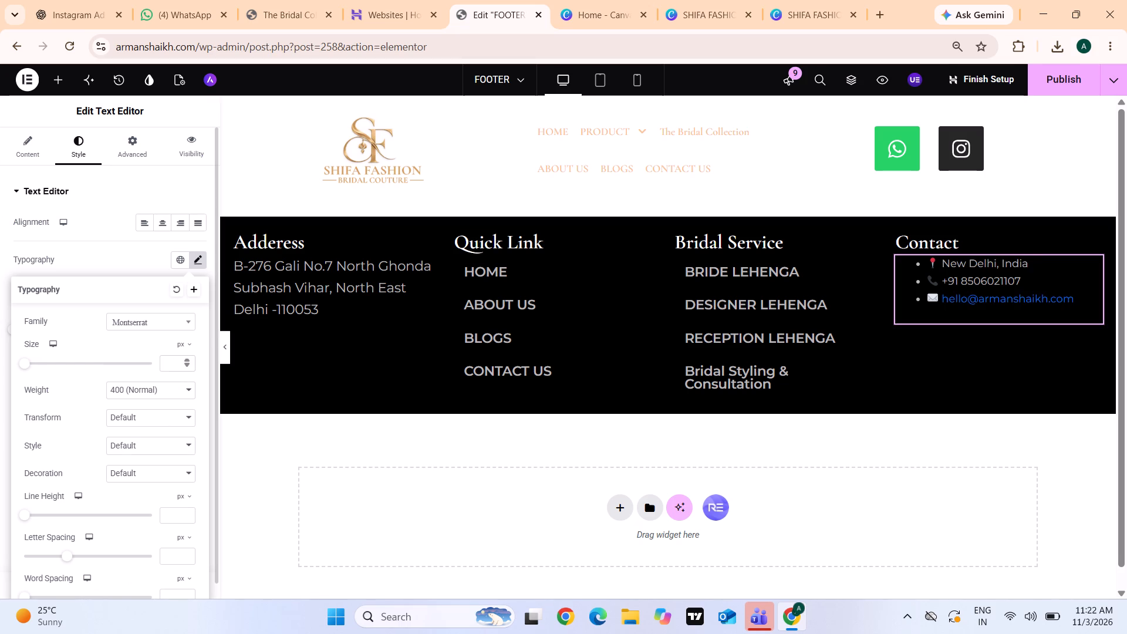
Set the font size of the footer's contact details list to 18 px.
{"action": "left_click", "coordinate": [173, 367]}
{"action": "type", "text": "2p"}
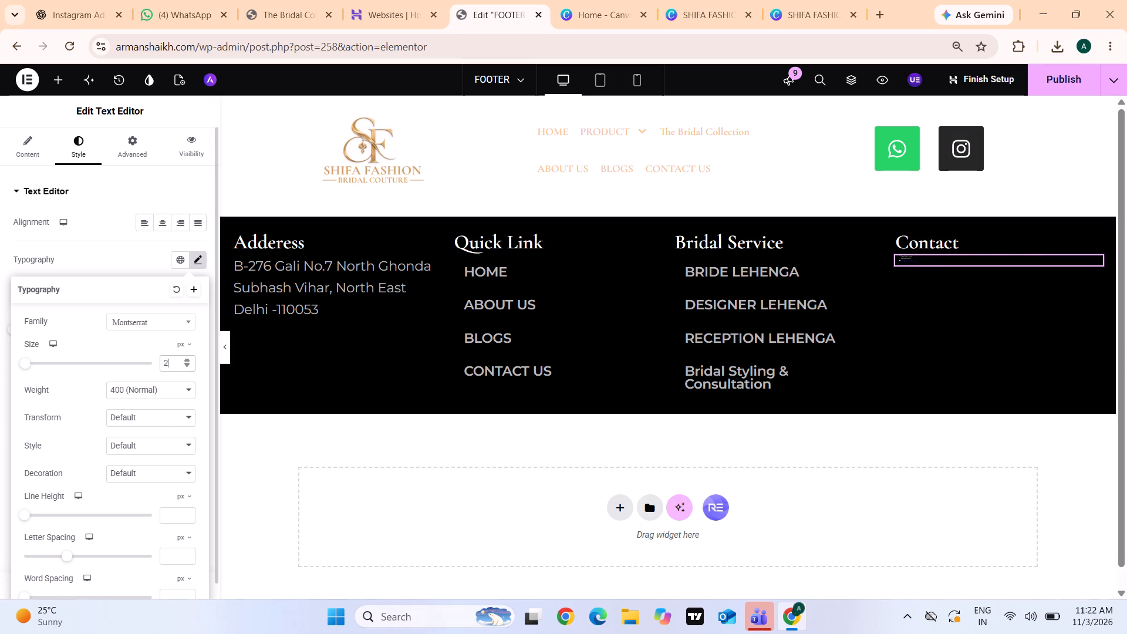
{"action": "key", "text": "BackSpace"}
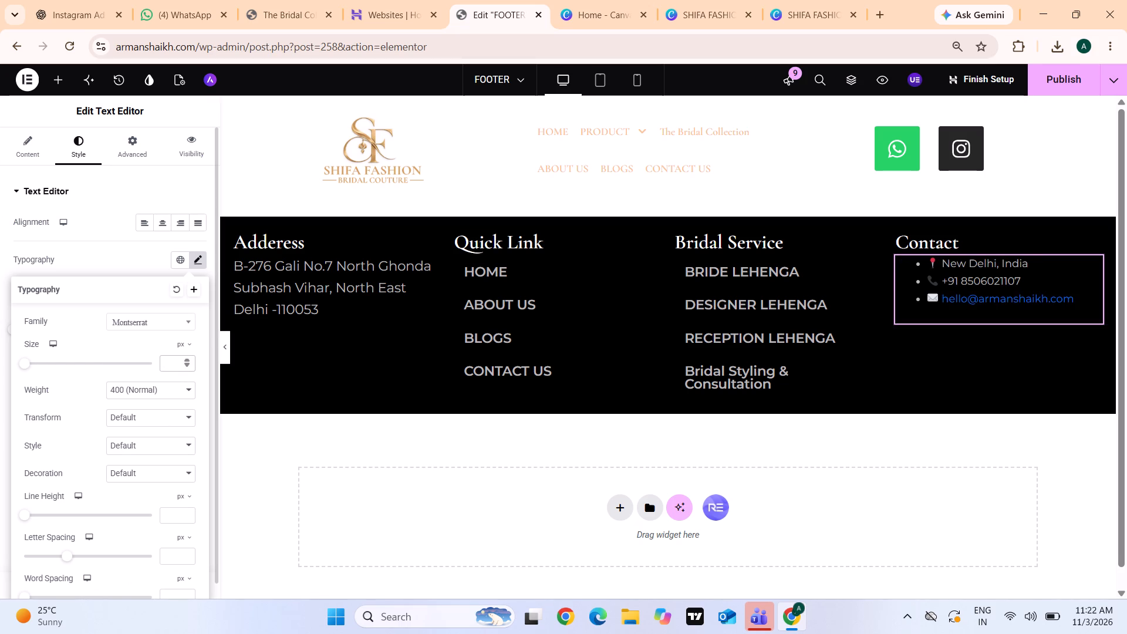
{"action": "key", "text": "2"}
{"action": "key", "text": "0"}
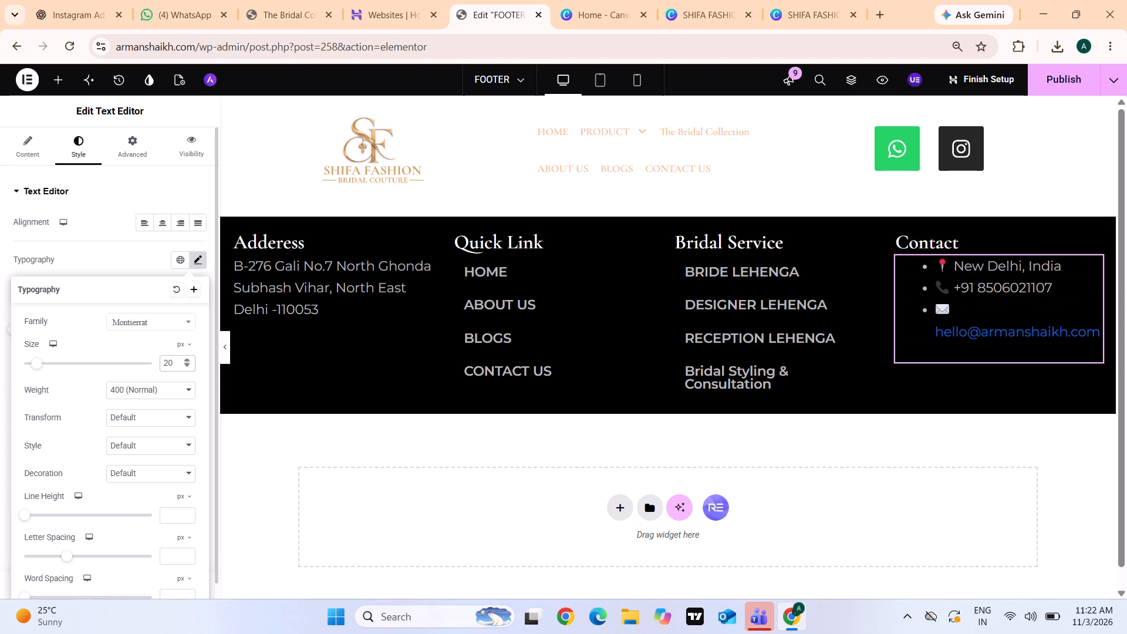
{"action": "key", "text": "BackSpace"}
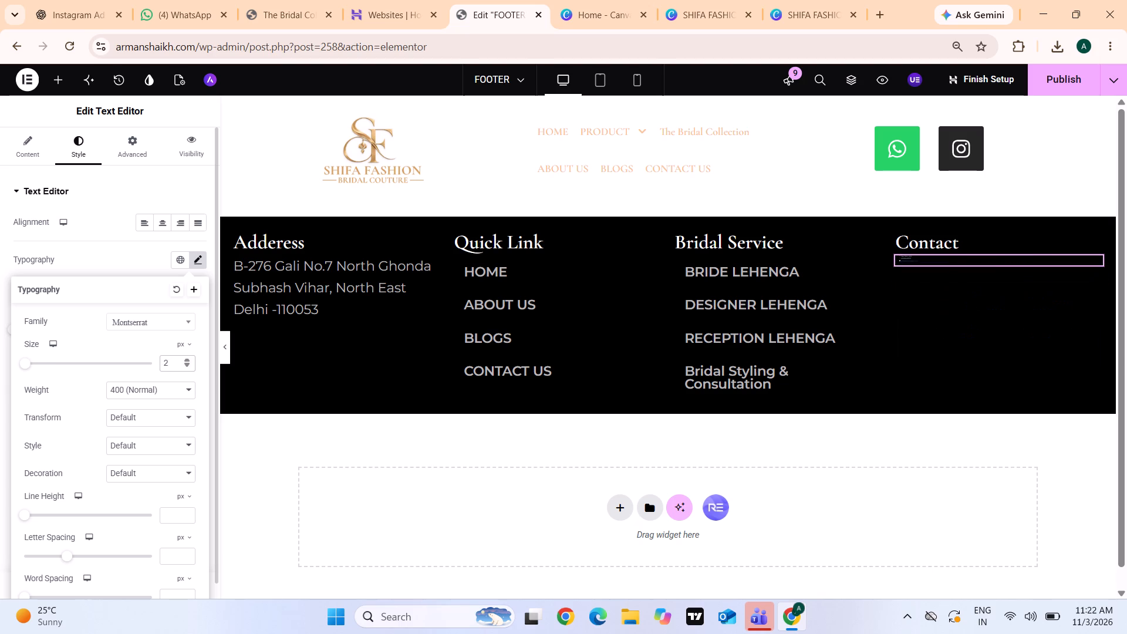
{"action": "key", "text": "BackSpace"}
{"action": "type", "text": "19"}
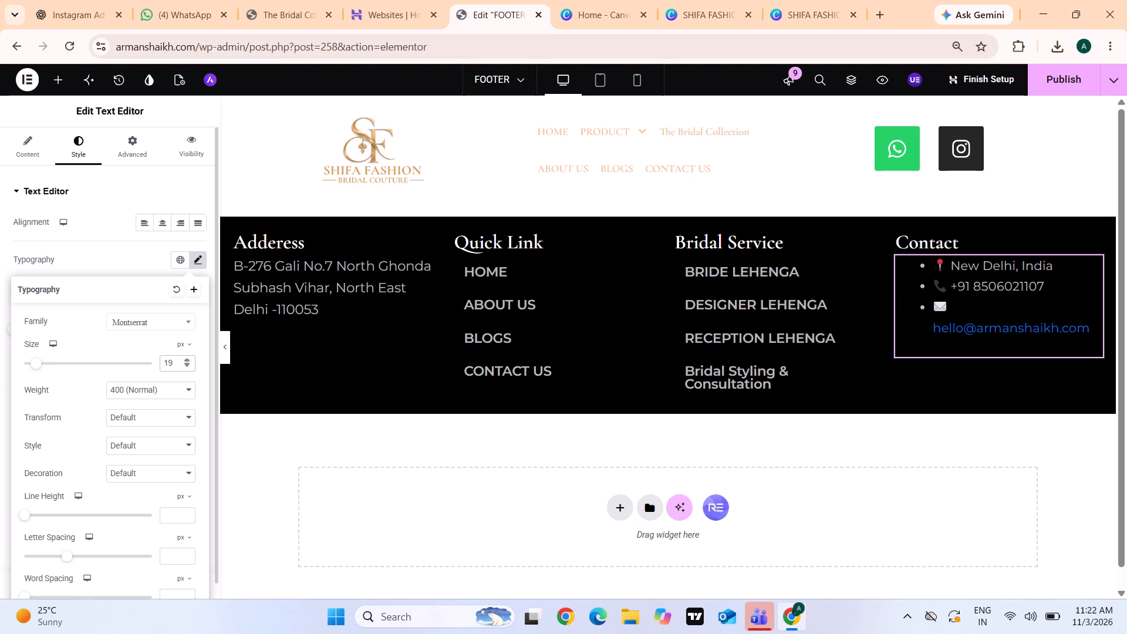
{"action": "key", "text": "BackSpace"}
{"action": "key", "text": "8"}
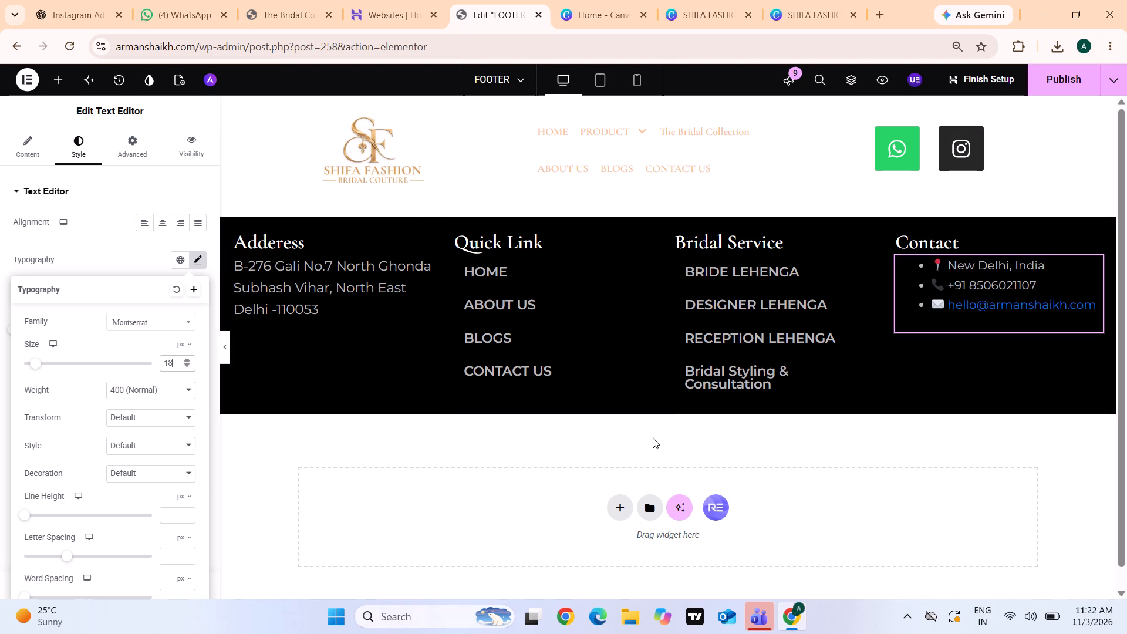
Publish the updated footer template.
{"action": "left_click", "coordinate": [1048, 68]}
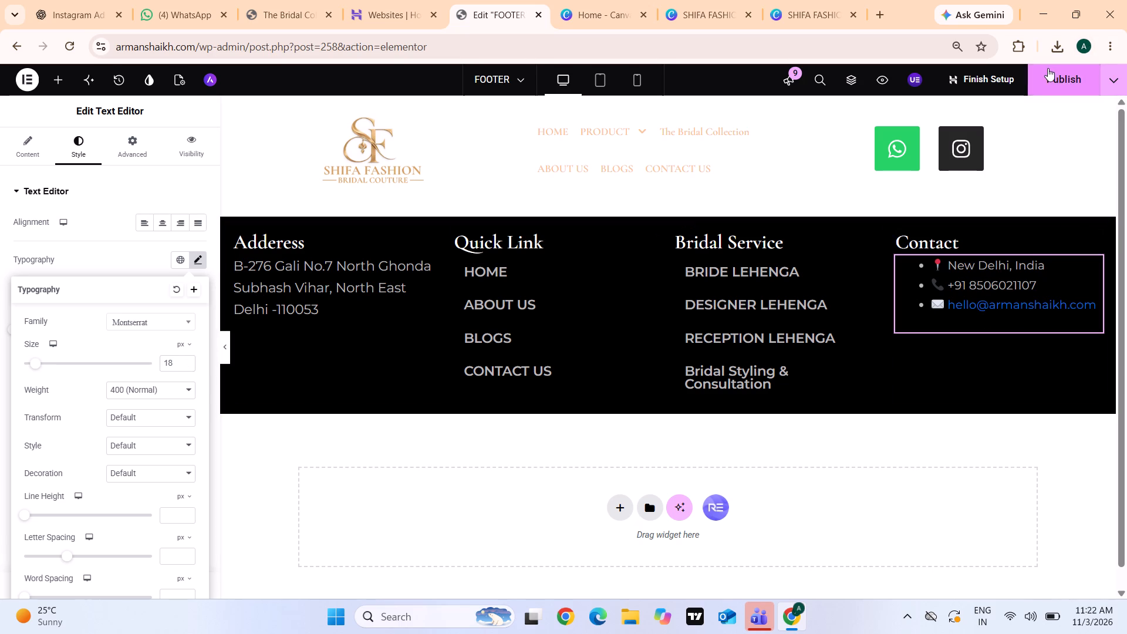
{"action": "scroll", "coordinate": [912, 165], "scroll_direction": "up", "scroll_amount": 7}
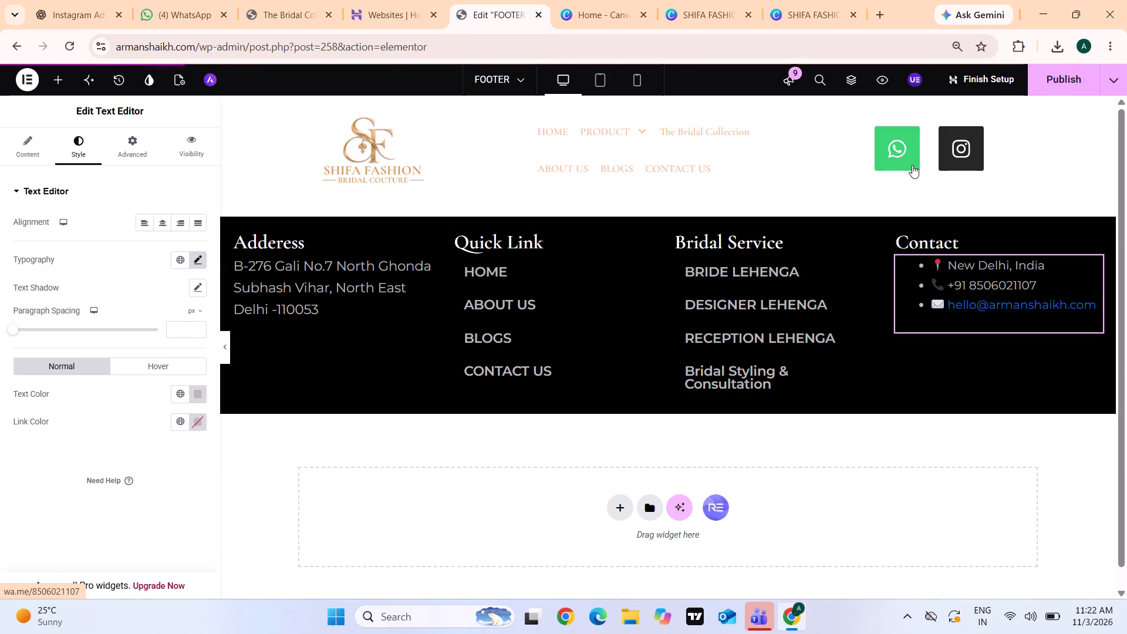
{"action": "scroll", "coordinate": [912, 165], "scroll_direction": "up", "scroll_amount": 1}
{"action": "scroll", "coordinate": [749, 172], "scroll_direction": "up", "scroll_amount": 5}
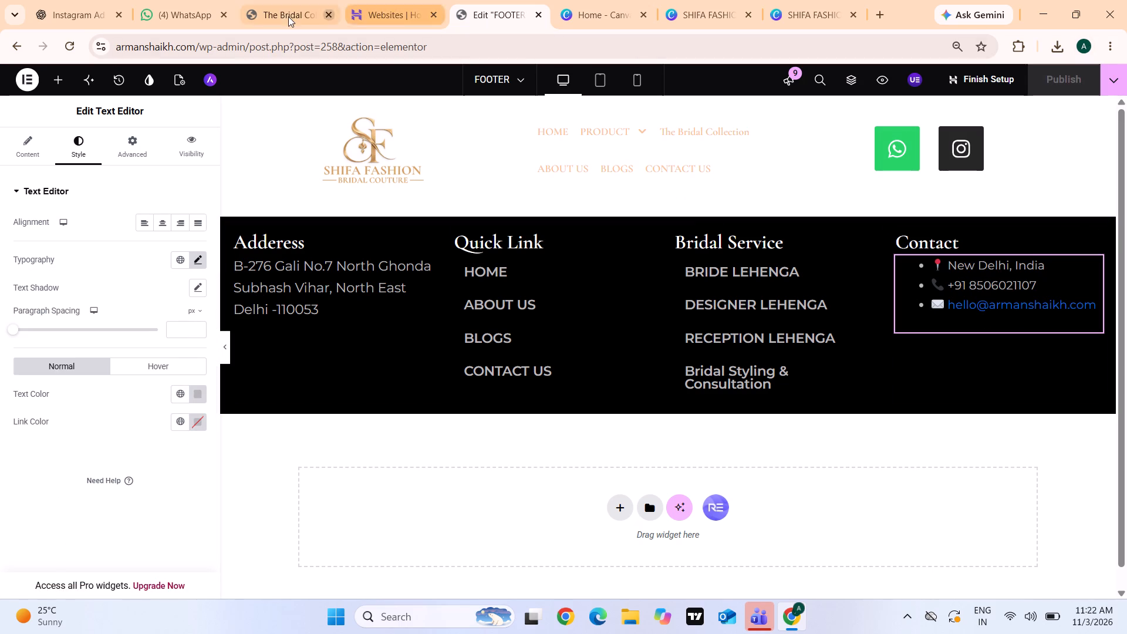
Check the published footer at the bottom of the live The Bridal Collection page.
{"action": "left_click", "coordinate": [405, 0]}
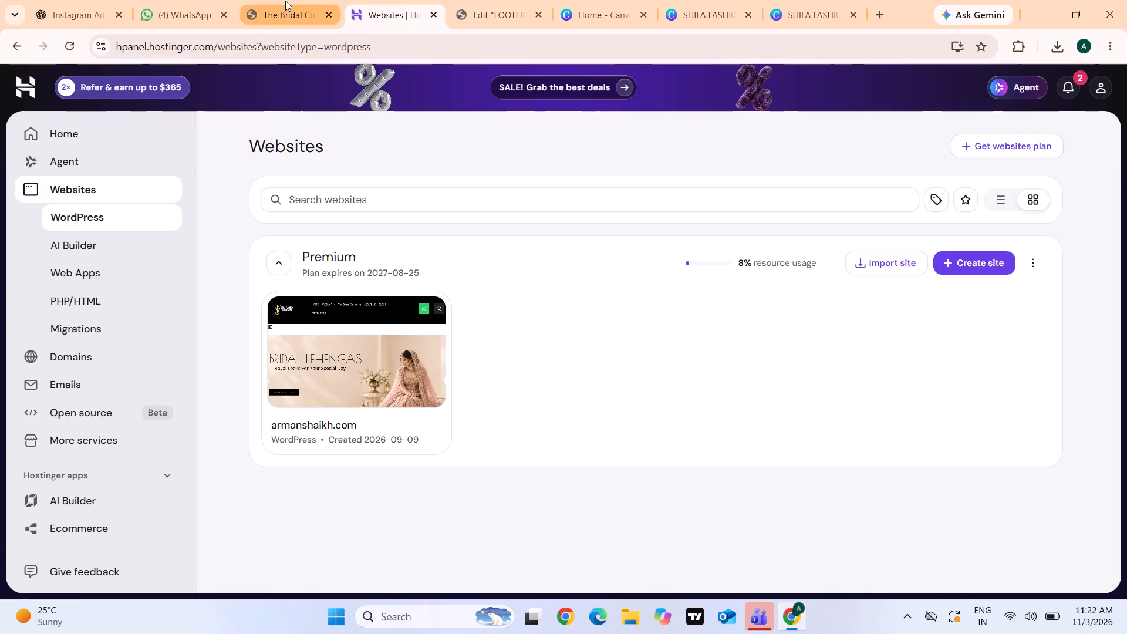
{"action": "left_click", "coordinate": [285, 1]}
{"action": "double_click", "coordinate": [76, 45]}
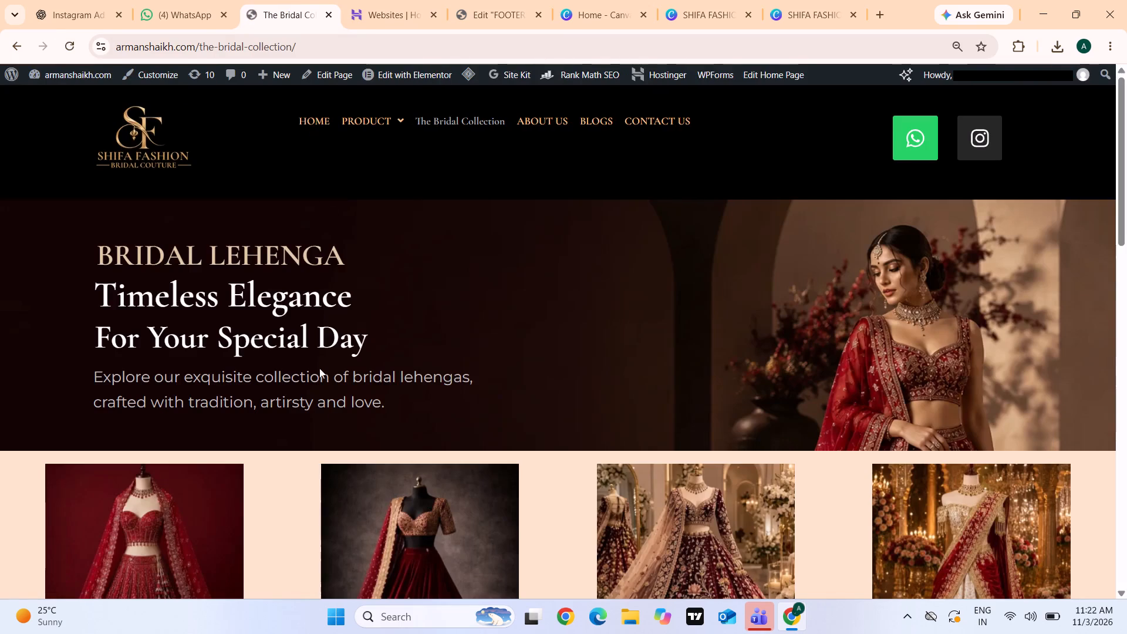
{"action": "scroll", "coordinate": [333, 414], "scroll_direction": "down", "scroll_amount": 17}
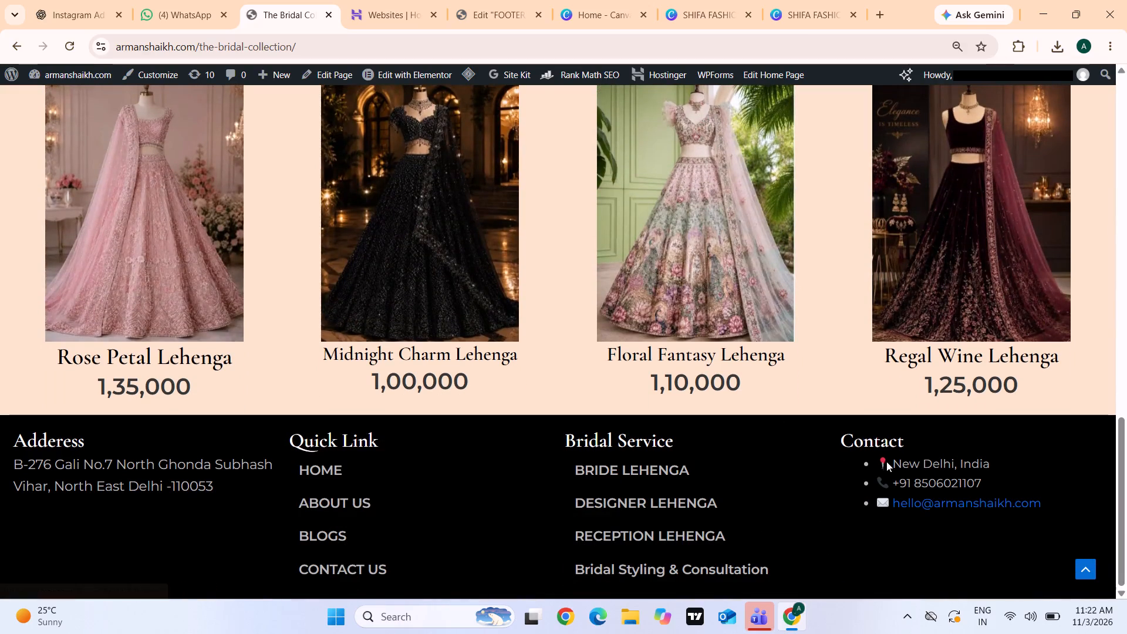
Leave the Elementor footer editor for the WordPress dashboard and open the site's navigation menus for editing.
{"action": "left_click", "coordinate": [531, 1]}
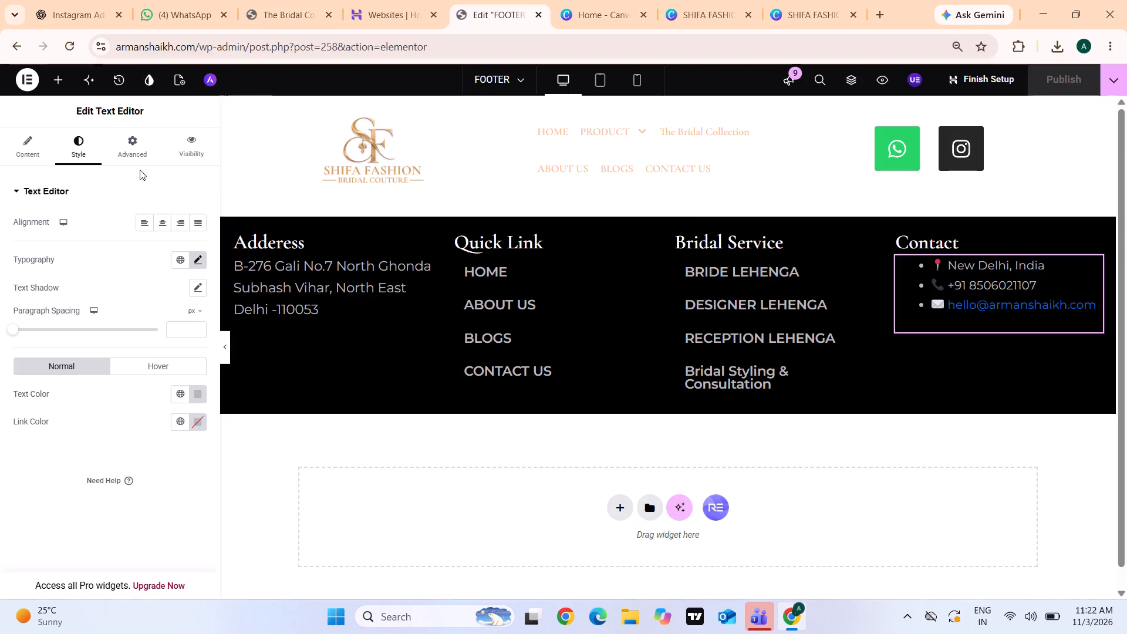
{"action": "left_click", "coordinate": [21, 77]}
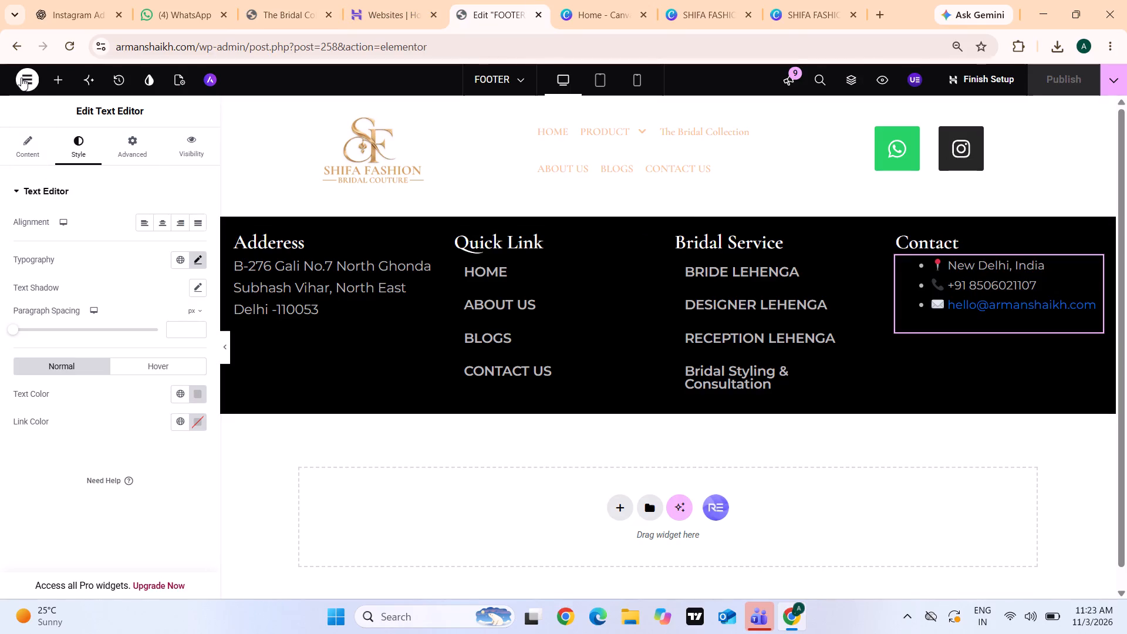
{"action": "left_click", "coordinate": [51, 242]}
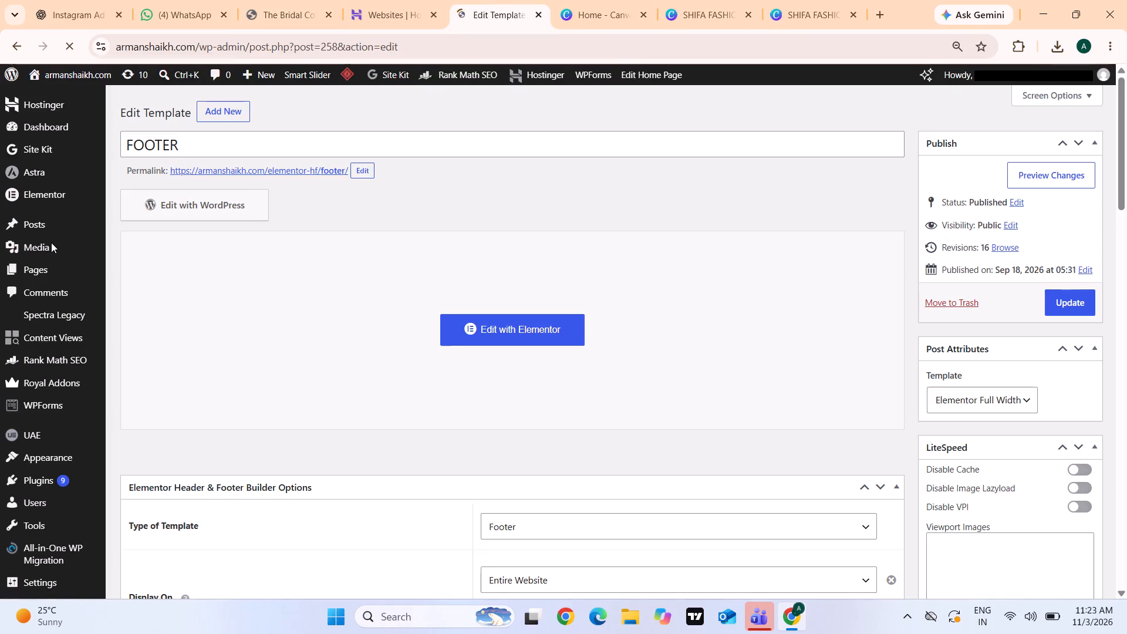
{"action": "scroll", "coordinate": [24, 154], "scroll_direction": "up", "scroll_amount": 9}
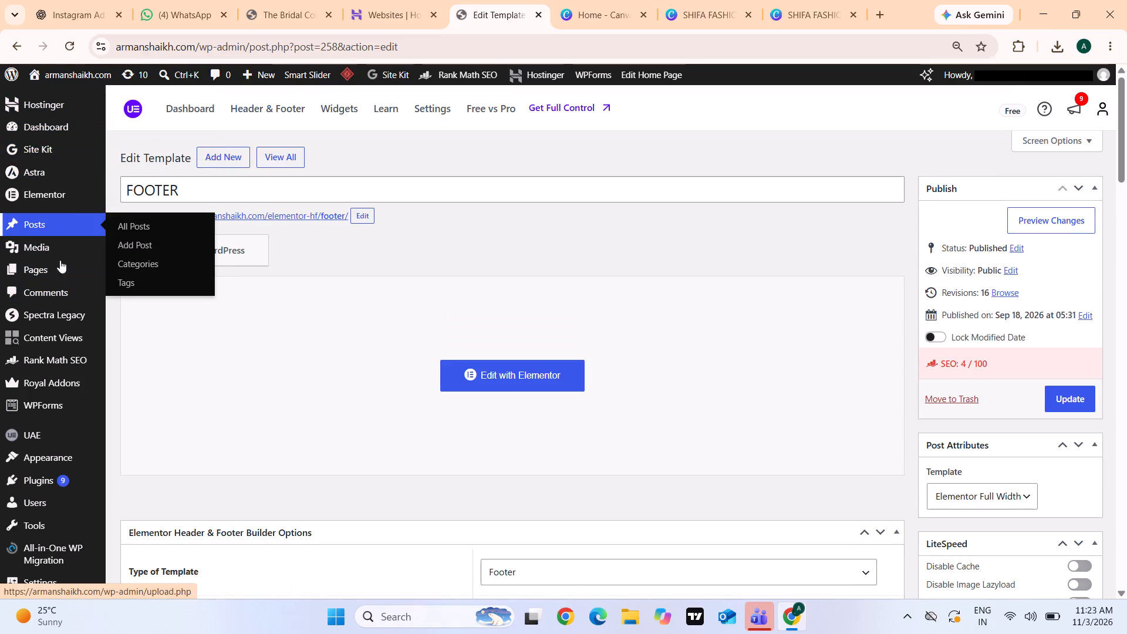
{"action": "left_click", "coordinate": [40, 457]}
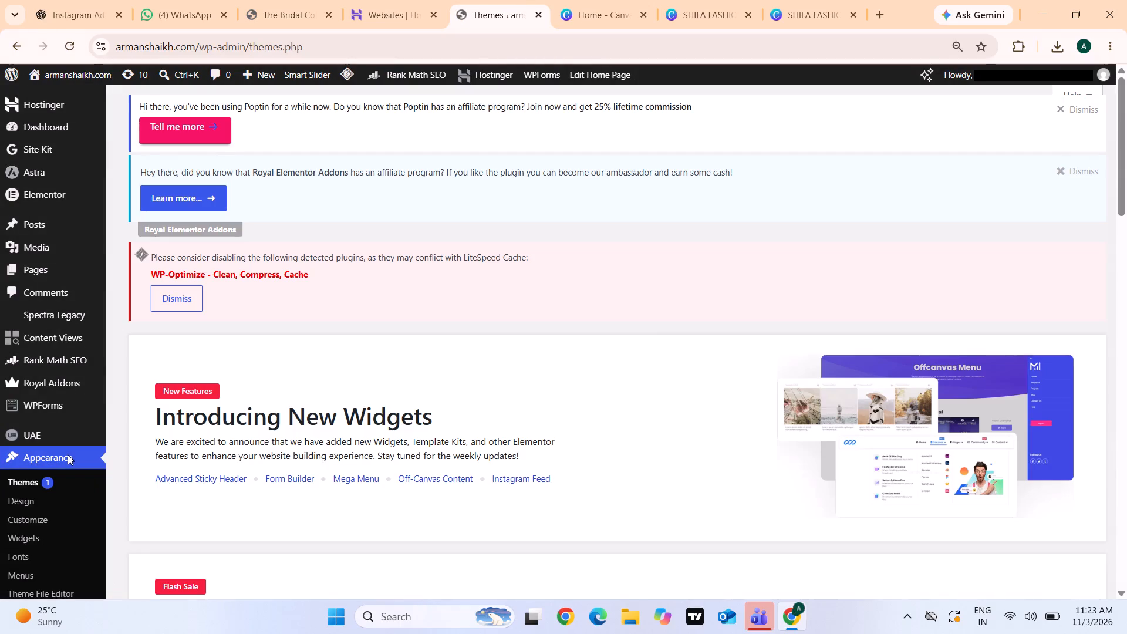
{"action": "scroll", "coordinate": [16, 541], "scroll_direction": "down", "scroll_amount": 1}
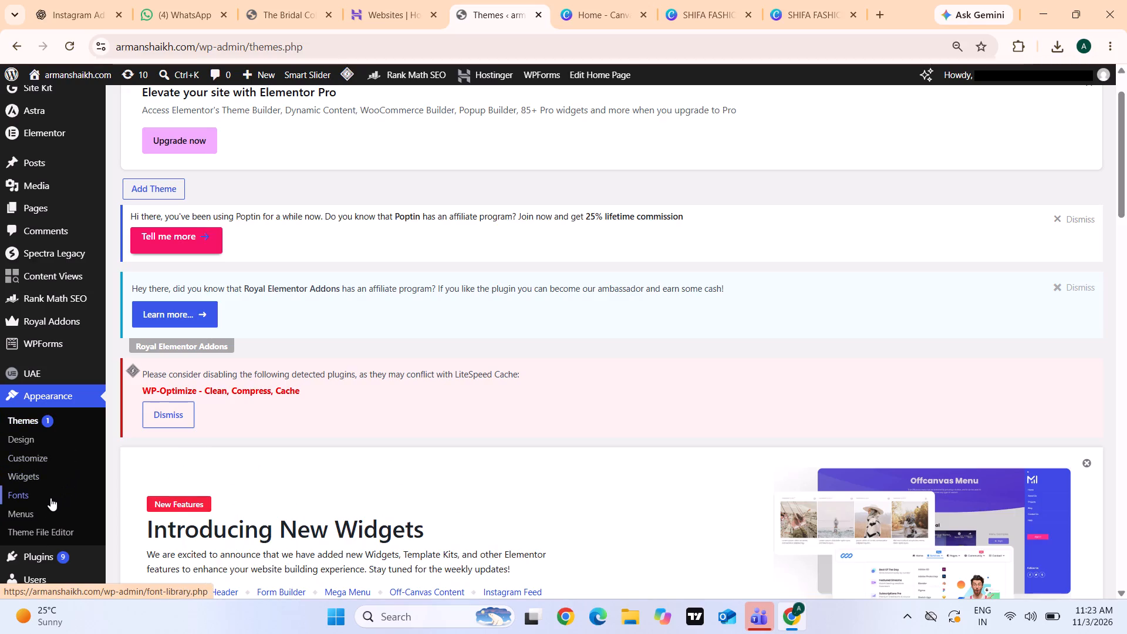
{"action": "left_click", "coordinate": [34, 520]}
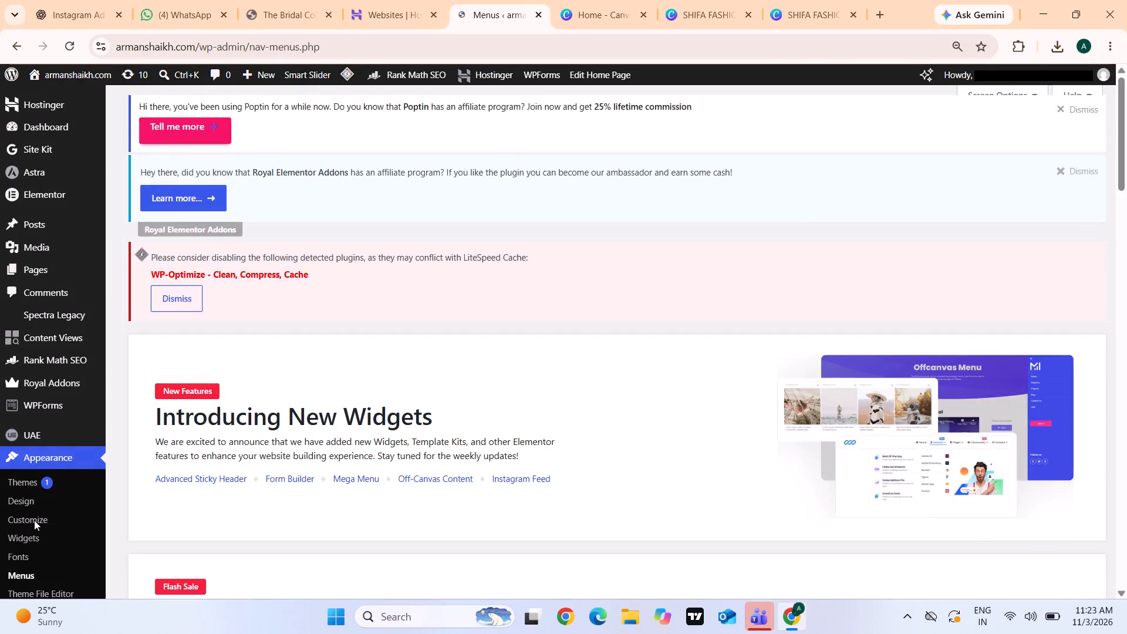
Examine the menu structure of the HADER primary menu, from its top items down to the menu settings.
{"action": "scroll", "coordinate": [194, 446], "scroll_direction": "down", "scroll_amount": 10}
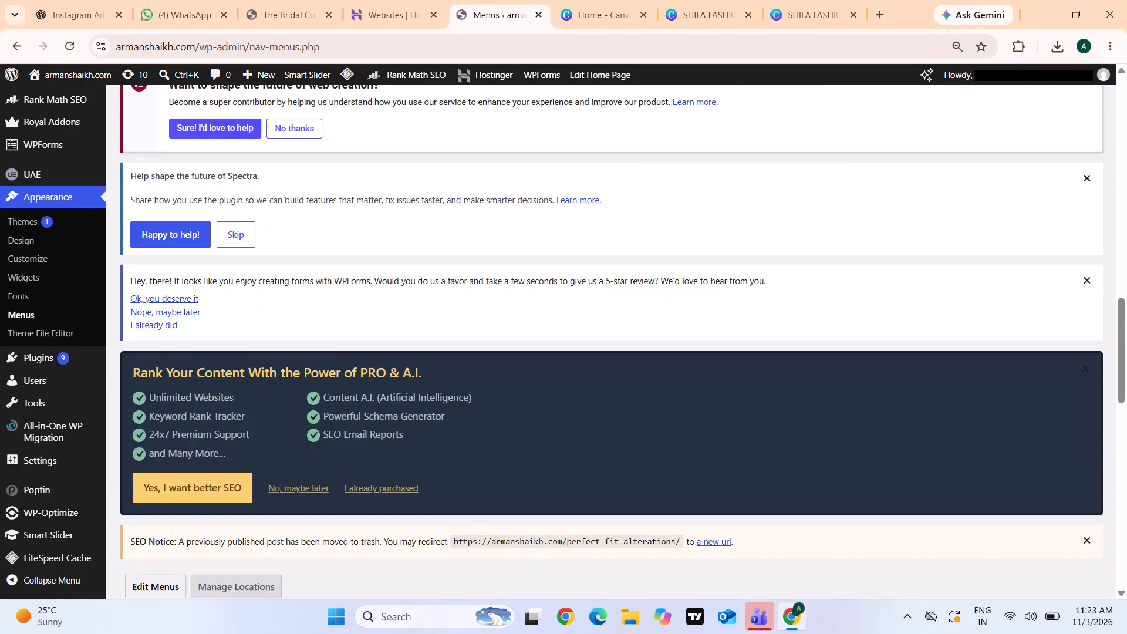
{"action": "scroll", "coordinate": [194, 446], "scroll_direction": "down", "scroll_amount": 2}
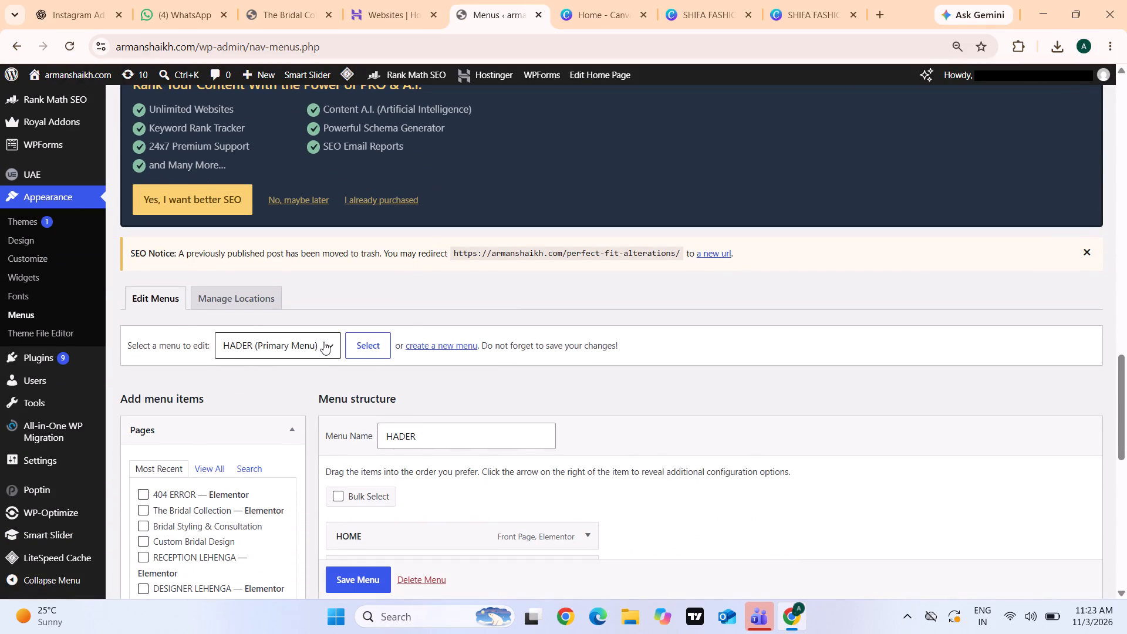
{"action": "left_click", "coordinate": [323, 342]}
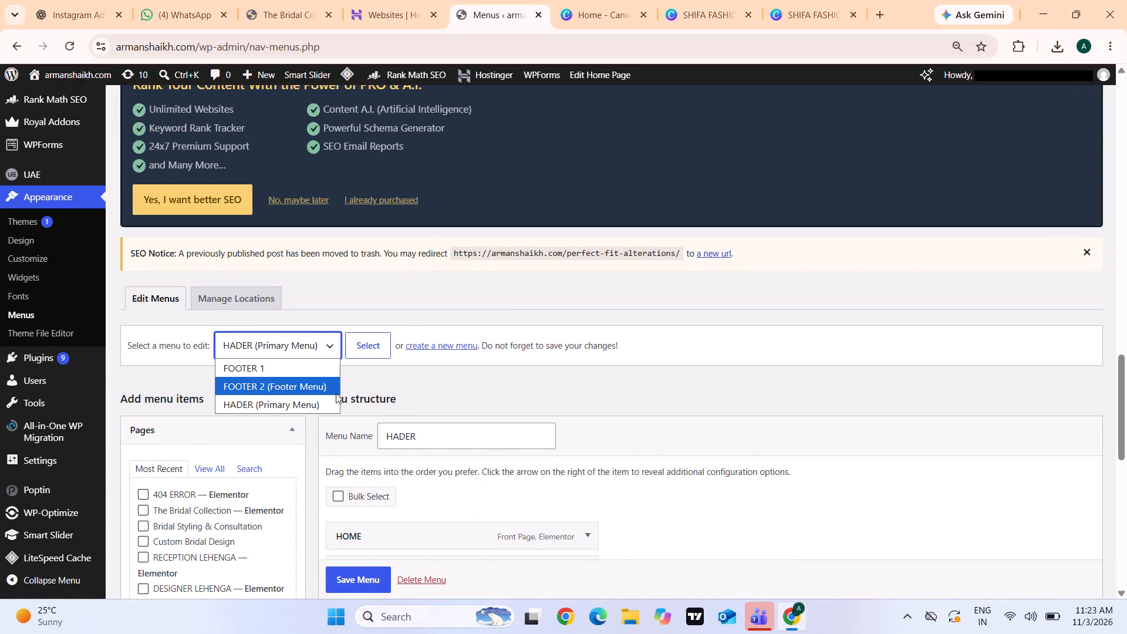
{"action": "scroll", "coordinate": [406, 404], "scroll_direction": "down", "scroll_amount": 4}
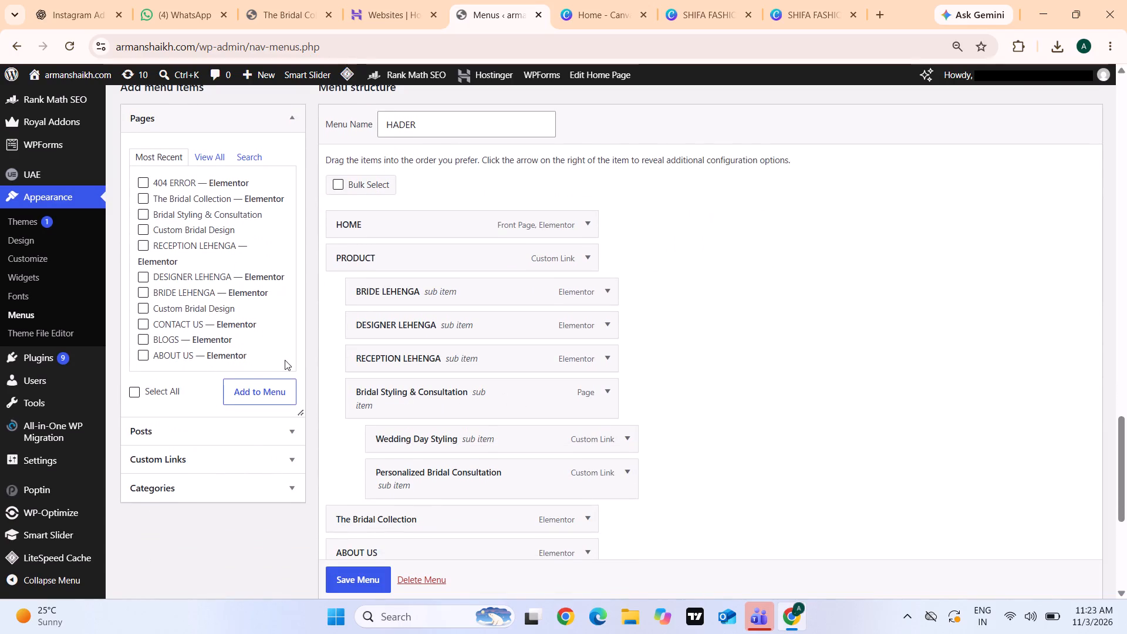
{"action": "scroll", "coordinate": [399, 500], "scroll_direction": "down", "scroll_amount": 1}
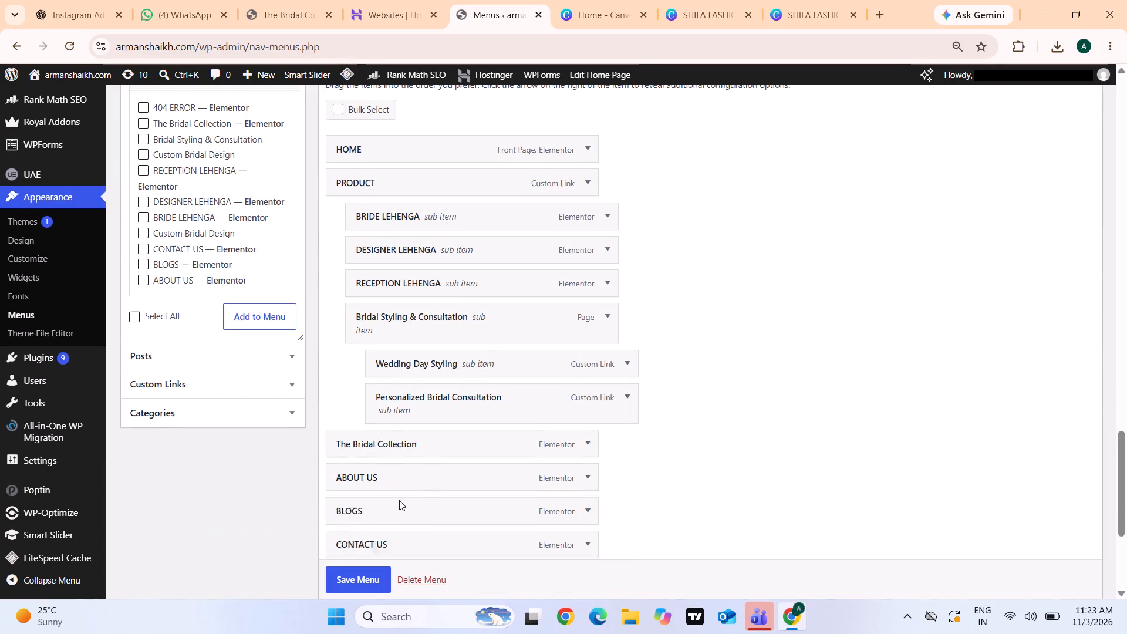
{"action": "scroll", "coordinate": [399, 500], "scroll_direction": "down", "scroll_amount": 2}
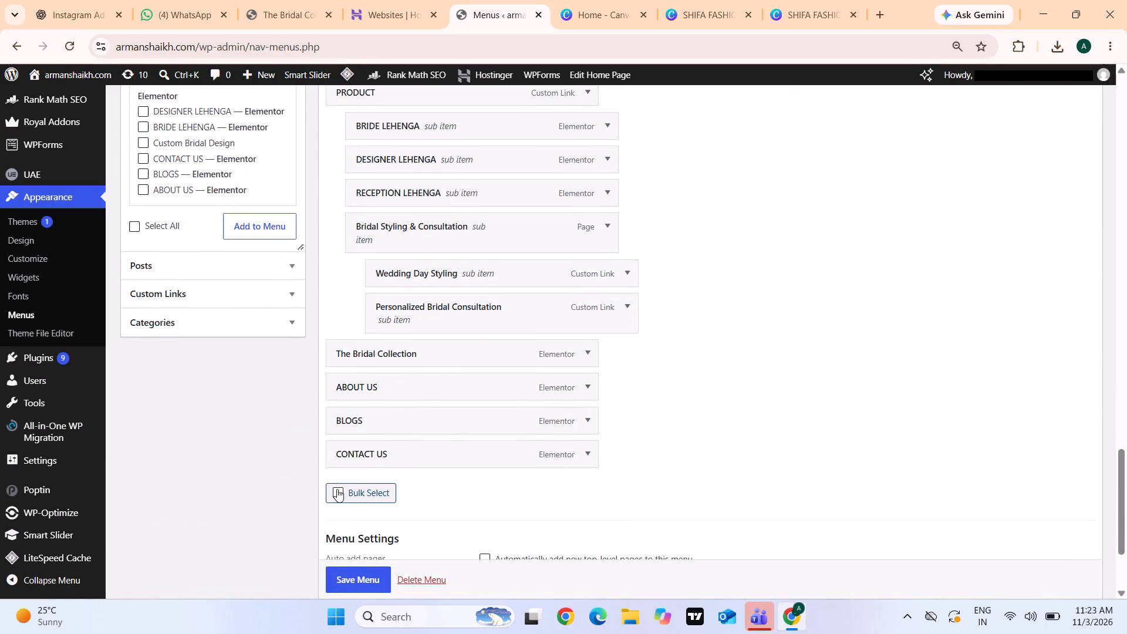
{"action": "left_click", "coordinate": [337, 489]}
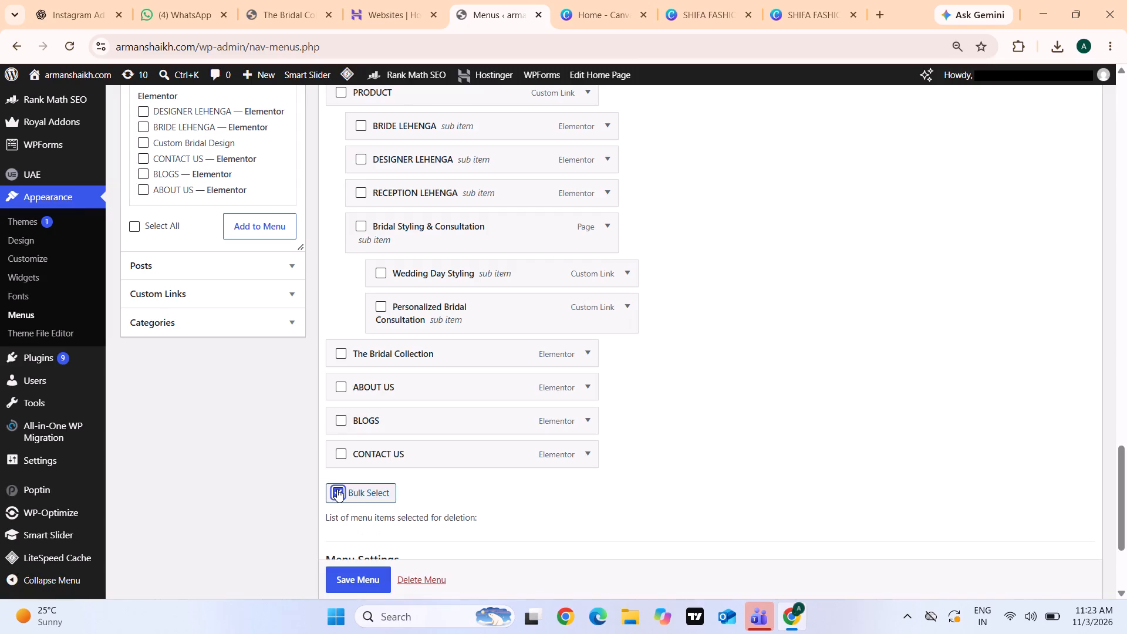
{"action": "left_click", "coordinate": [344, 489]}
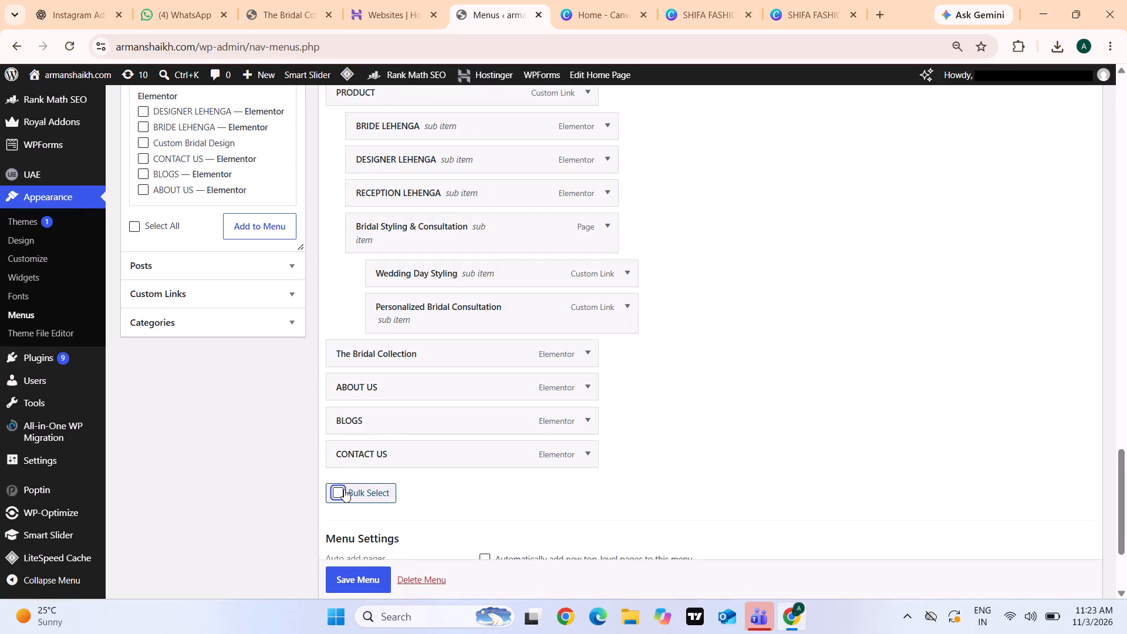
{"action": "scroll", "coordinate": [514, 416], "scroll_direction": "up", "scroll_amount": 2}
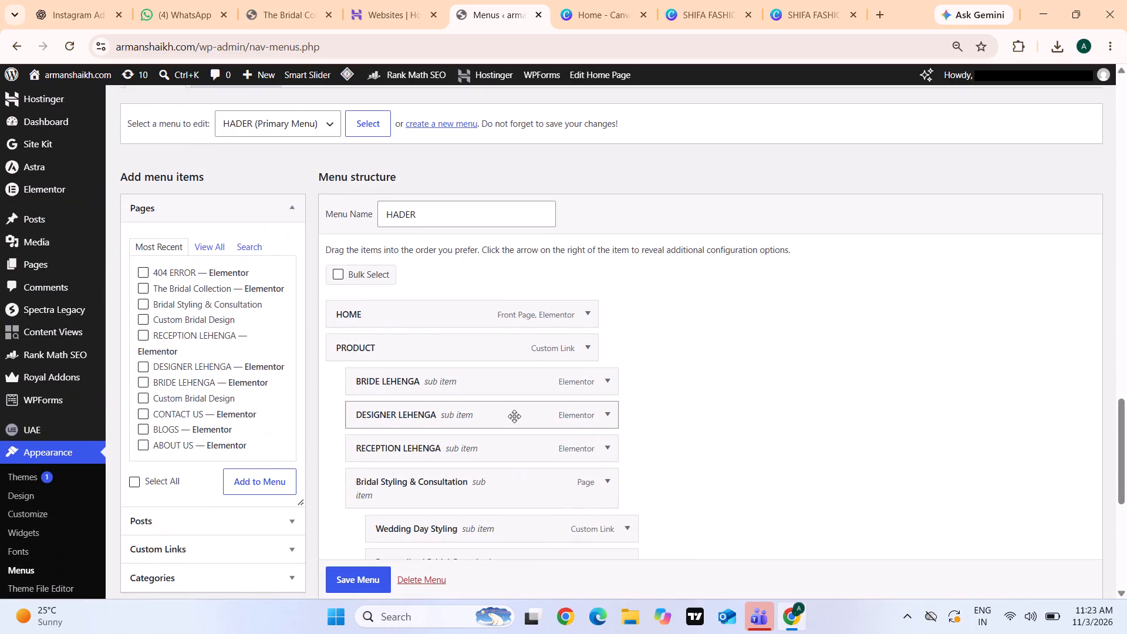
Load the FOOTER 2 (Footer Menu) menu for editing.
{"action": "left_click", "coordinate": [313, 128]}
{"action": "left_click", "coordinate": [305, 142]}
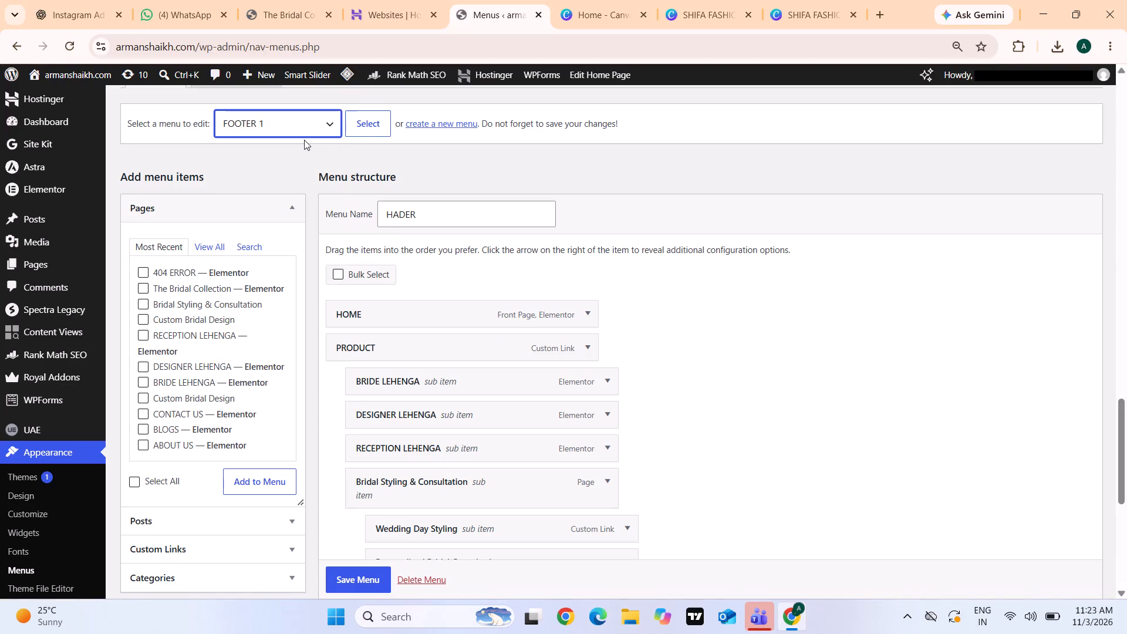
{"action": "left_click", "coordinate": [311, 130]}
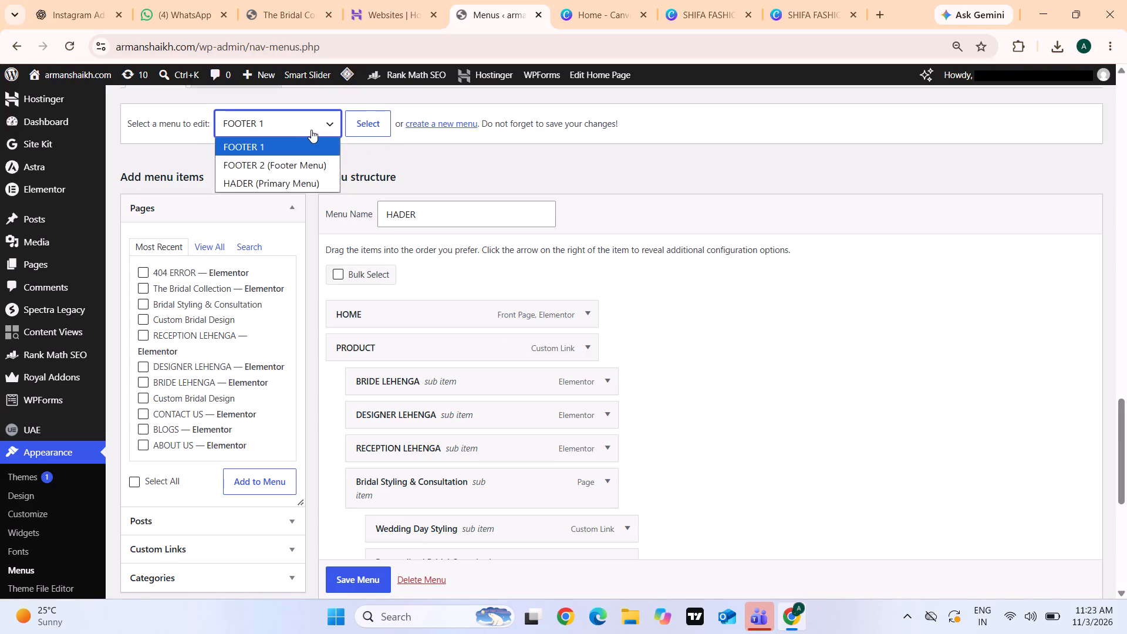
{"action": "left_click", "coordinate": [308, 161]}
{"action": "left_click", "coordinate": [362, 127]}
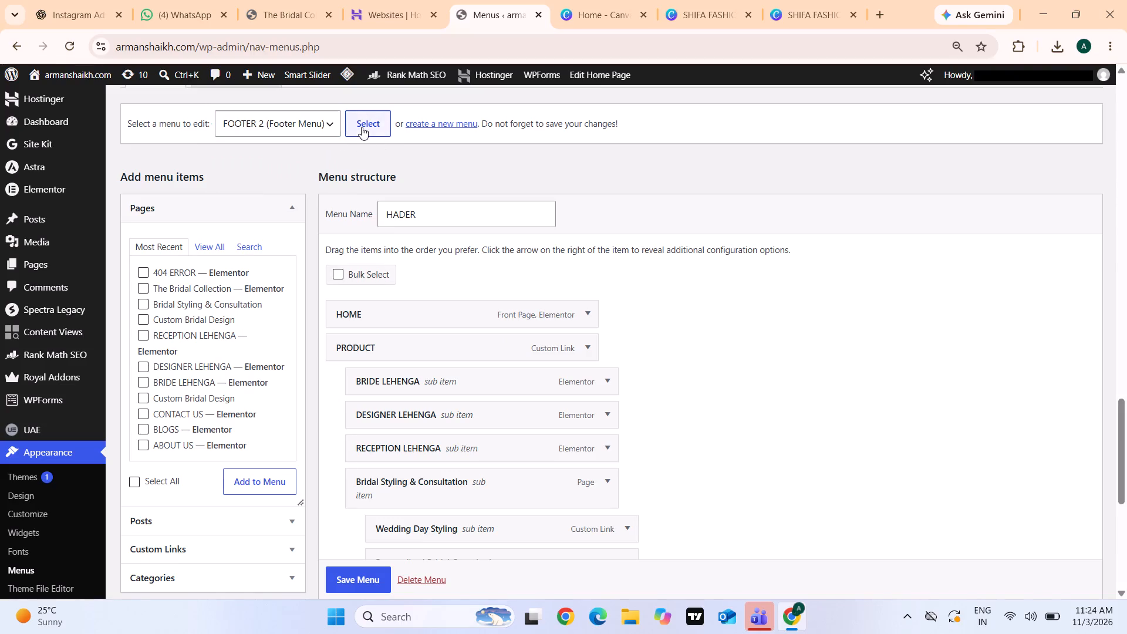
{"action": "left_click", "coordinate": [707, 145]}
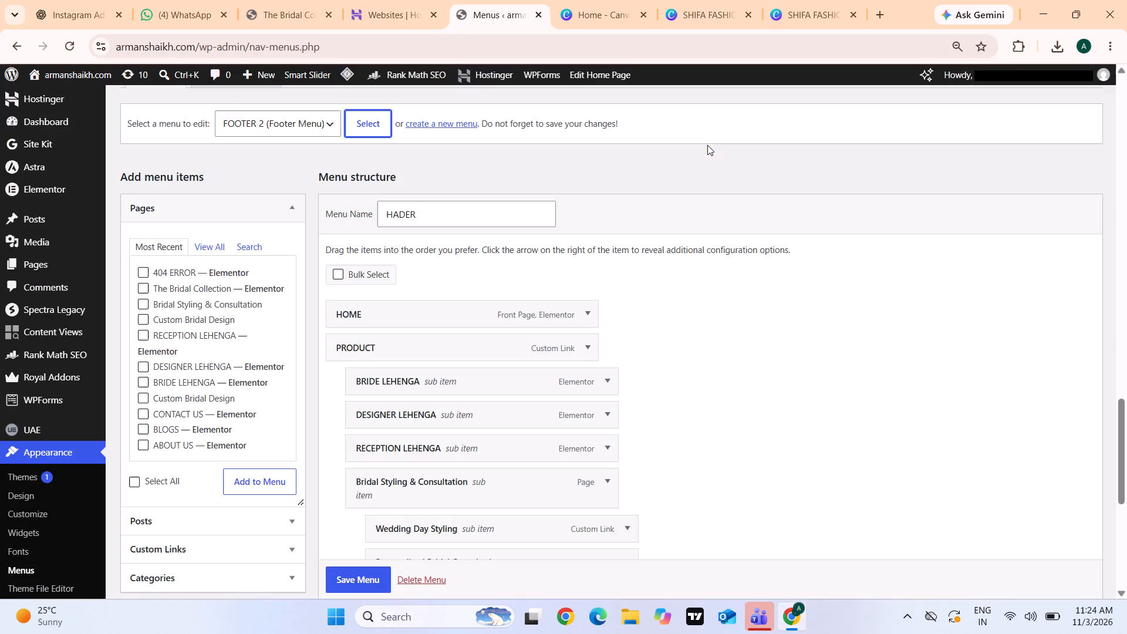
{"action": "left_click", "coordinate": [375, 126]}
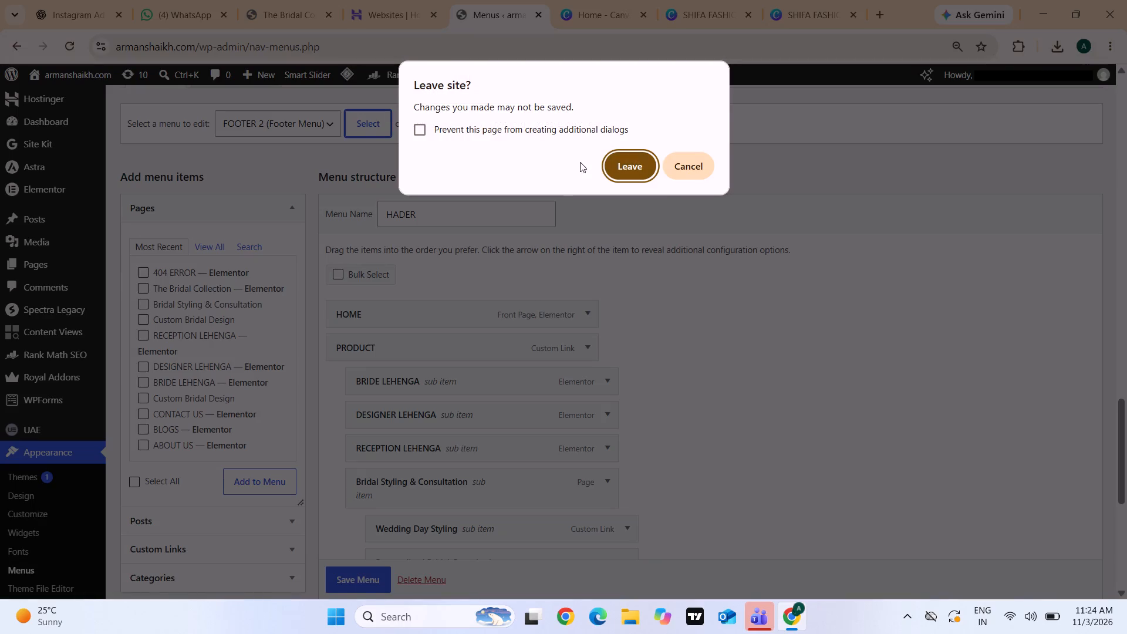
{"action": "left_click", "coordinate": [430, 125]}
{"action": "left_click", "coordinate": [365, 151]}
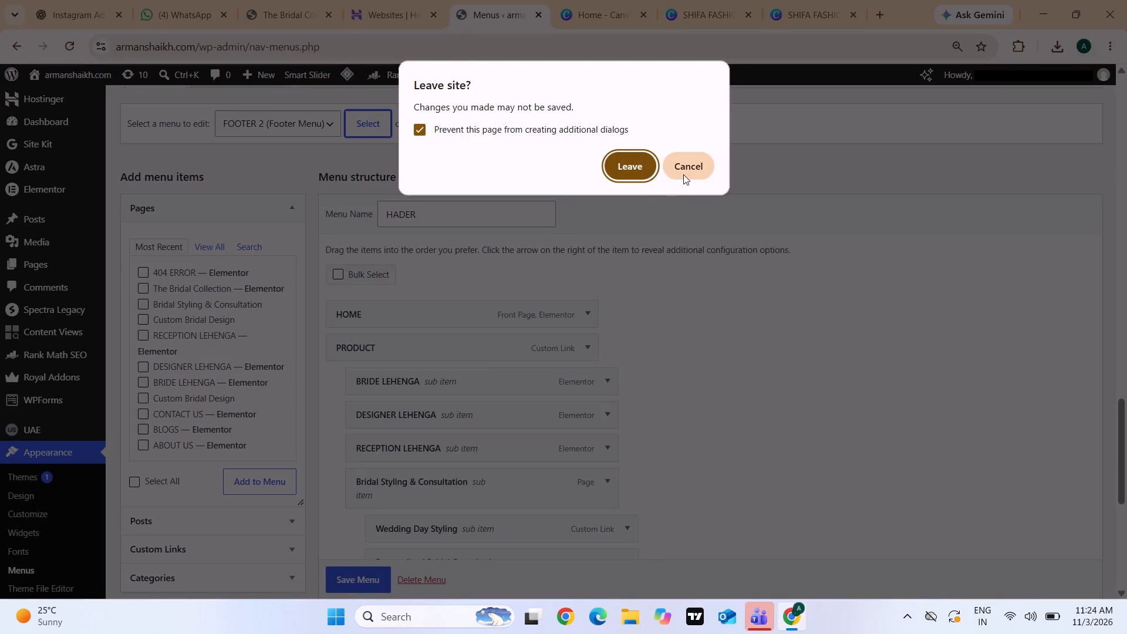
{"action": "left_click", "coordinate": [683, 174]}
{"action": "left_click", "coordinate": [373, 119]}
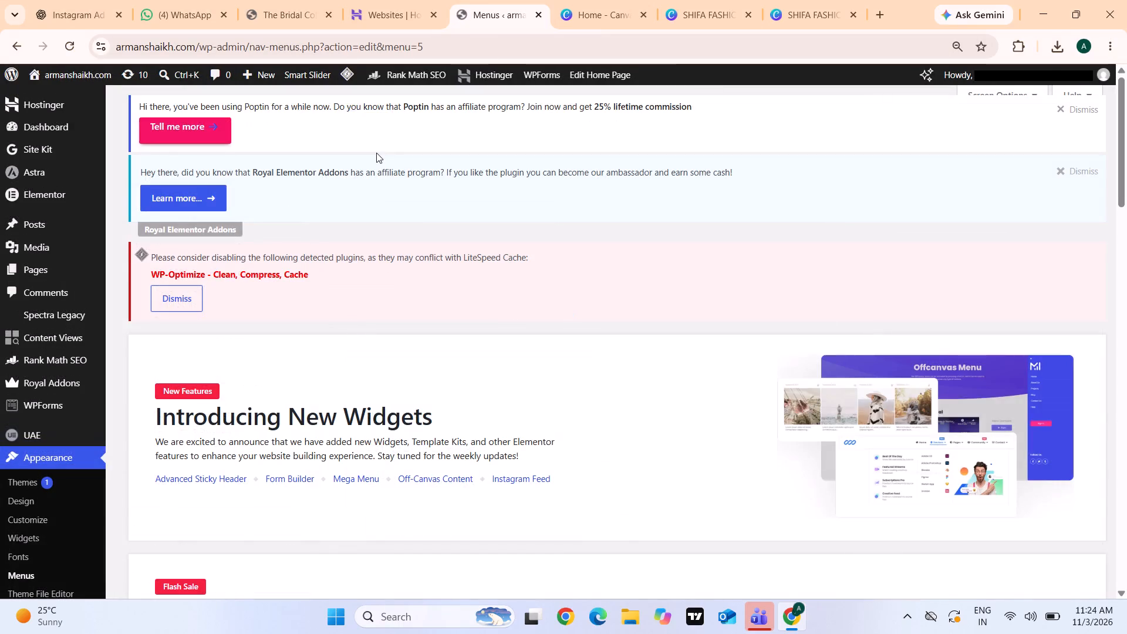
Remove the Bridal Styling & Consultation item from the FOOTER 2 menu with bulk selection and save the menu.
{"action": "scroll", "coordinate": [411, 319], "scroll_direction": "down", "scroll_amount": 12}
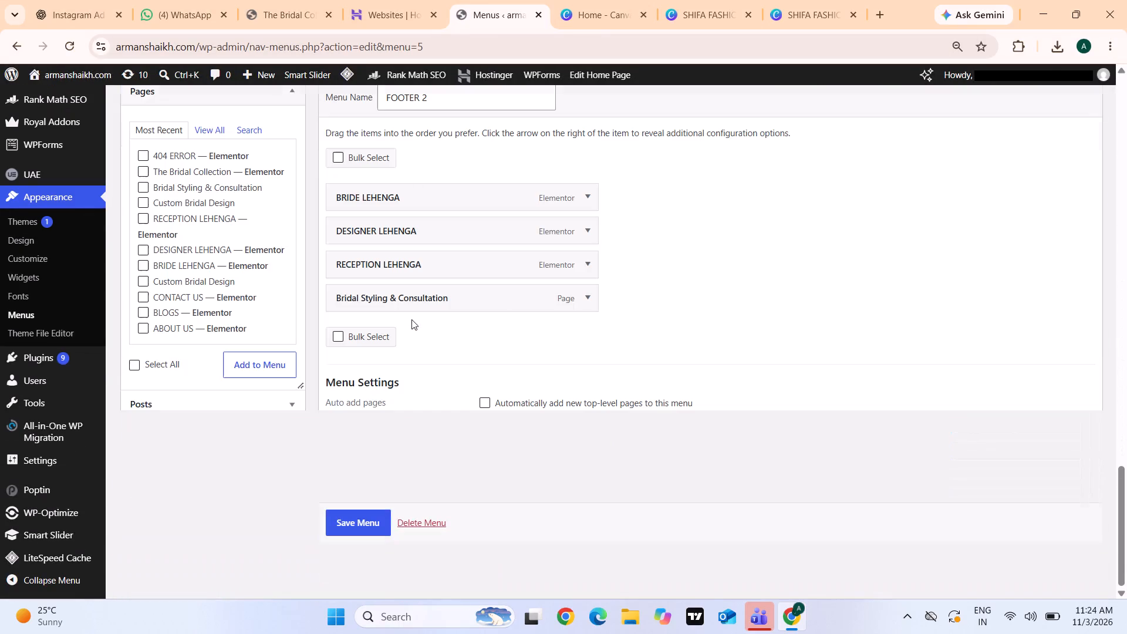
{"action": "scroll", "coordinate": [411, 319], "scroll_direction": "down", "scroll_amount": 1}
{"action": "left_click", "coordinate": [342, 331]}
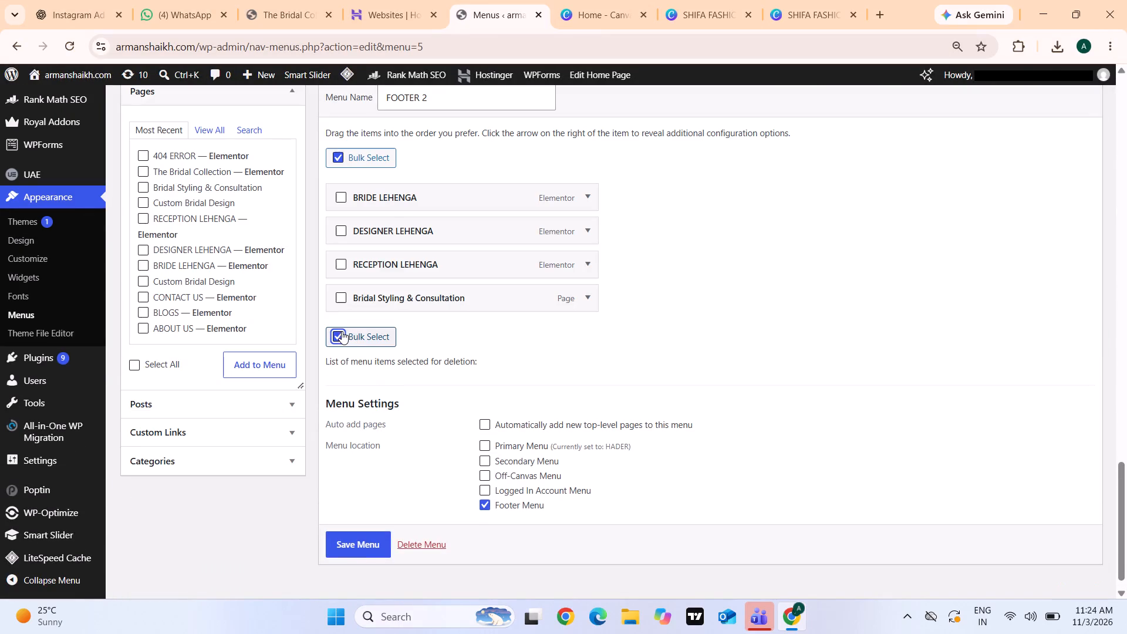
{"action": "left_click", "coordinate": [346, 296]}
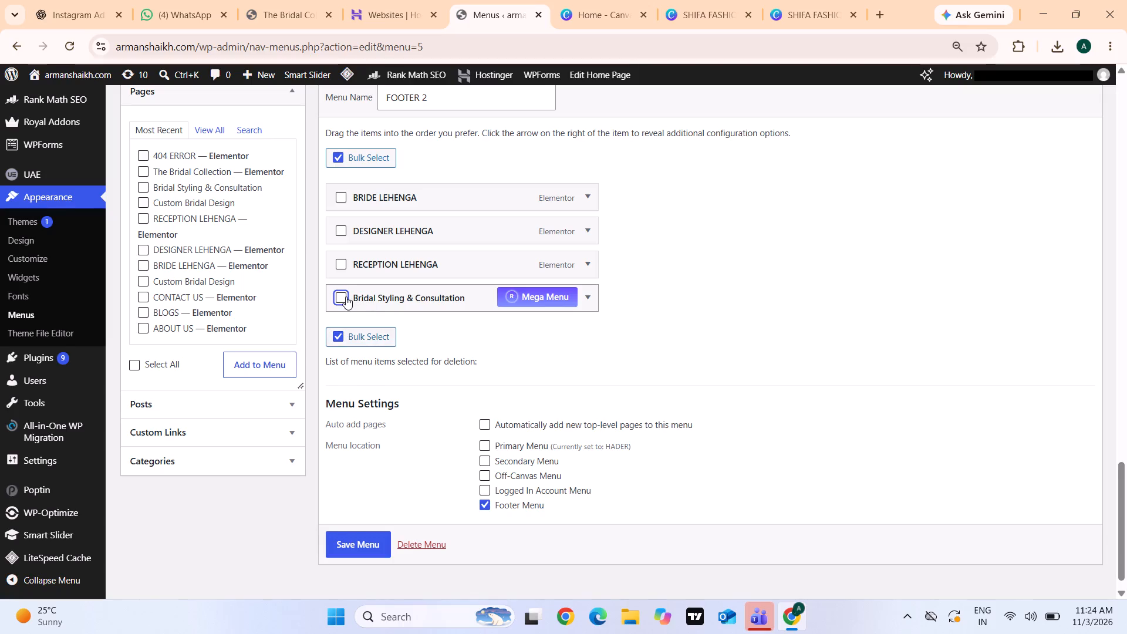
{"action": "left_click", "coordinate": [580, 295]}
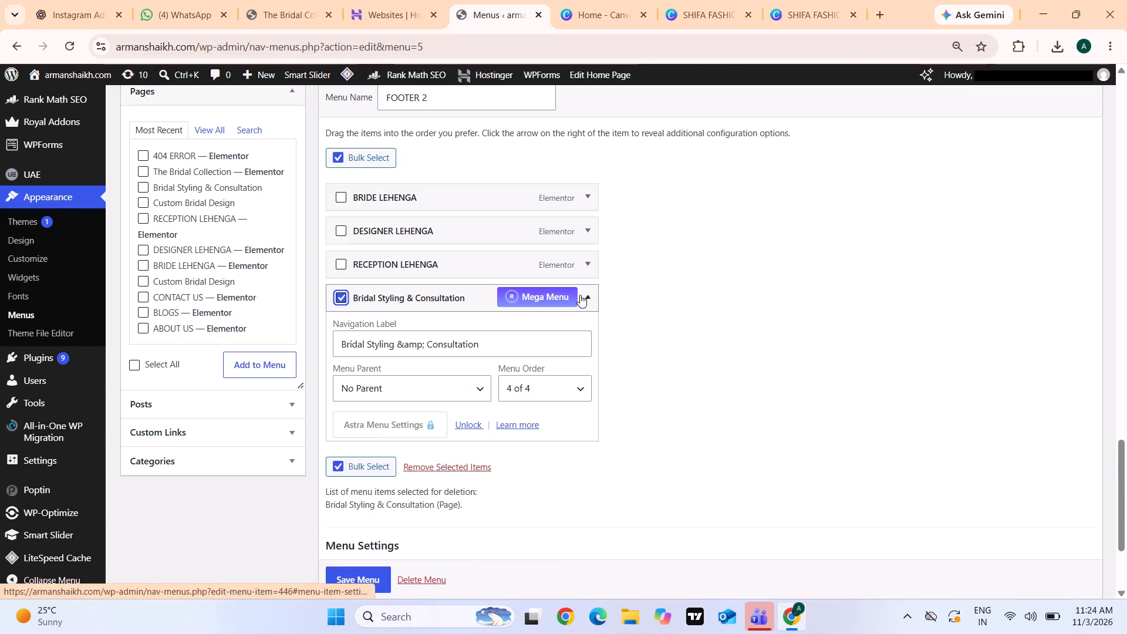
{"action": "left_click", "coordinate": [580, 295]}
{"action": "left_click", "coordinate": [580, 295]}
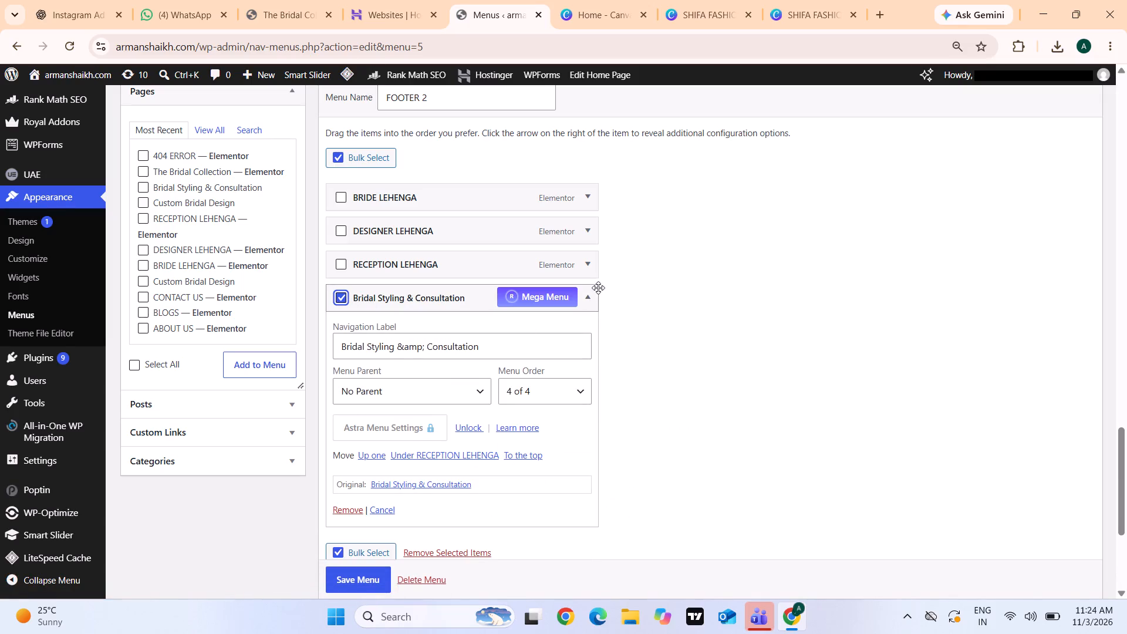
{"action": "left_click", "coordinate": [588, 295]}
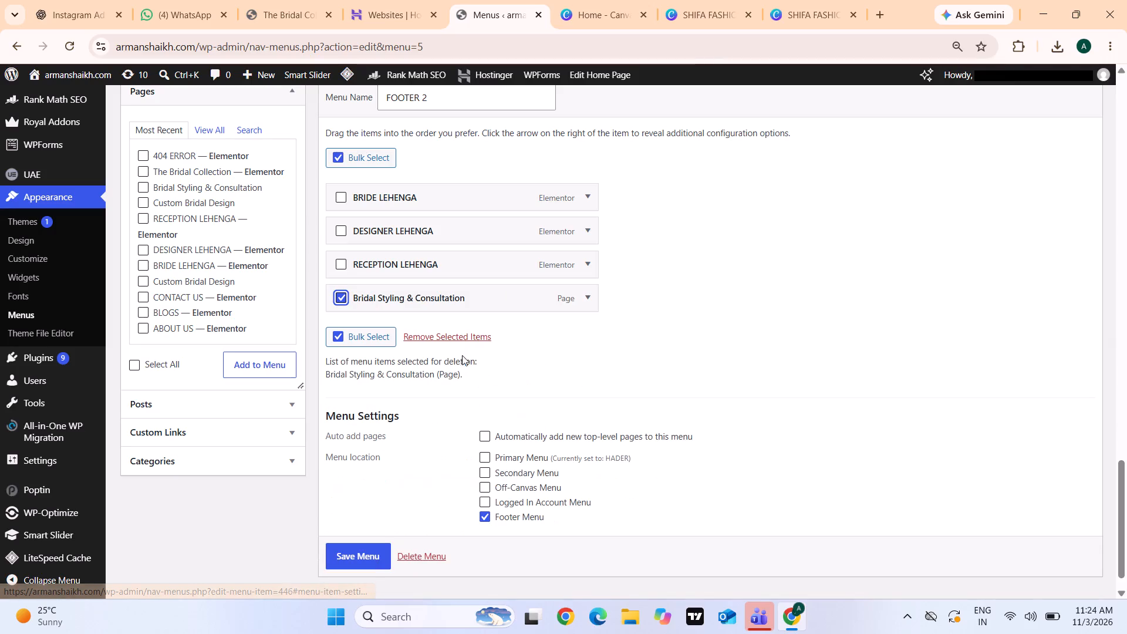
{"action": "left_click", "coordinate": [461, 336]}
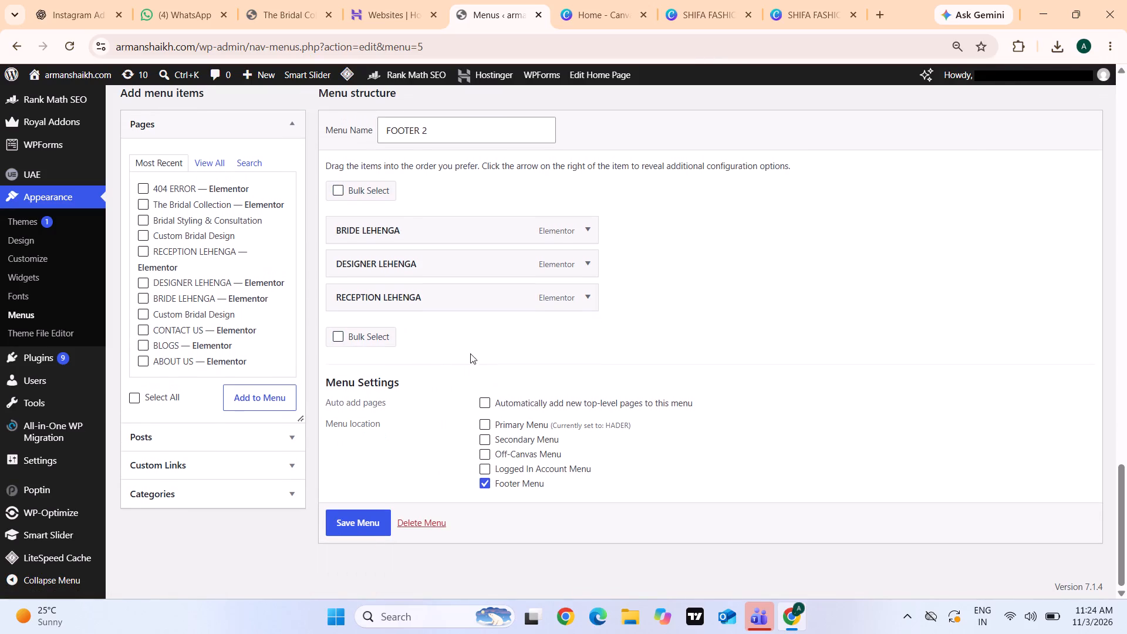
{"action": "scroll", "coordinate": [528, 340], "scroll_direction": "up", "scroll_amount": 1}
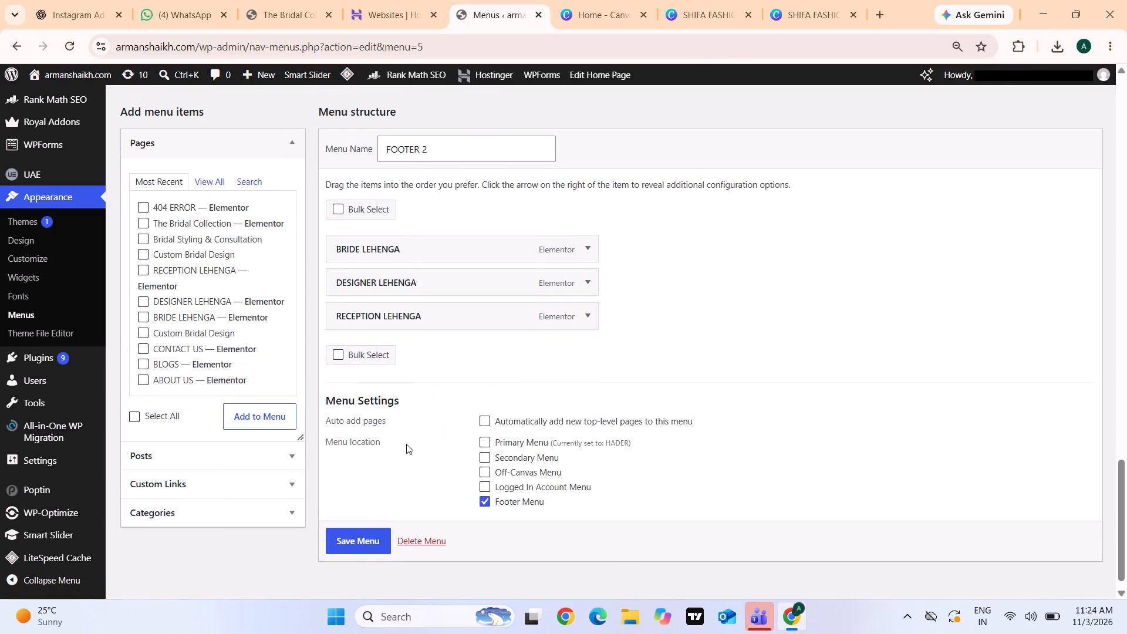
{"action": "left_click", "coordinate": [358, 538]}
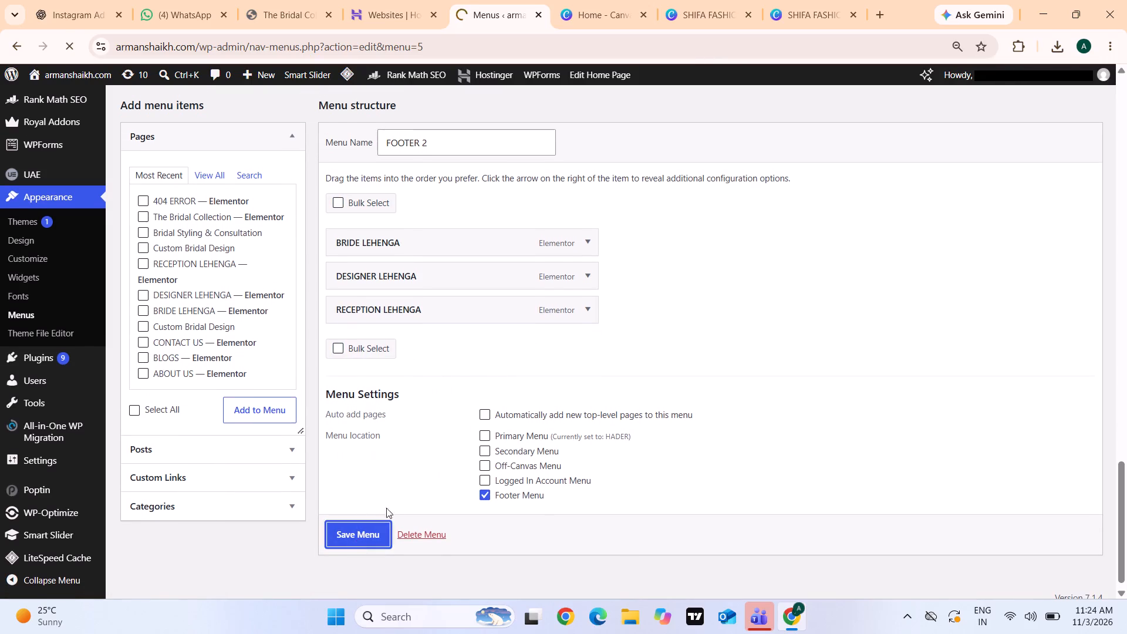
{"action": "left_click", "coordinate": [362, 529]}
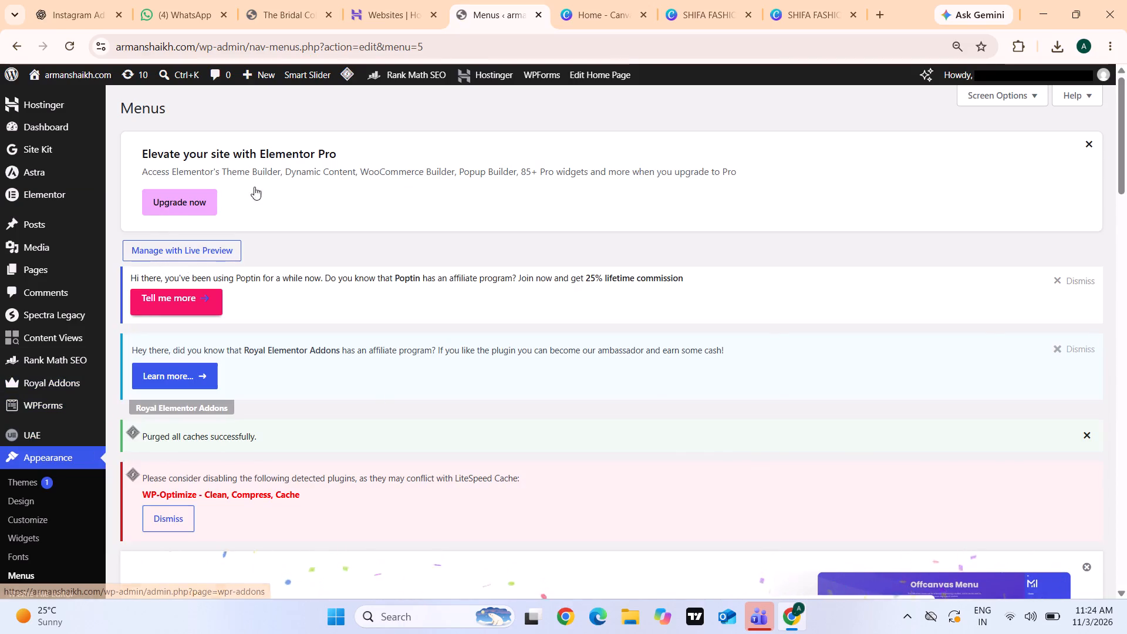
Load the HADER (Primary Menu) menu for editing.
{"action": "scroll", "coordinate": [236, 286], "scroll_direction": "down", "scroll_amount": 15}
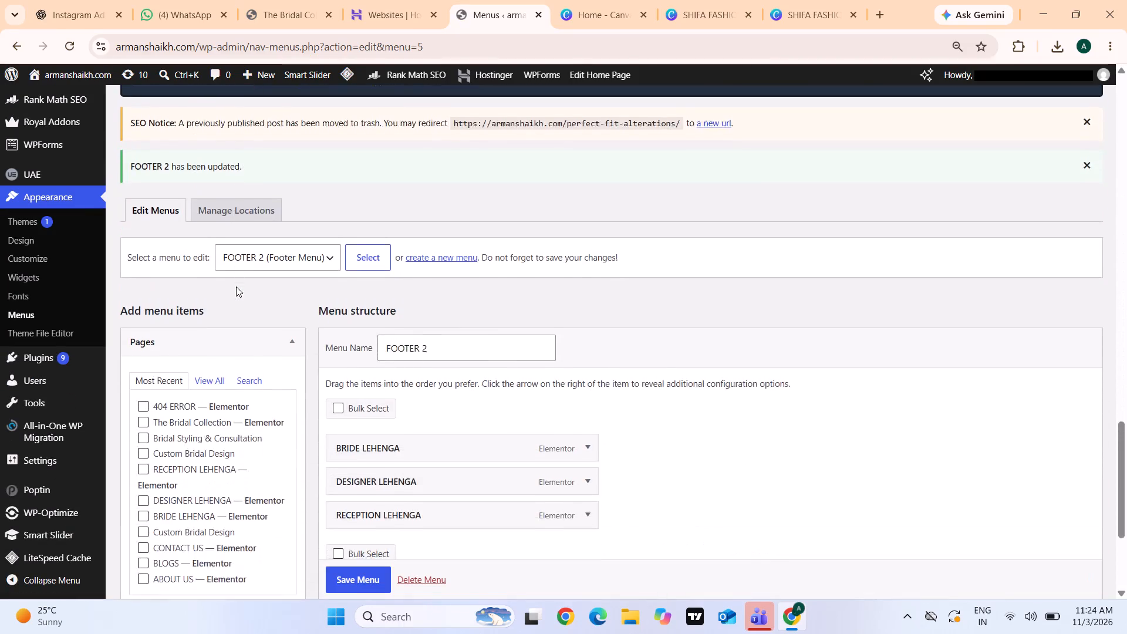
{"action": "scroll", "coordinate": [236, 286], "scroll_direction": "down", "scroll_amount": 1}
{"action": "left_click", "coordinate": [299, 146]}
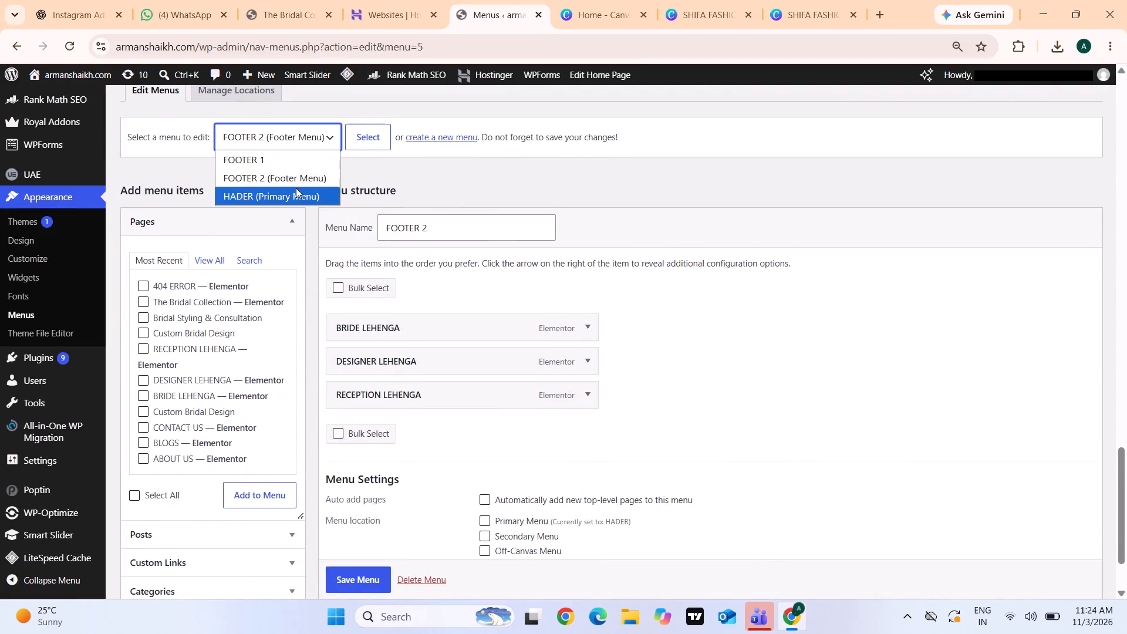
{"action": "left_click", "coordinate": [288, 190]}
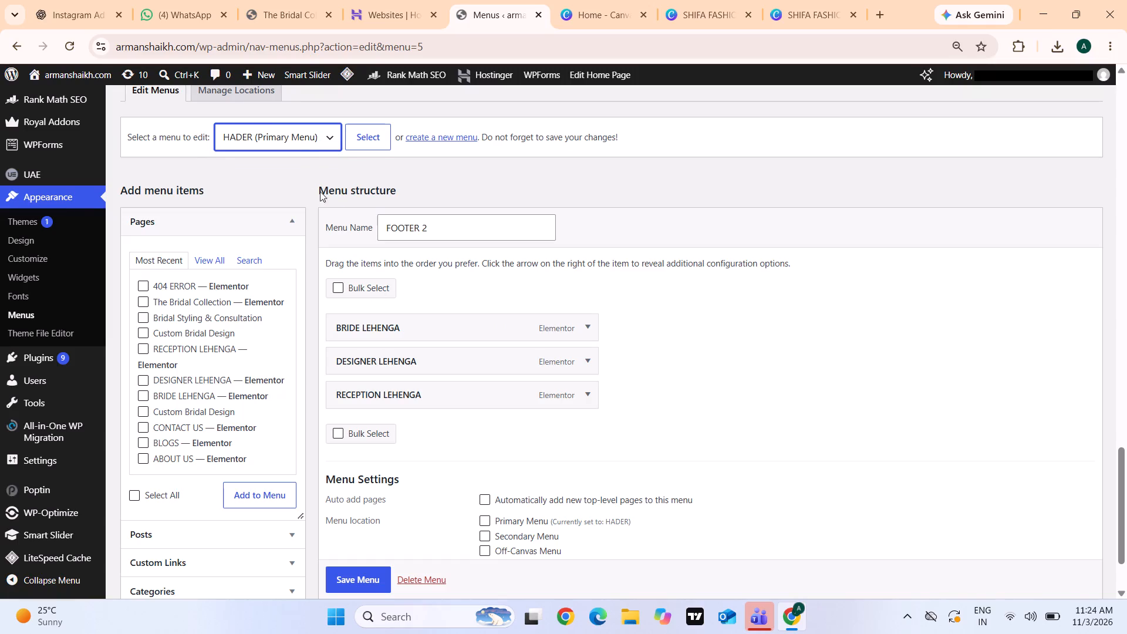
{"action": "scroll", "coordinate": [359, 320], "scroll_direction": "up", "scroll_amount": 1}
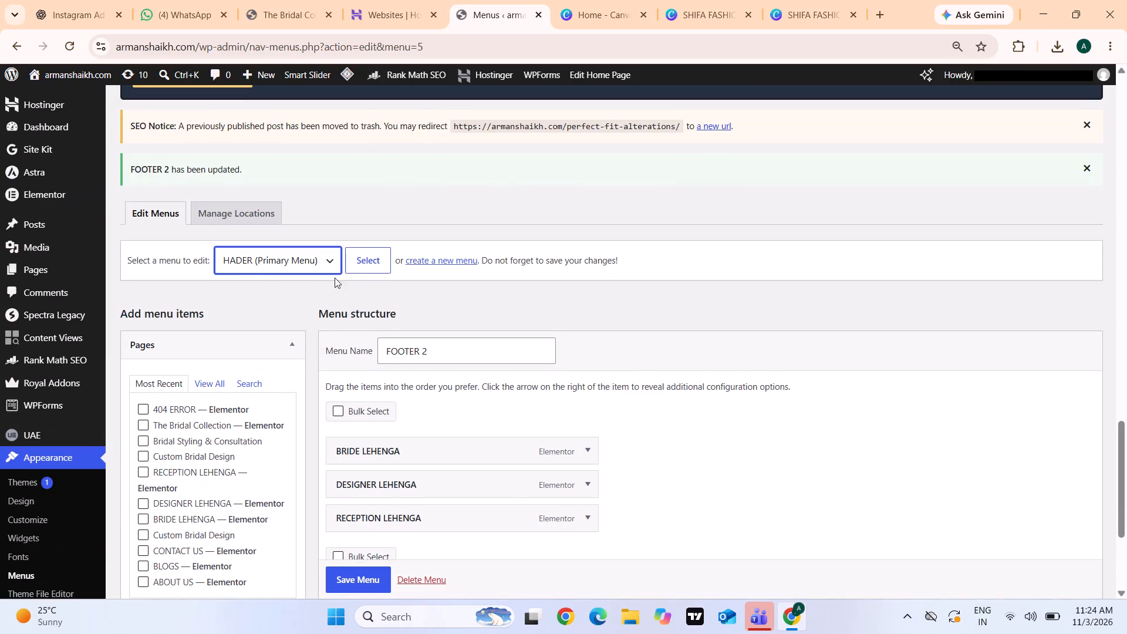
{"action": "left_click", "coordinate": [358, 257]}
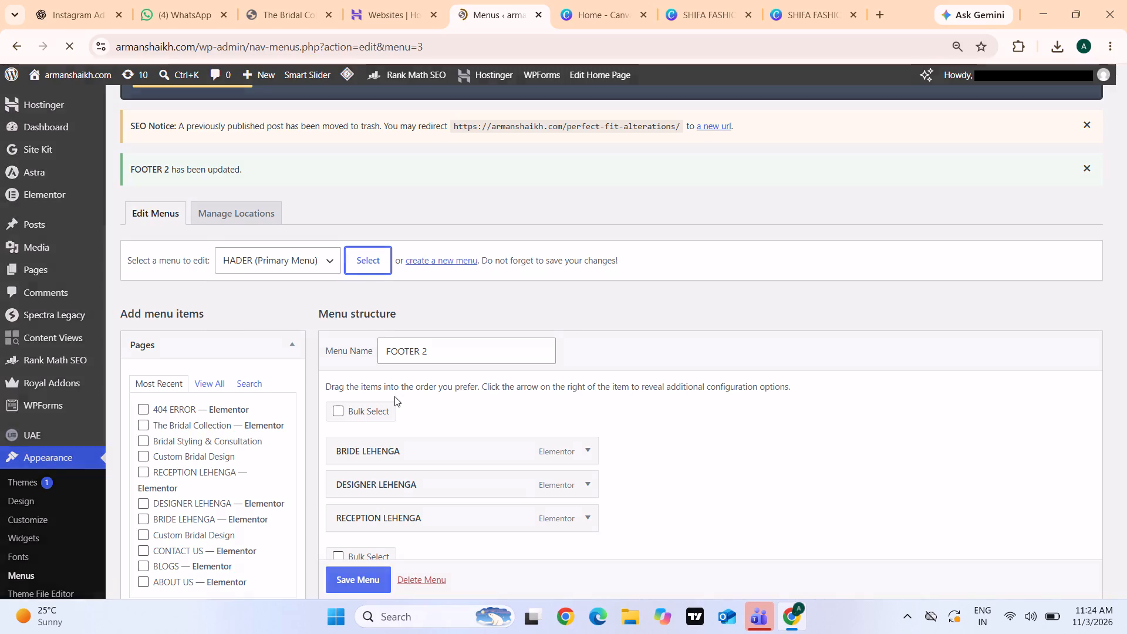
Remove Bridal Styling & Consultation, Wedding Day Styling and Personalized Bridal Consultation from the HADER menu with bulk selection and save the menu.
{"action": "scroll", "coordinate": [394, 396], "scroll_direction": "down", "scroll_amount": 11}
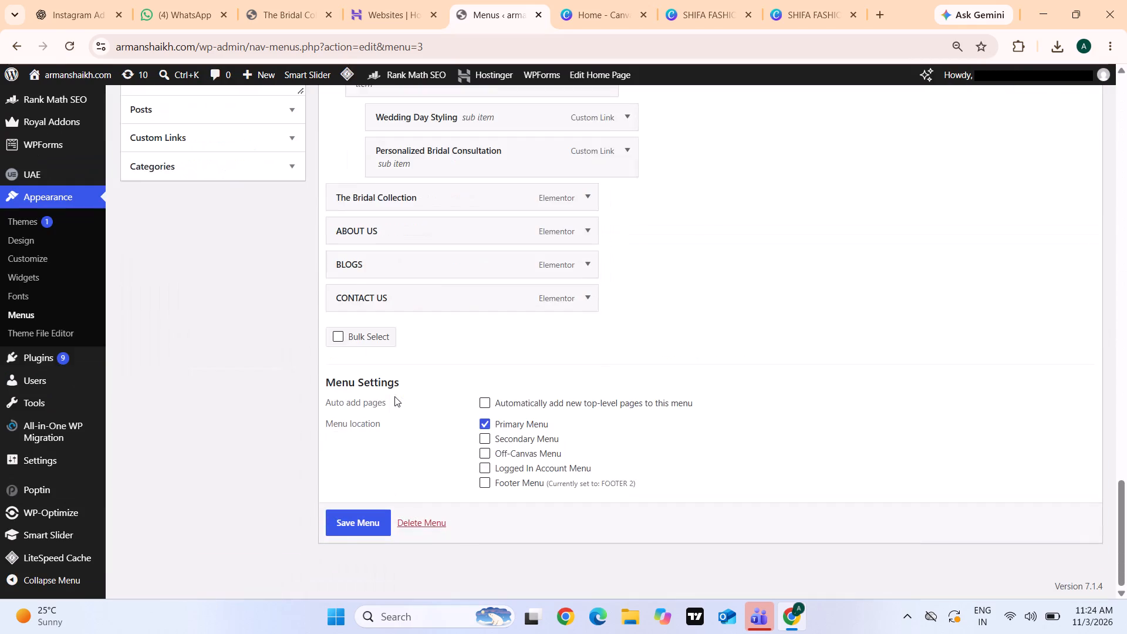
{"action": "left_click", "coordinate": [343, 331]}
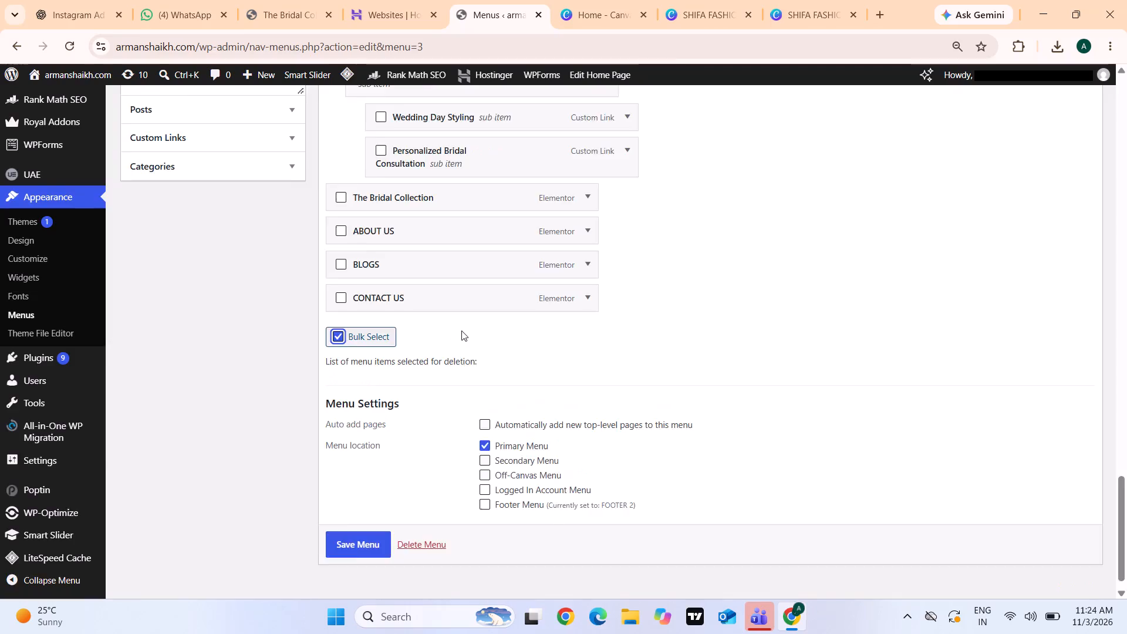
{"action": "scroll", "coordinate": [461, 331], "scroll_direction": "up", "scroll_amount": 1}
{"action": "left_click", "coordinate": [364, 204]}
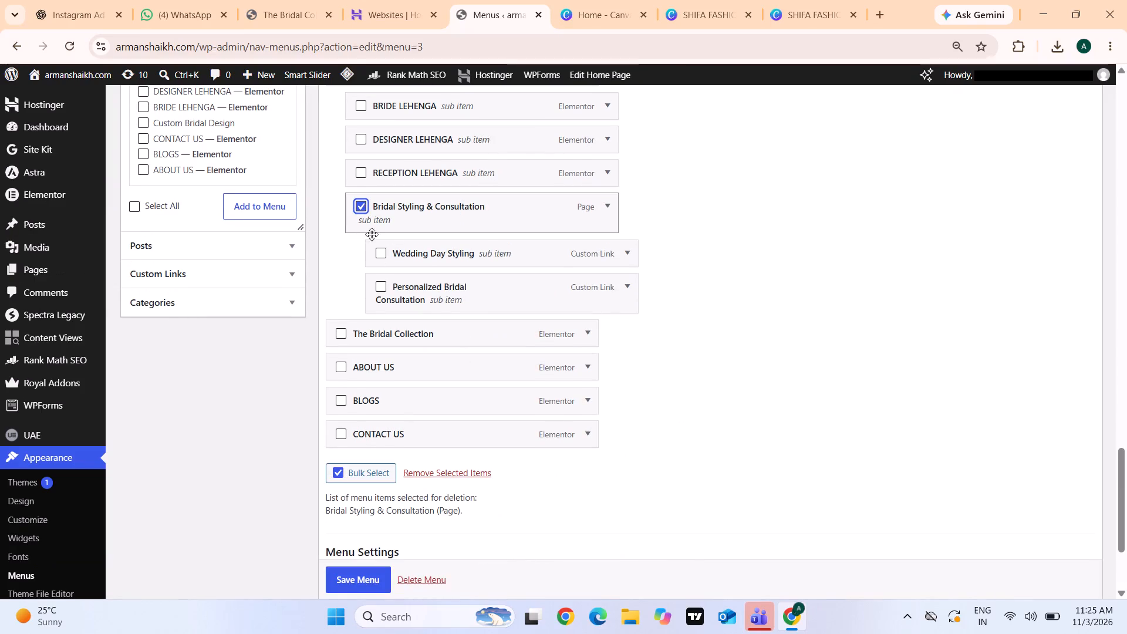
{"action": "left_click", "coordinate": [377, 259]}
{"action": "left_click", "coordinate": [377, 283]}
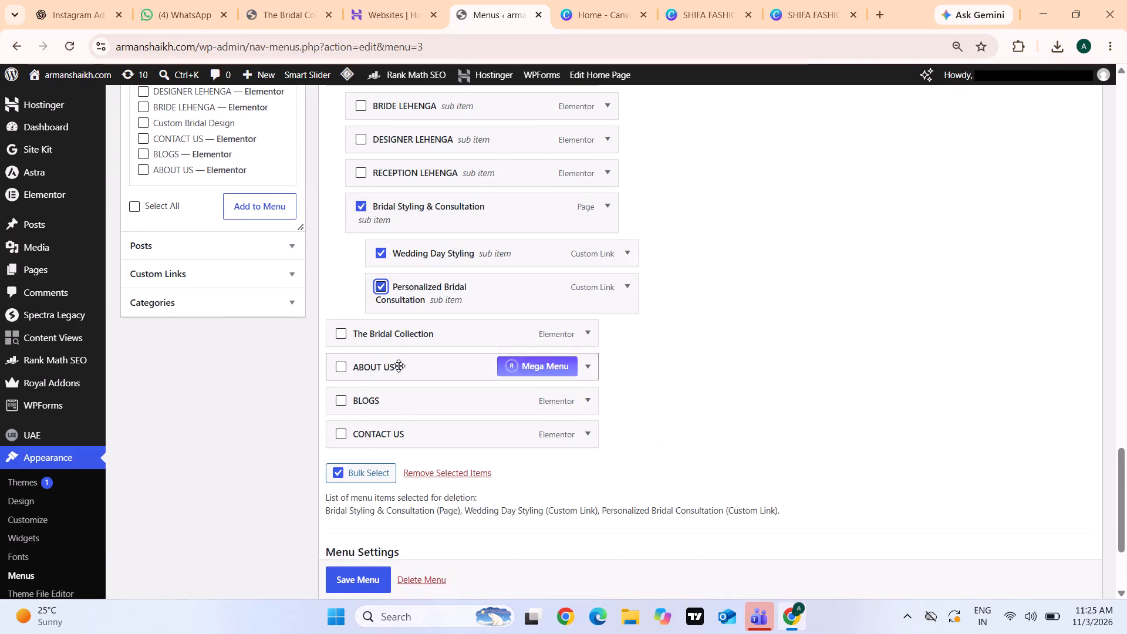
{"action": "left_click", "coordinate": [442, 470]}
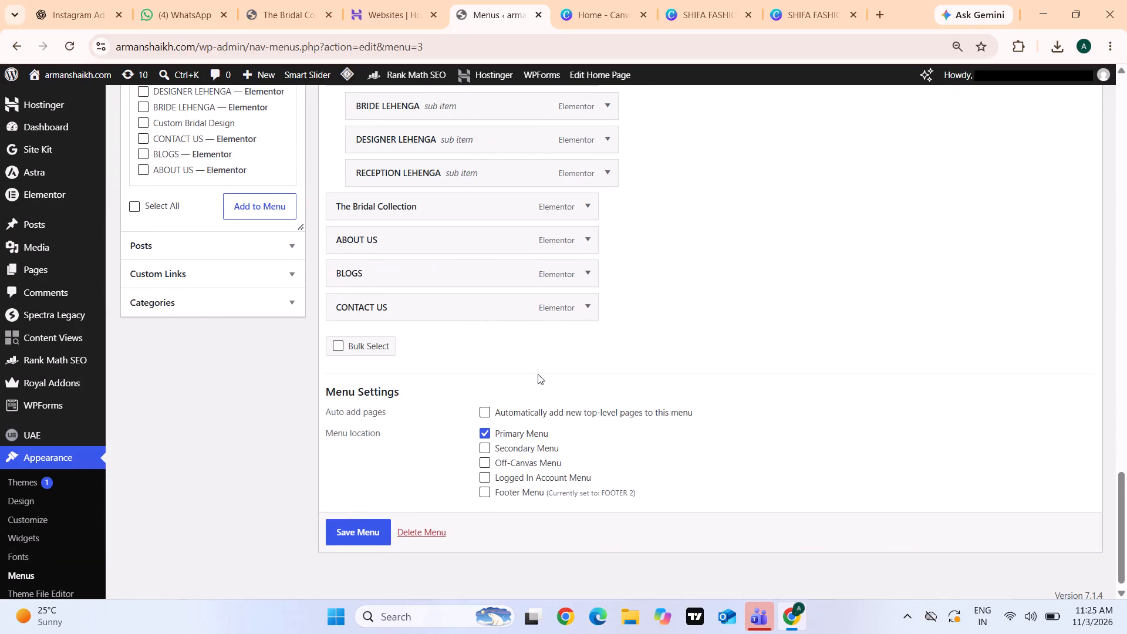
{"action": "left_click", "coordinate": [351, 537]}
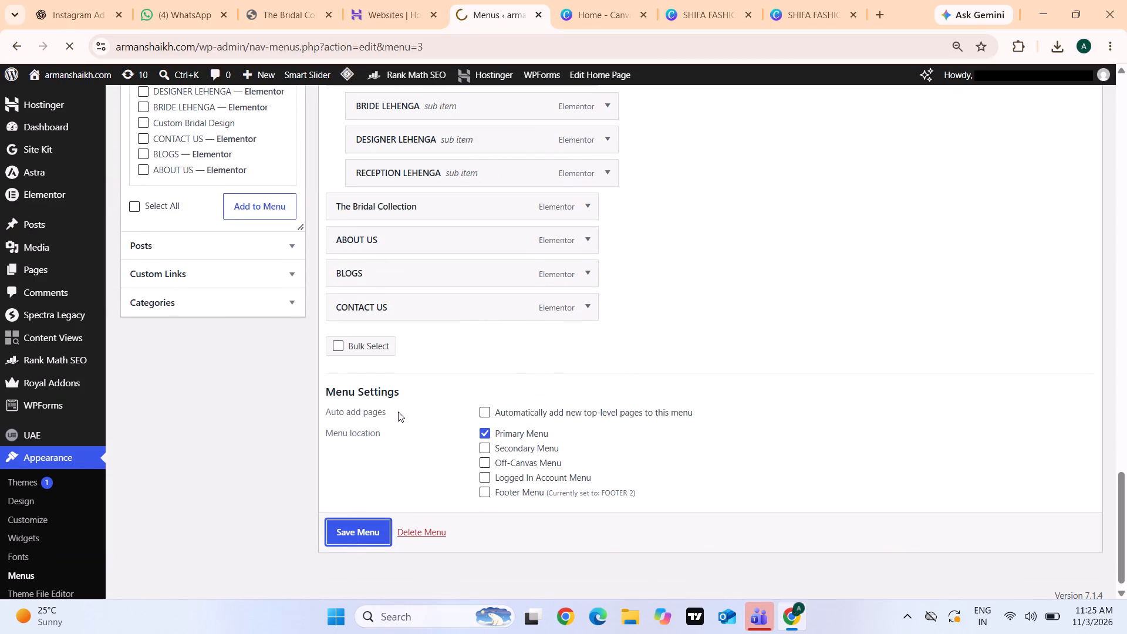
{"action": "scroll", "coordinate": [423, 335], "scroll_direction": "up", "scroll_amount": 2}
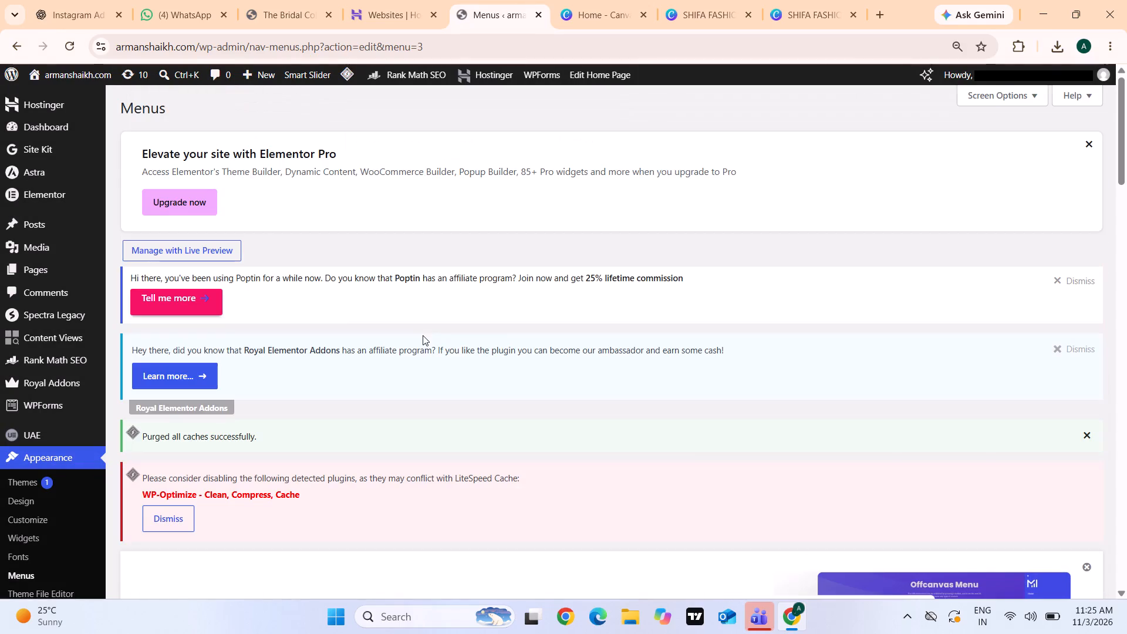
Reload the live Bridal Collection page and check the header navigation and its PRODUCT submenu.
{"action": "left_click", "coordinate": [393, 10]}
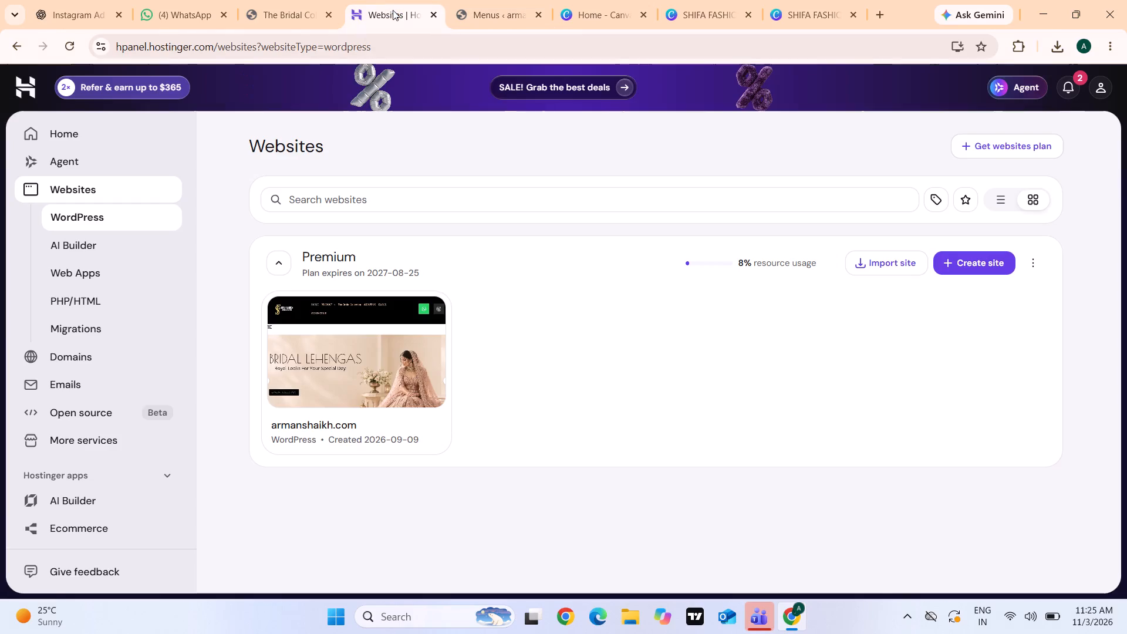
{"action": "double_click", "coordinate": [295, 0]}
{"action": "scroll", "coordinate": [276, 124], "scroll_direction": "up", "scroll_amount": 3}
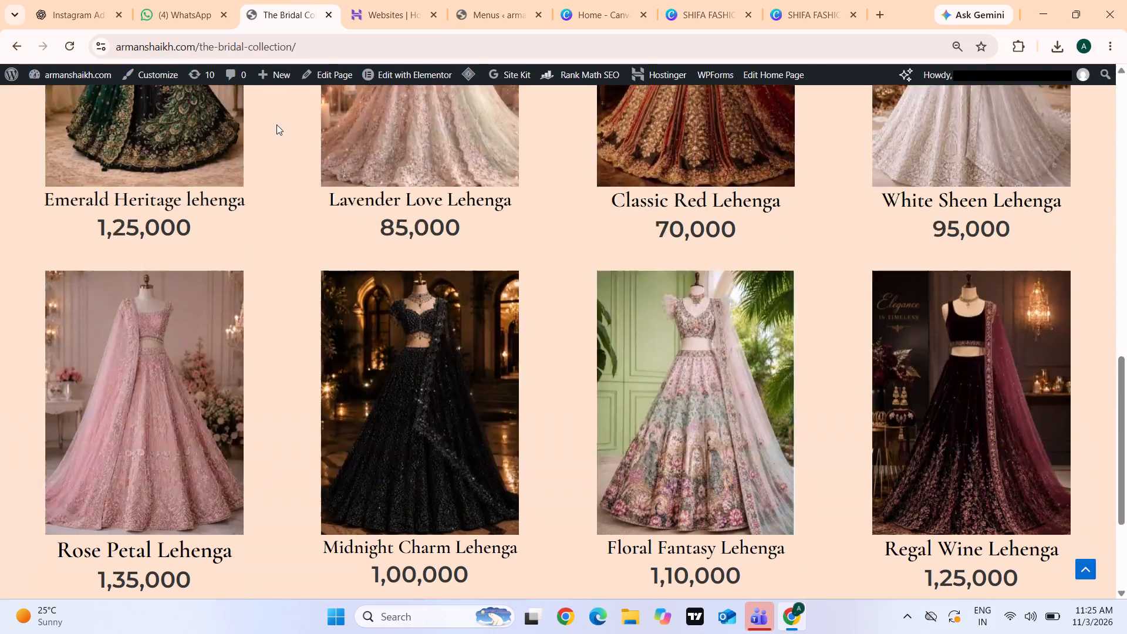
{"action": "scroll", "coordinate": [276, 124], "scroll_direction": "up", "scroll_amount": 14}
{"action": "double_click", "coordinate": [70, 50]}
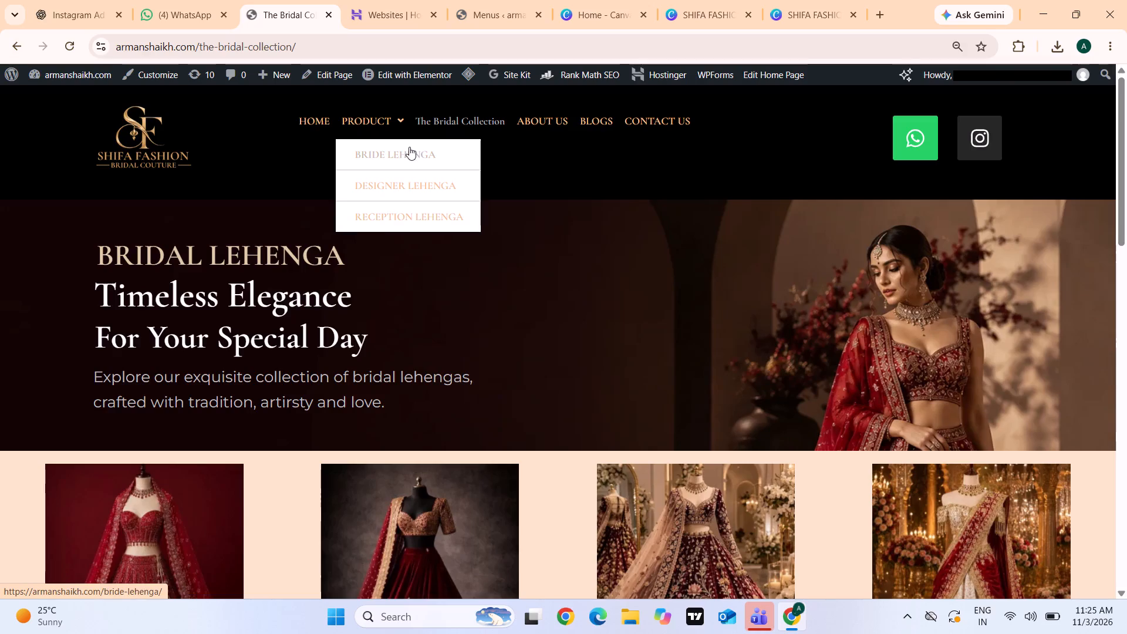
{"action": "left_click", "coordinate": [515, 170]}
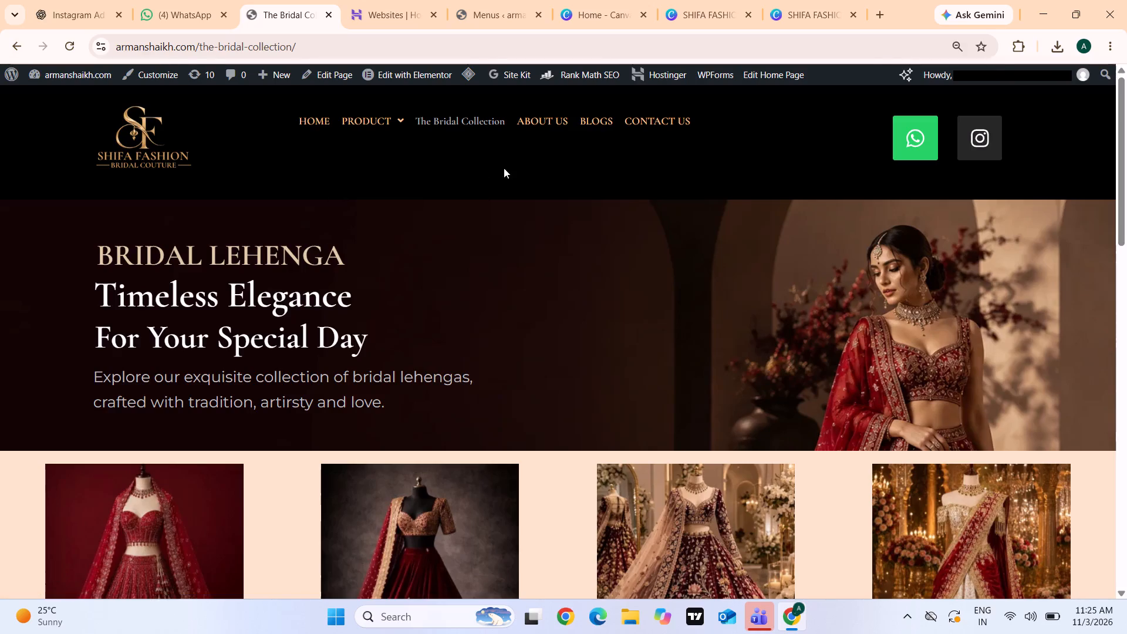
{"action": "left_click", "coordinate": [605, 200]}
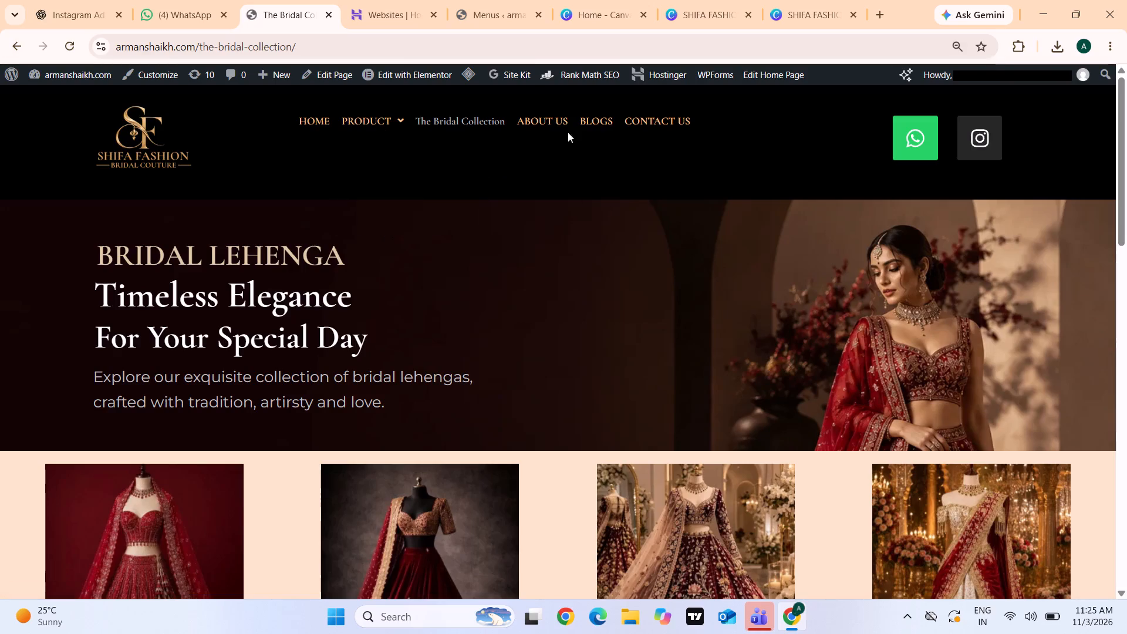
Return to the WordPress admin and open the list of all site pages to look through its entries.
{"action": "left_click", "coordinate": [465, 1]}
{"action": "scroll", "coordinate": [370, 507], "scroll_direction": "down", "scroll_amount": 8}
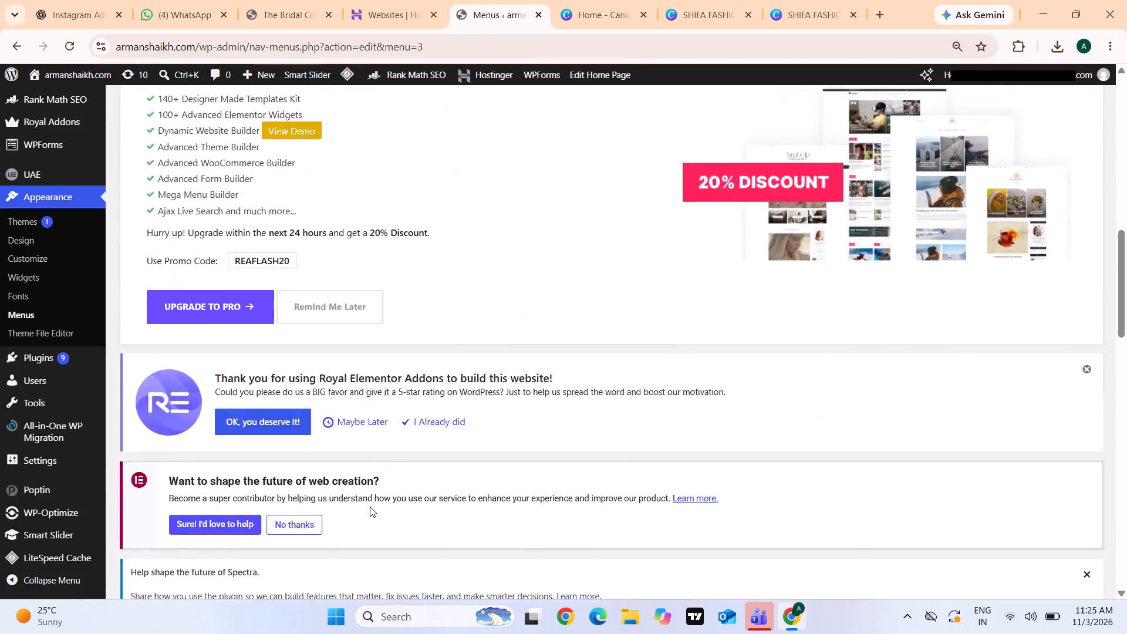
{"action": "scroll", "coordinate": [370, 507], "scroll_direction": "down", "scroll_amount": 9}
{"action": "scroll", "coordinate": [370, 507], "scroll_direction": "up", "scroll_amount": 11}
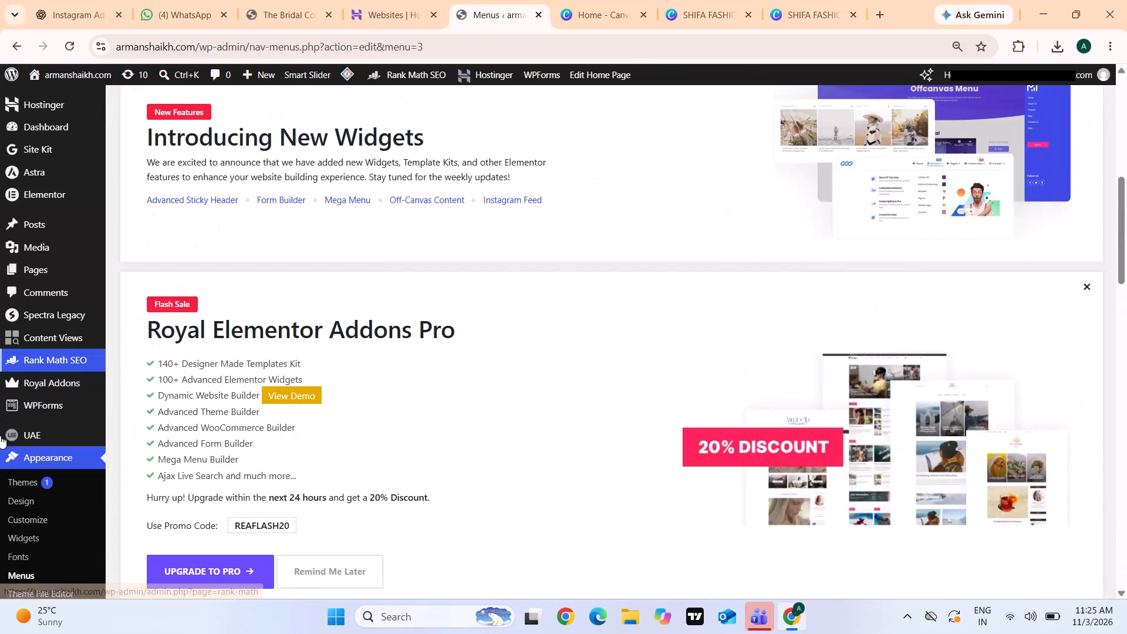
{"action": "left_click", "coordinate": [46, 262]}
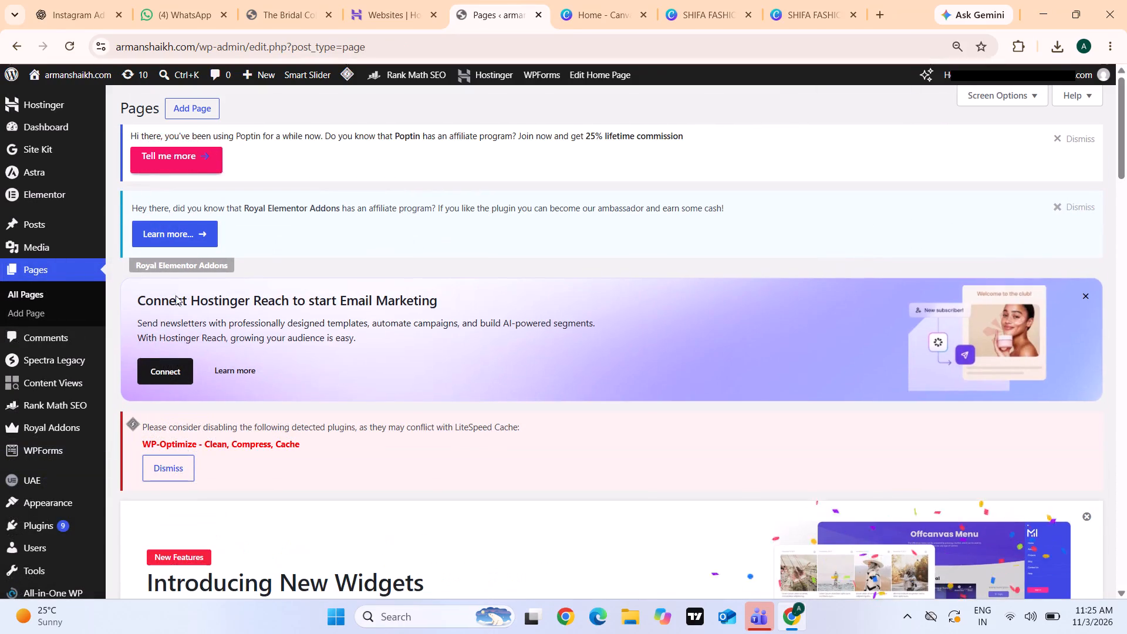
{"action": "scroll", "coordinate": [224, 337], "scroll_direction": "down", "scroll_amount": 9}
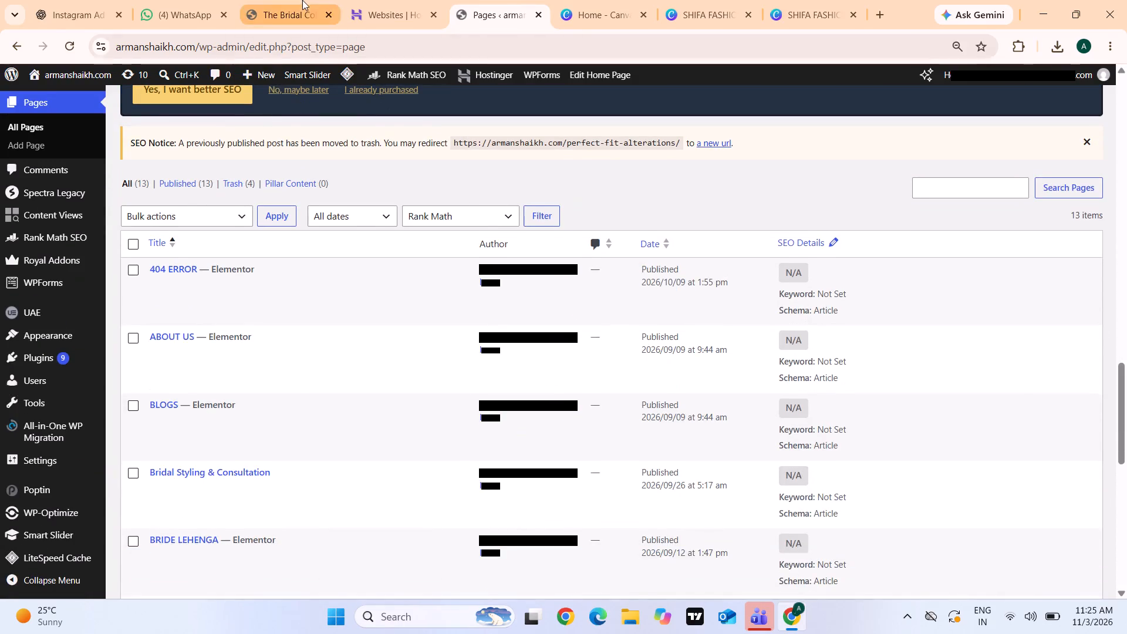
Open the live HOME page from the site header and review its sections and the PRODUCT submenu.
{"action": "left_click", "coordinate": [302, 0]}
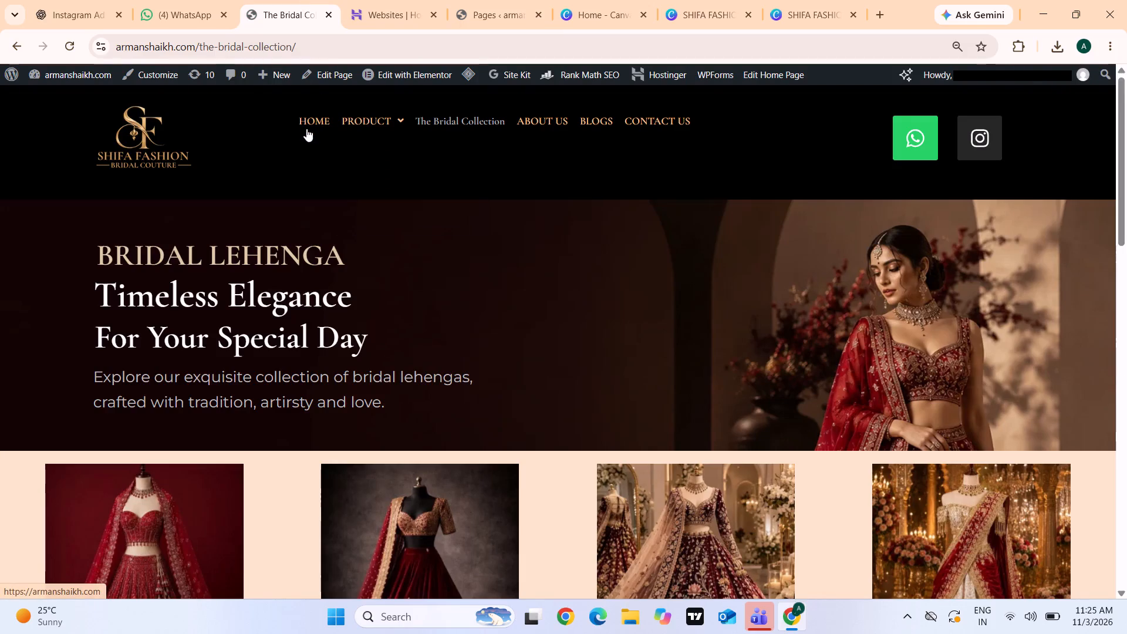
{"action": "left_click", "coordinate": [306, 131]}
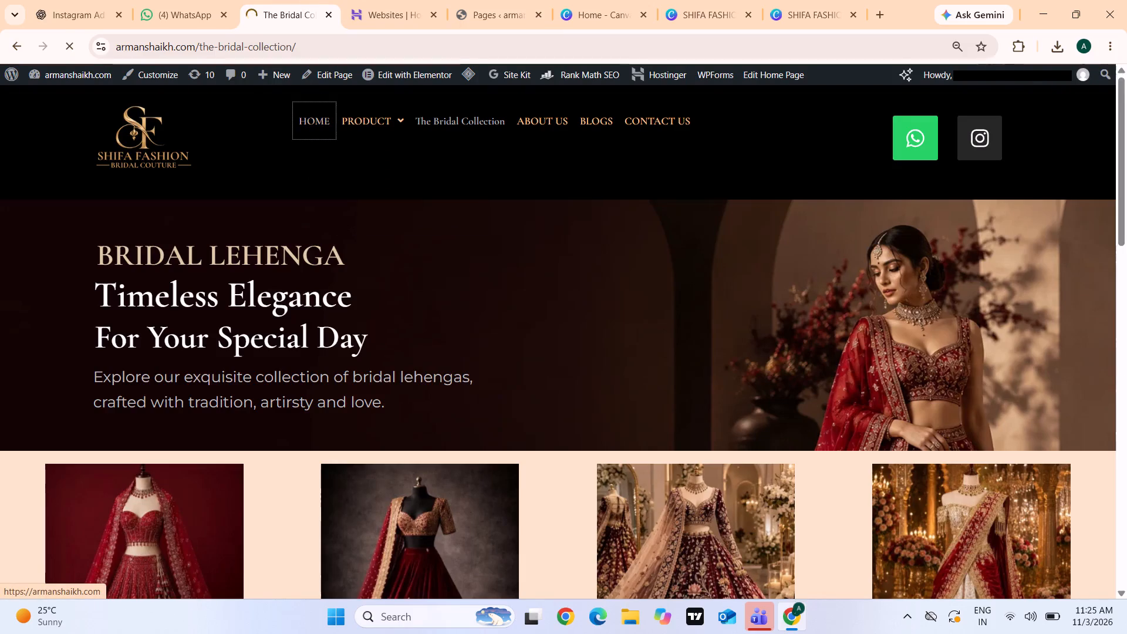
{"action": "scroll", "coordinate": [312, 302], "scroll_direction": "down", "scroll_amount": 12}
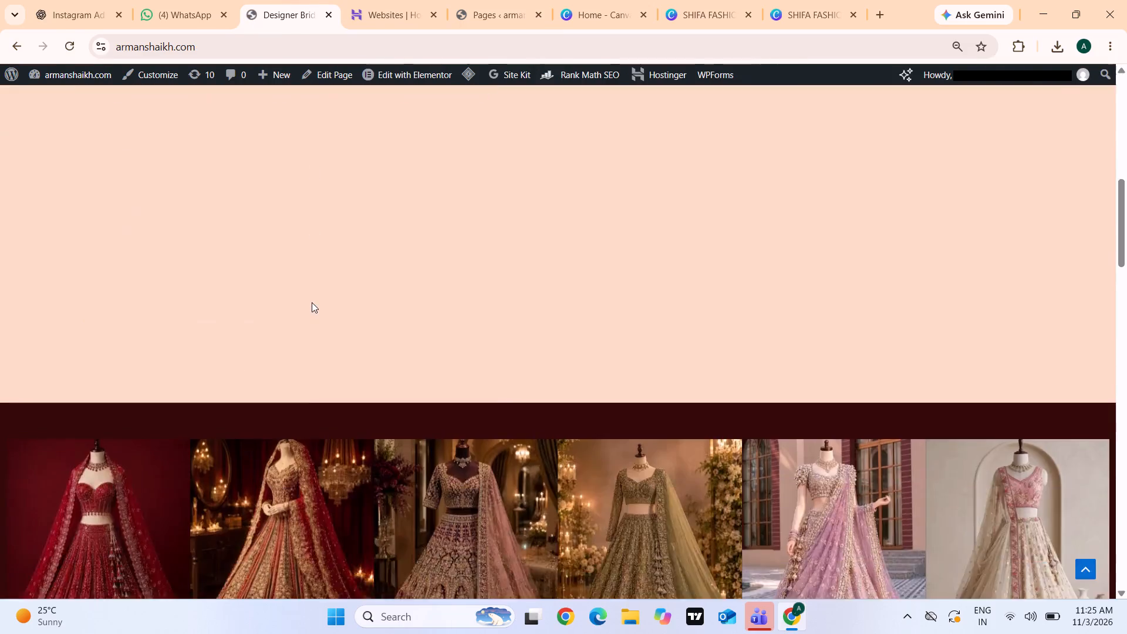
{"action": "scroll", "coordinate": [312, 302], "scroll_direction": "down", "scroll_amount": 6}
{"action": "scroll", "coordinate": [312, 302], "scroll_direction": "up", "scroll_amount": 20}
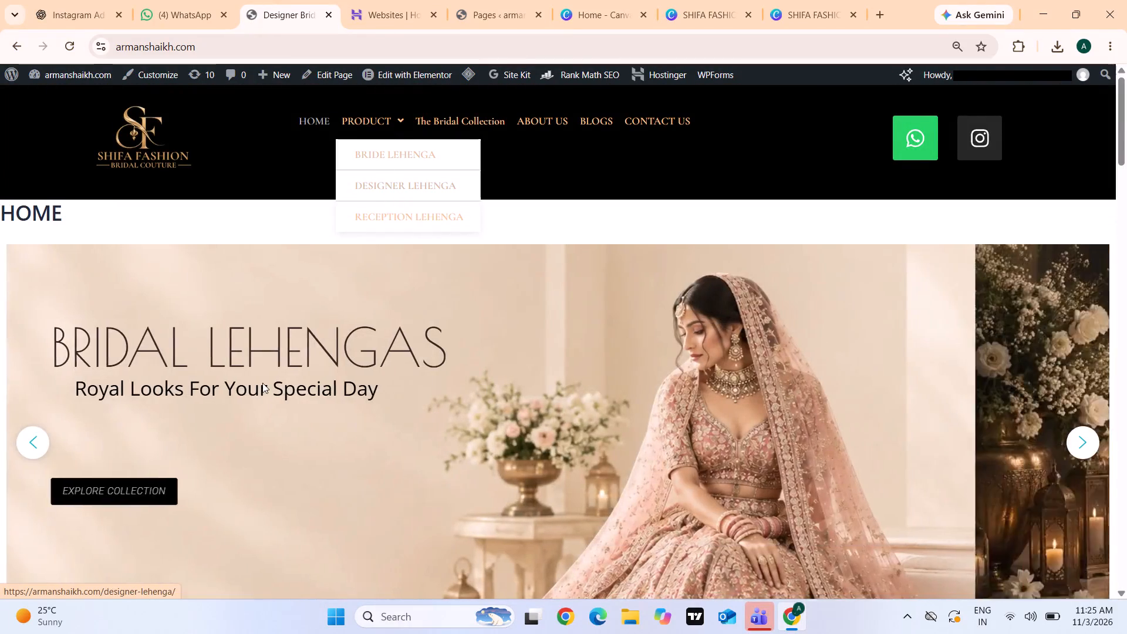
Look through the remaining sections of the live HOME page and open the ABOUT US page from the site header.
{"action": "scroll", "coordinate": [262, 383], "scroll_direction": "down", "scroll_amount": 6}
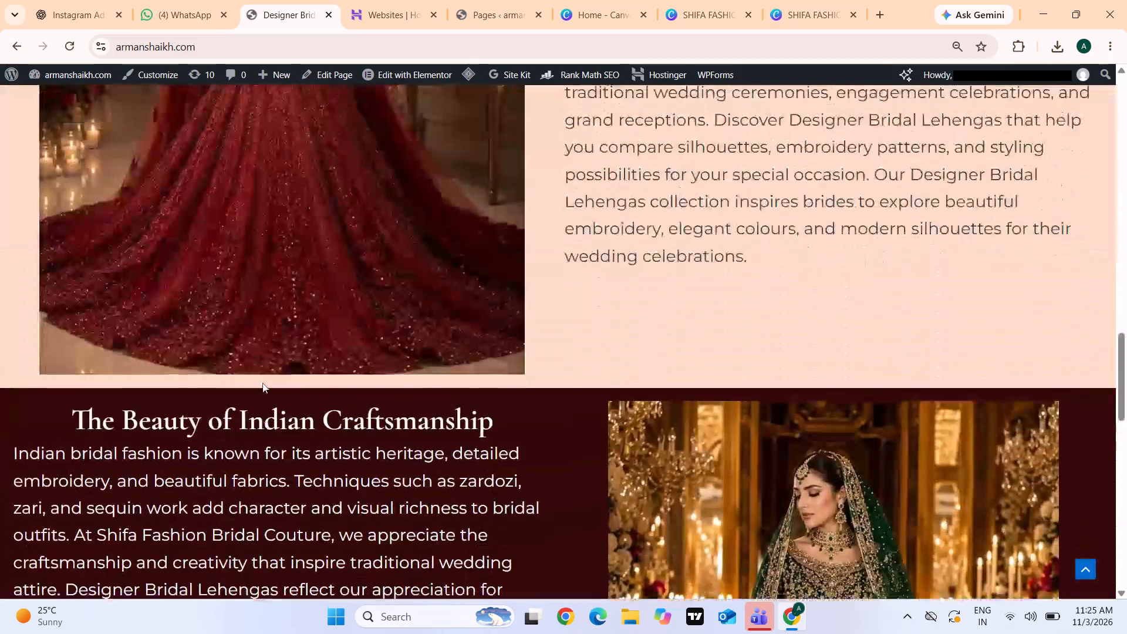
{"action": "scroll", "coordinate": [262, 383], "scroll_direction": "down", "scroll_amount": 3}
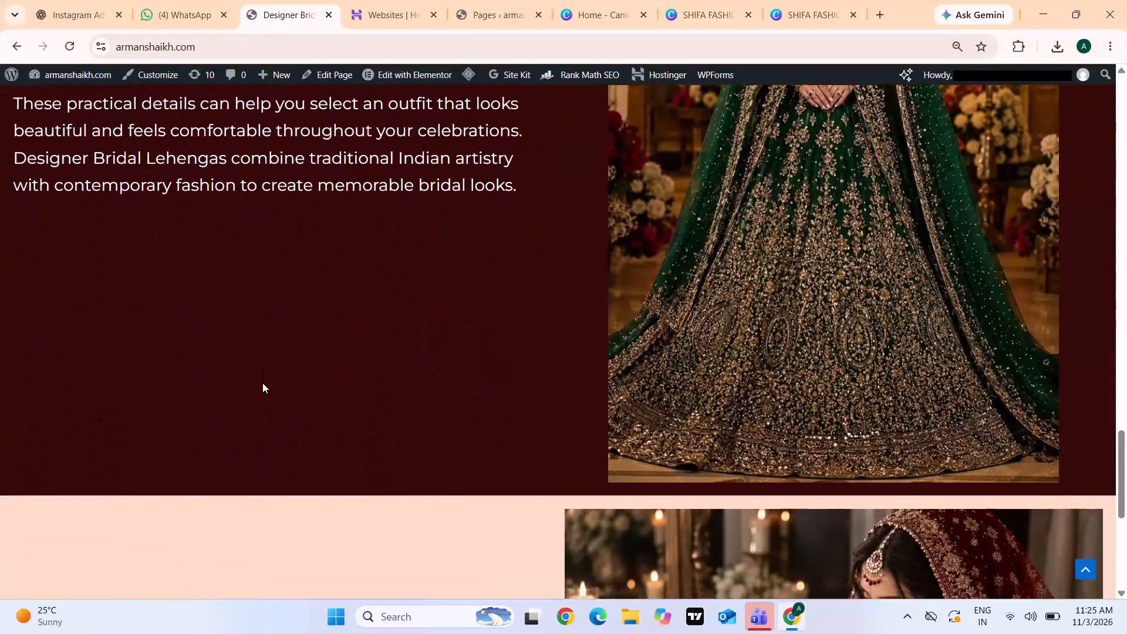
{"action": "scroll", "coordinate": [262, 383], "scroll_direction": "up", "scroll_amount": 15}
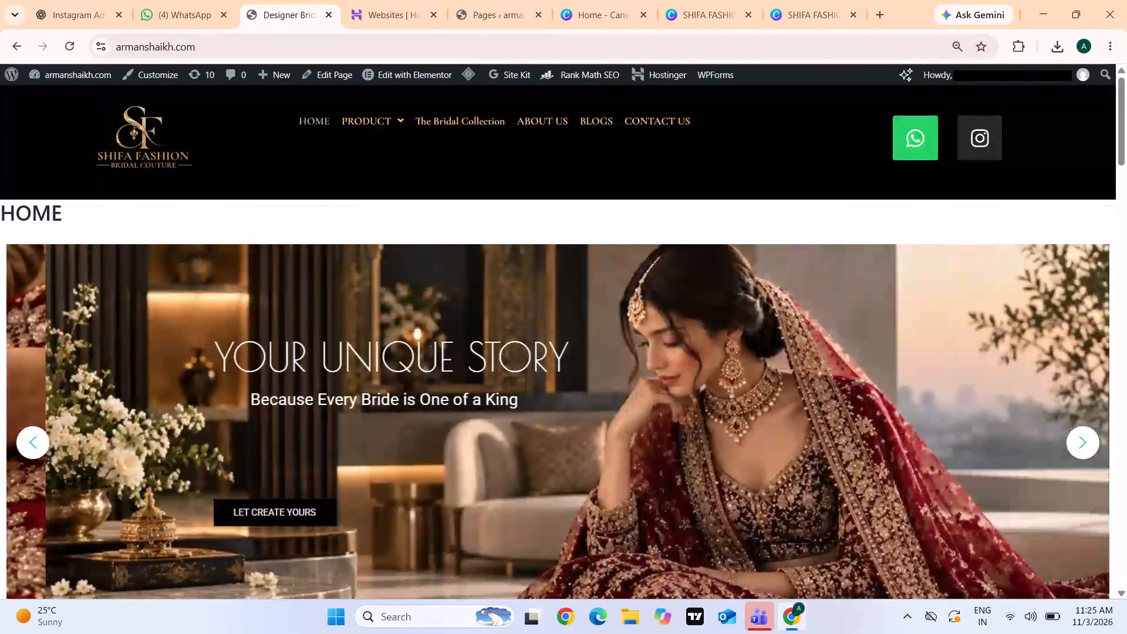
{"action": "left_click", "coordinate": [536, 120]}
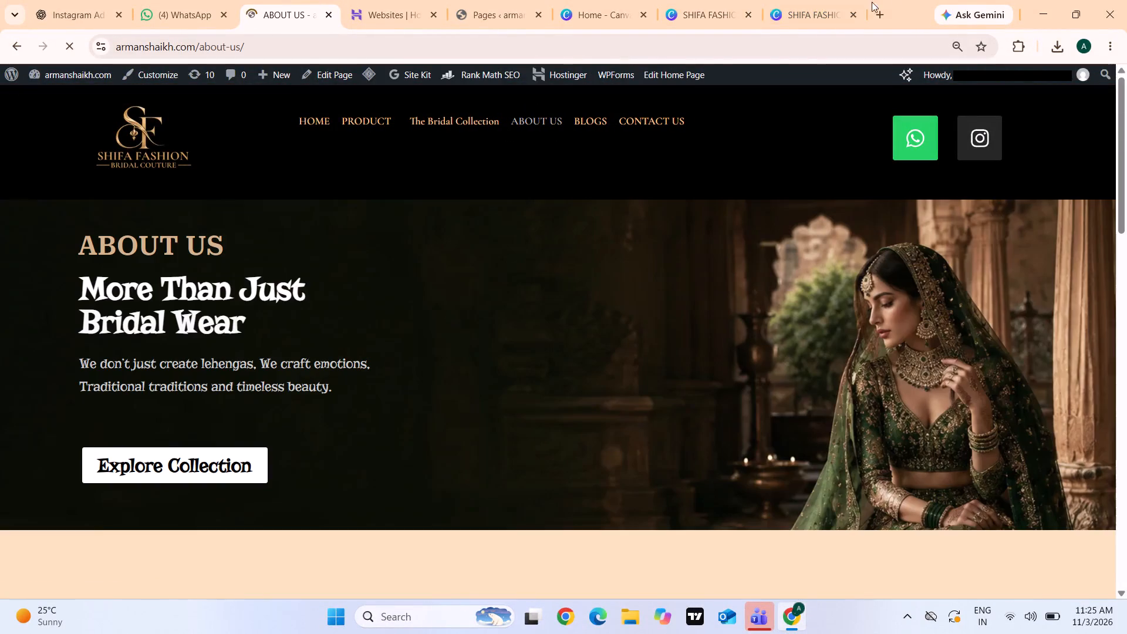
Close the two SHIFA FASHION design tabs, the Canva home tab, the WordPress Pages tab and the Hostinger Websites tab.
{"action": "left_click", "coordinate": [853, 12]}
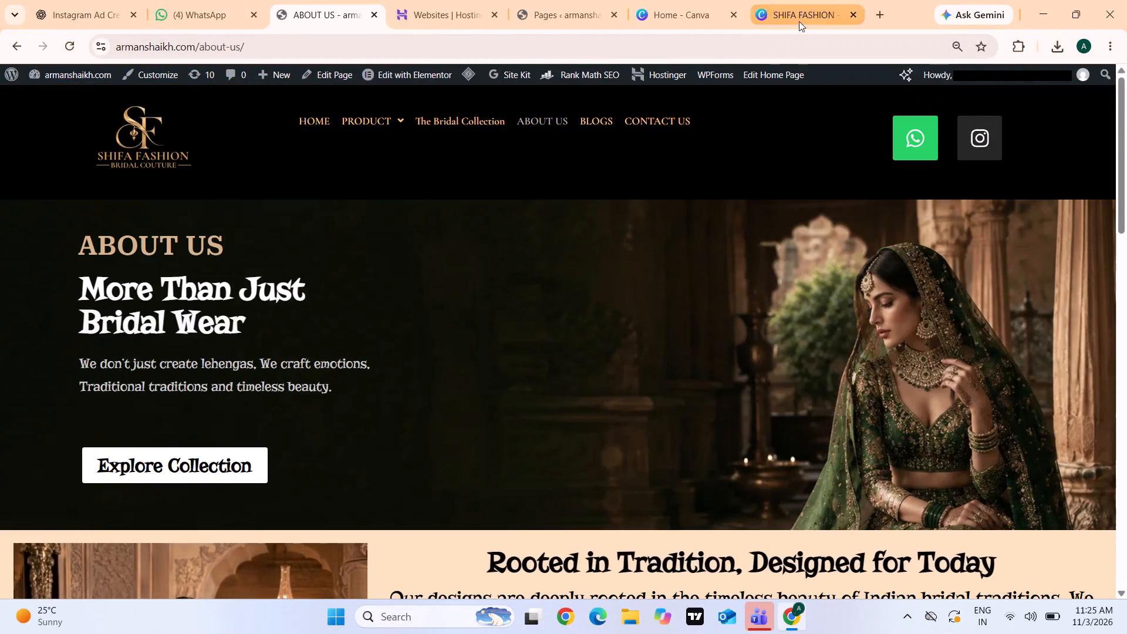
{"action": "left_click", "coordinate": [847, 11]}
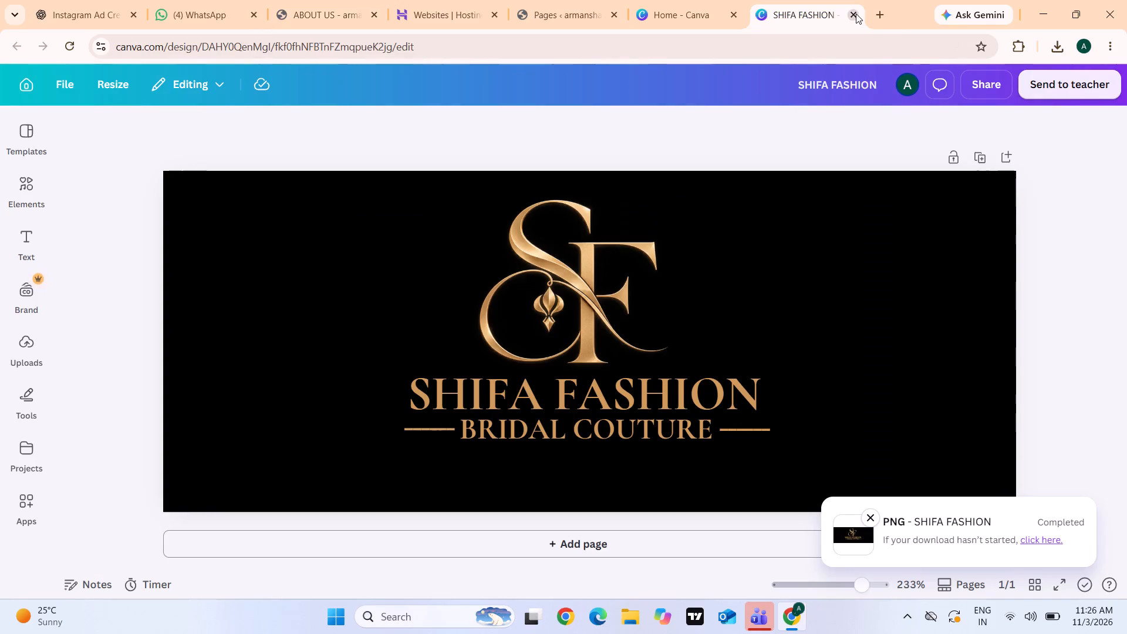
{"action": "left_click", "coordinate": [856, 14]}
{"action": "left_click", "coordinate": [852, 14]}
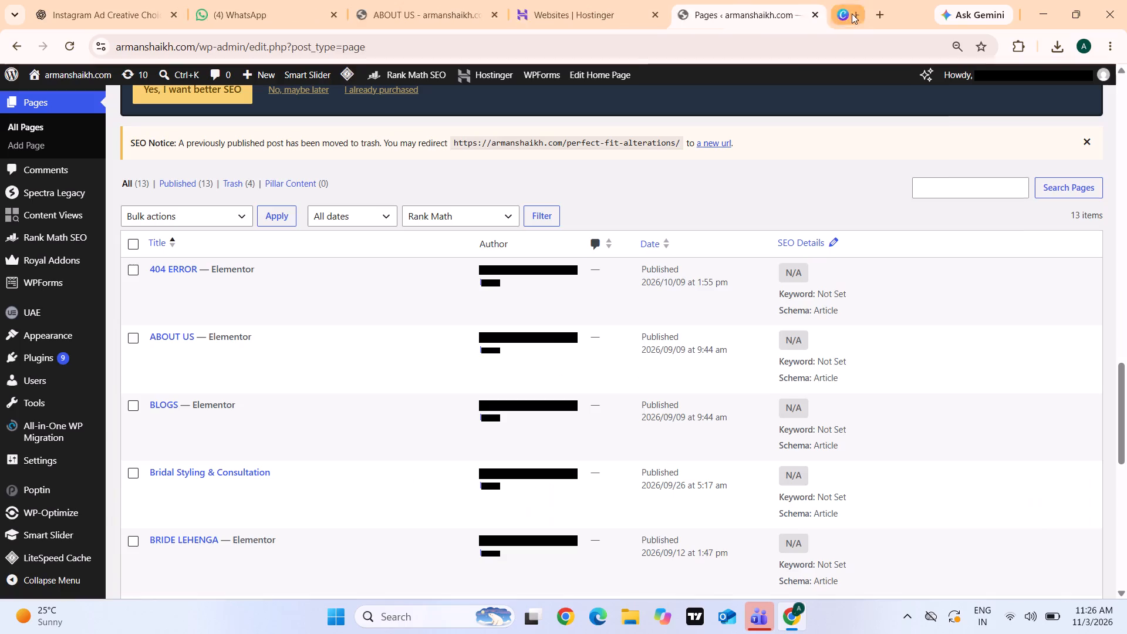
{"action": "left_click", "coordinate": [851, 14]}
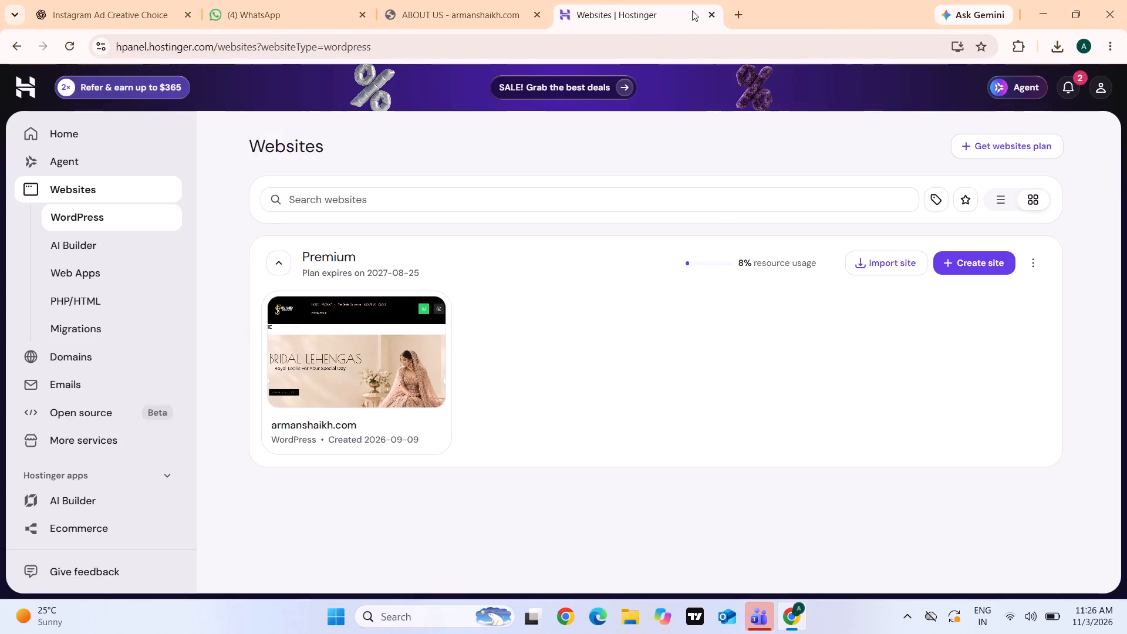
{"action": "left_click", "coordinate": [709, 12]}
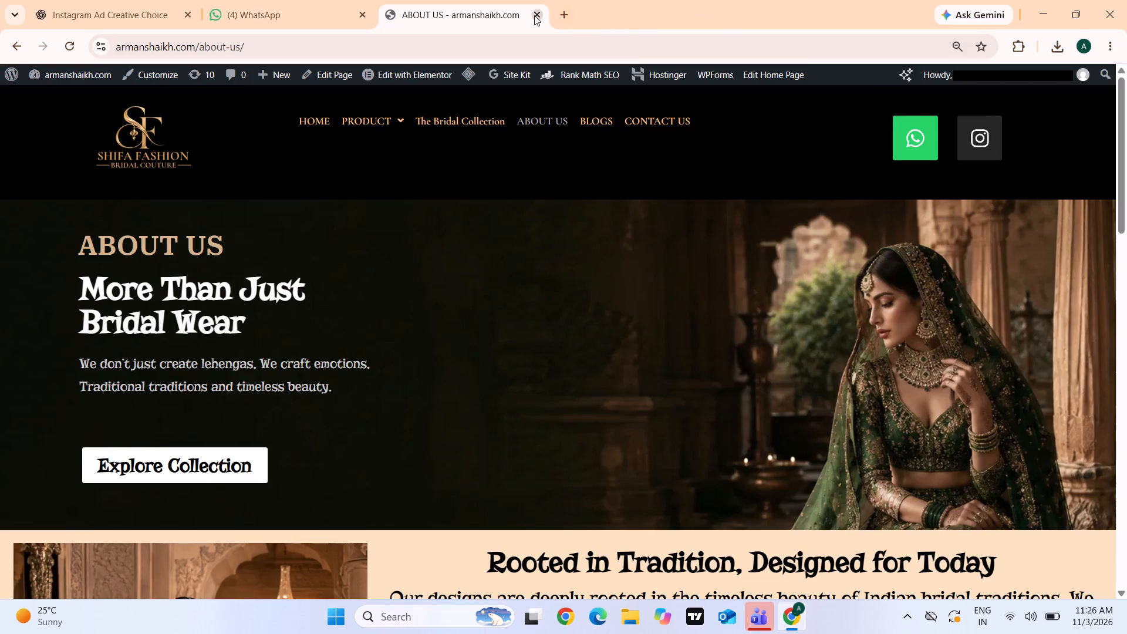